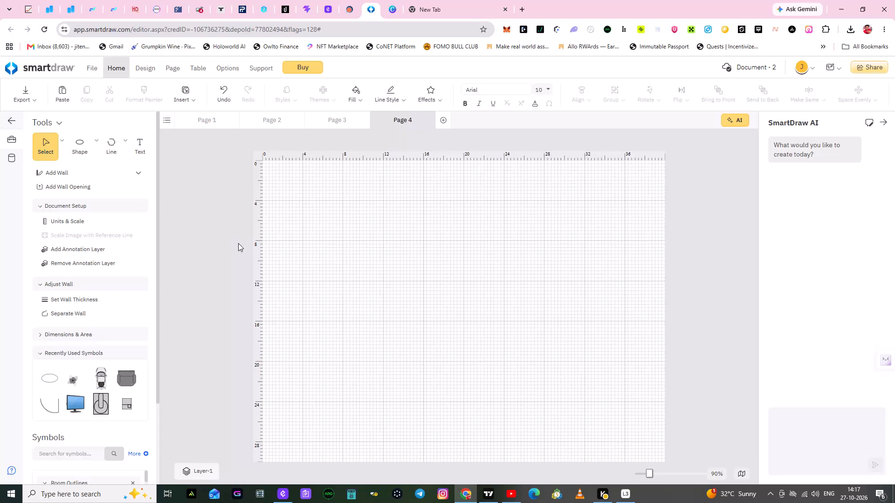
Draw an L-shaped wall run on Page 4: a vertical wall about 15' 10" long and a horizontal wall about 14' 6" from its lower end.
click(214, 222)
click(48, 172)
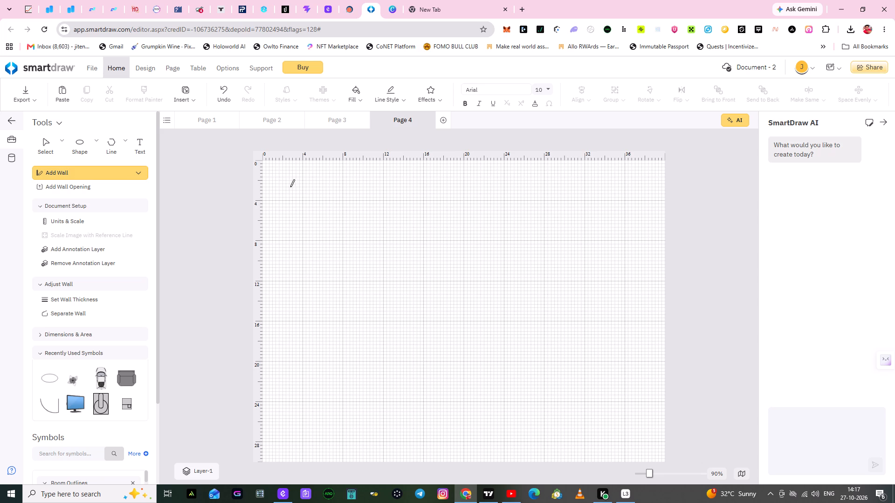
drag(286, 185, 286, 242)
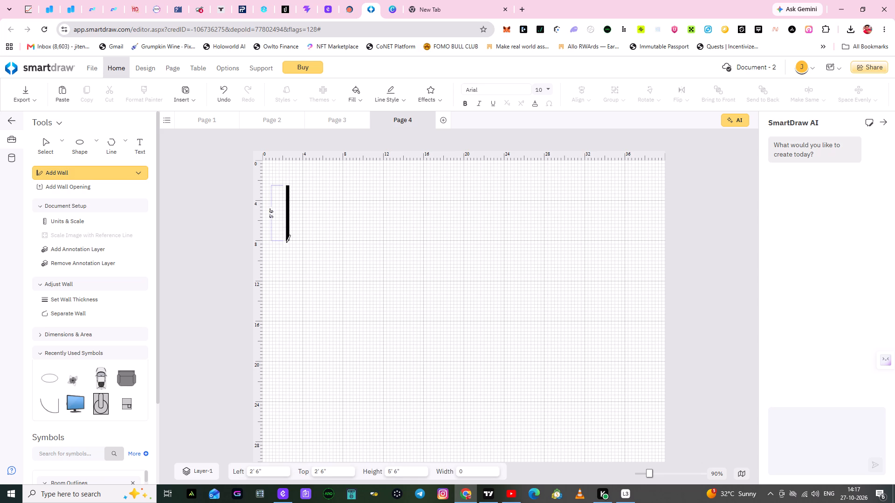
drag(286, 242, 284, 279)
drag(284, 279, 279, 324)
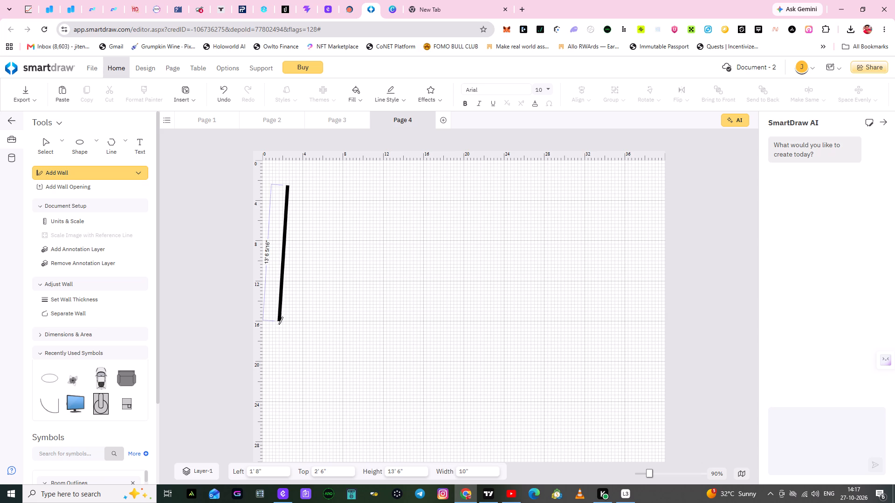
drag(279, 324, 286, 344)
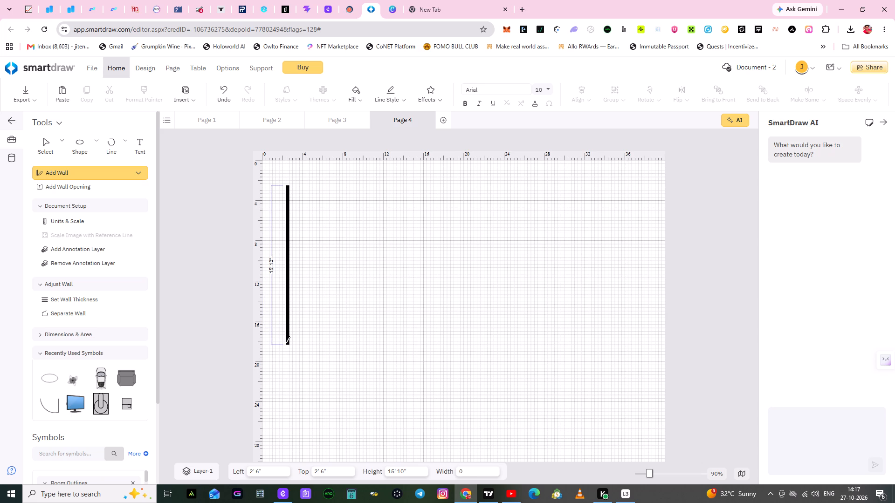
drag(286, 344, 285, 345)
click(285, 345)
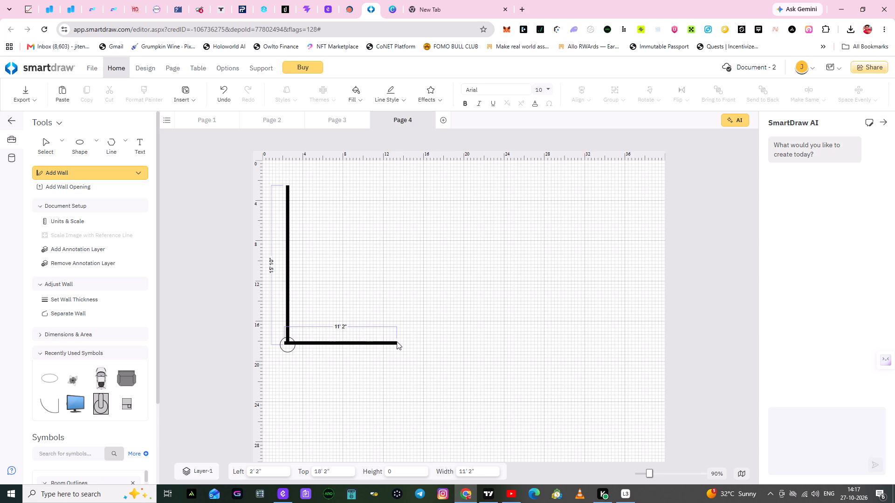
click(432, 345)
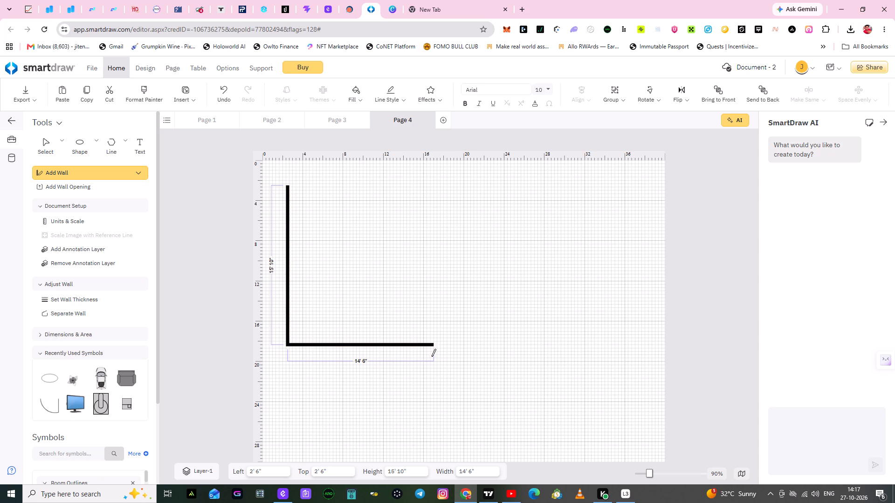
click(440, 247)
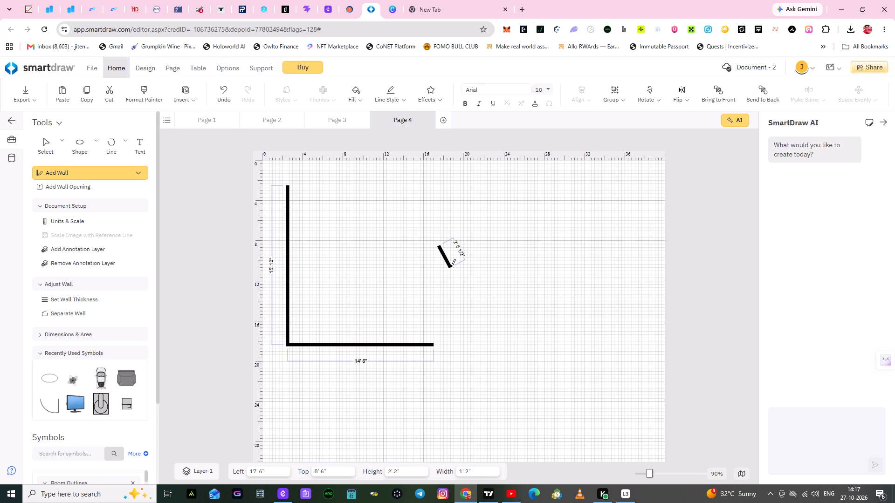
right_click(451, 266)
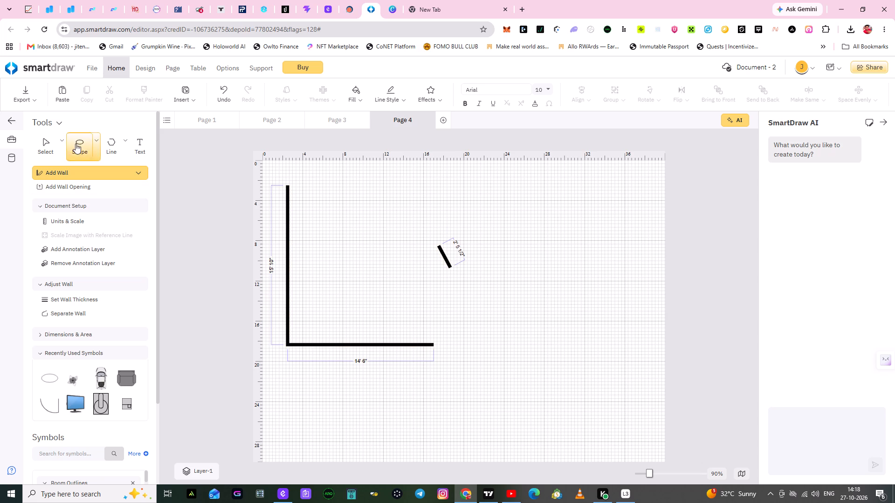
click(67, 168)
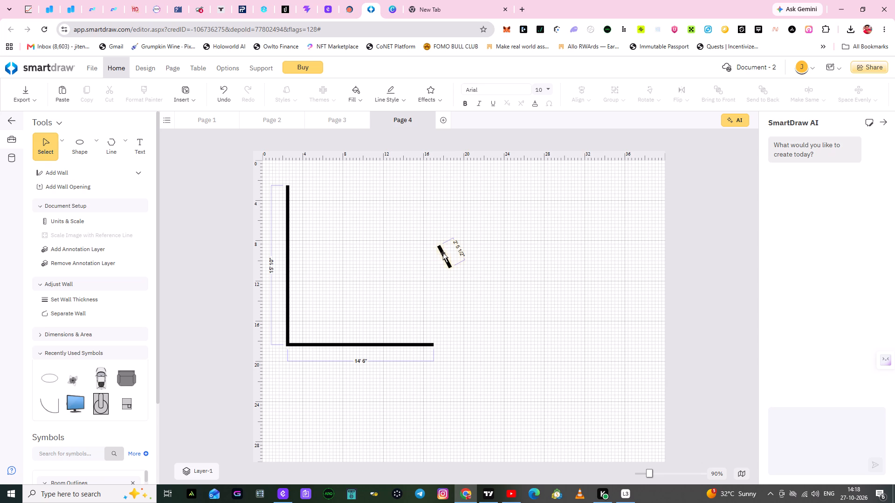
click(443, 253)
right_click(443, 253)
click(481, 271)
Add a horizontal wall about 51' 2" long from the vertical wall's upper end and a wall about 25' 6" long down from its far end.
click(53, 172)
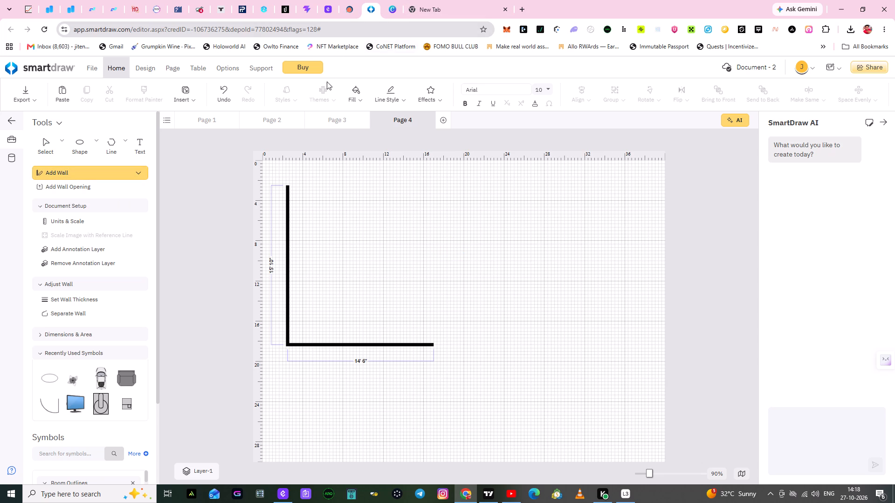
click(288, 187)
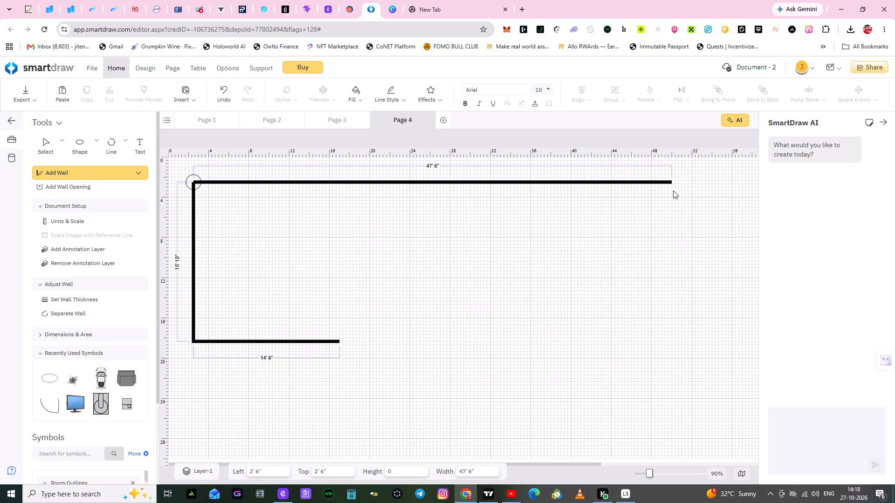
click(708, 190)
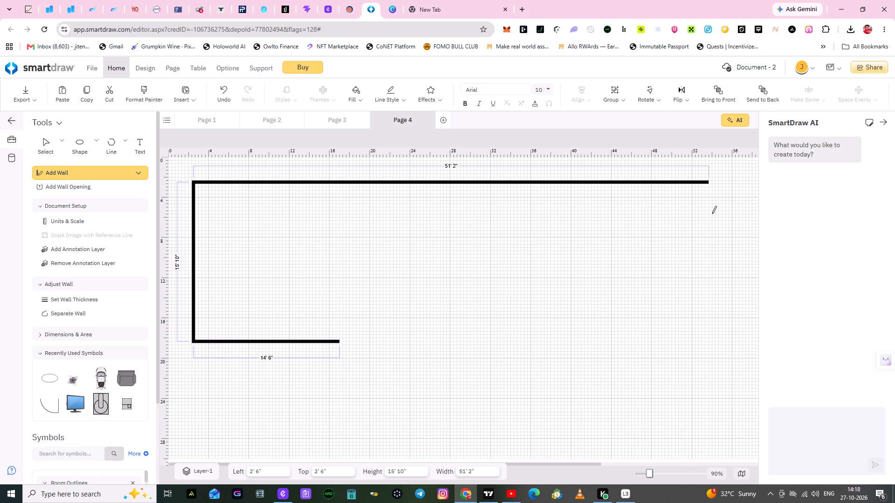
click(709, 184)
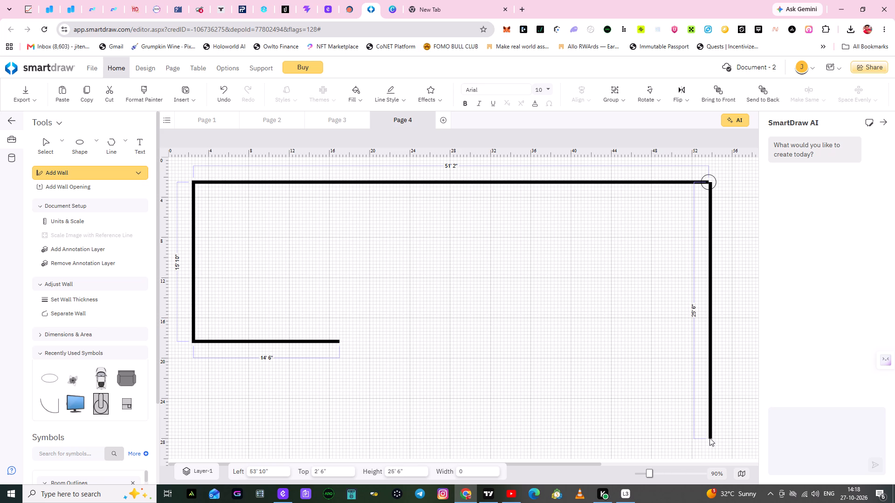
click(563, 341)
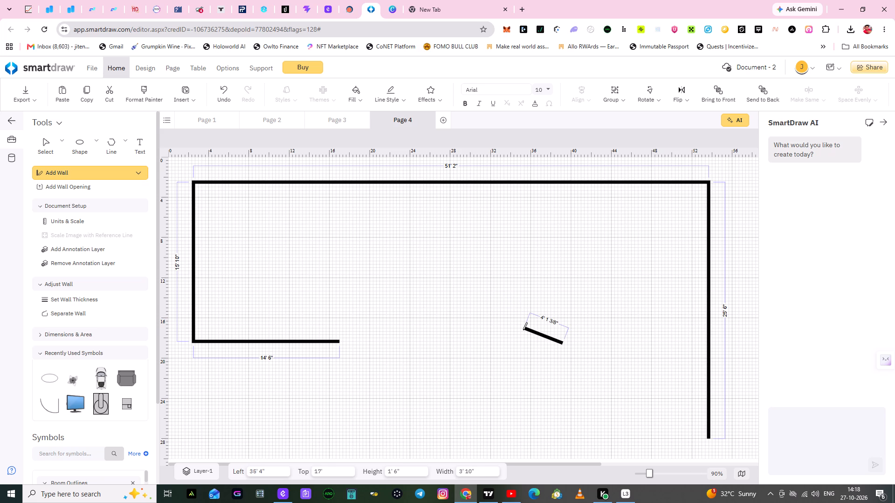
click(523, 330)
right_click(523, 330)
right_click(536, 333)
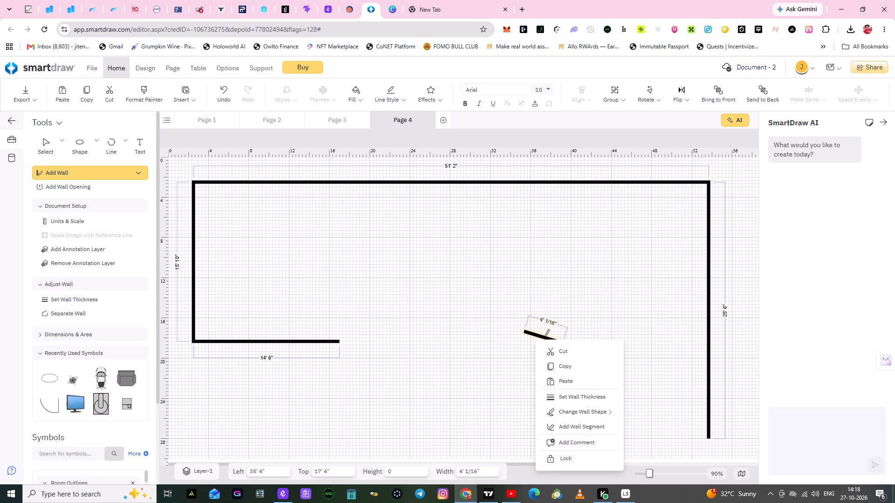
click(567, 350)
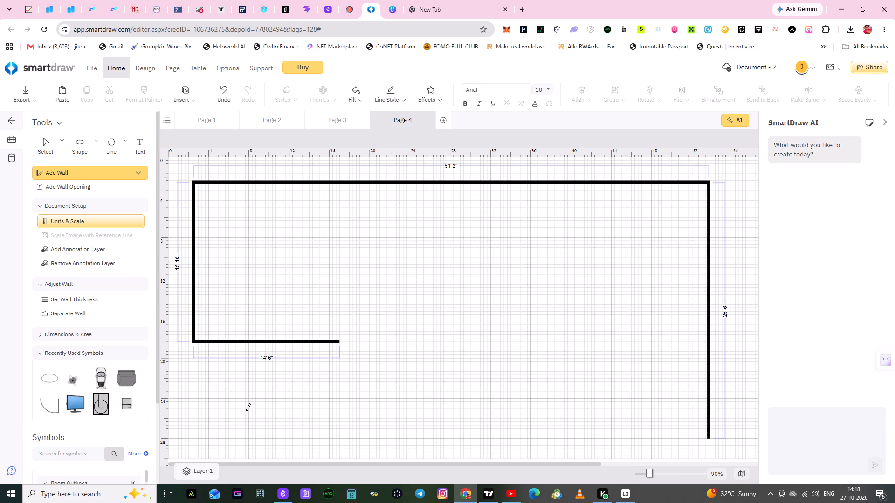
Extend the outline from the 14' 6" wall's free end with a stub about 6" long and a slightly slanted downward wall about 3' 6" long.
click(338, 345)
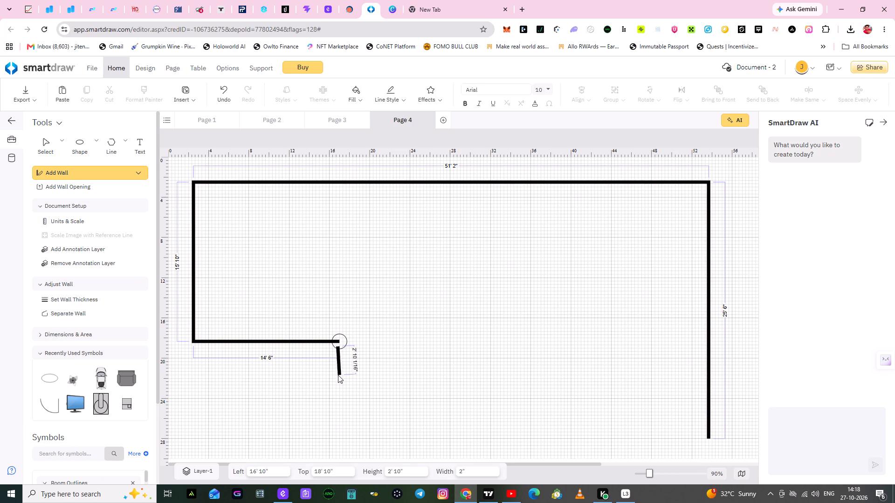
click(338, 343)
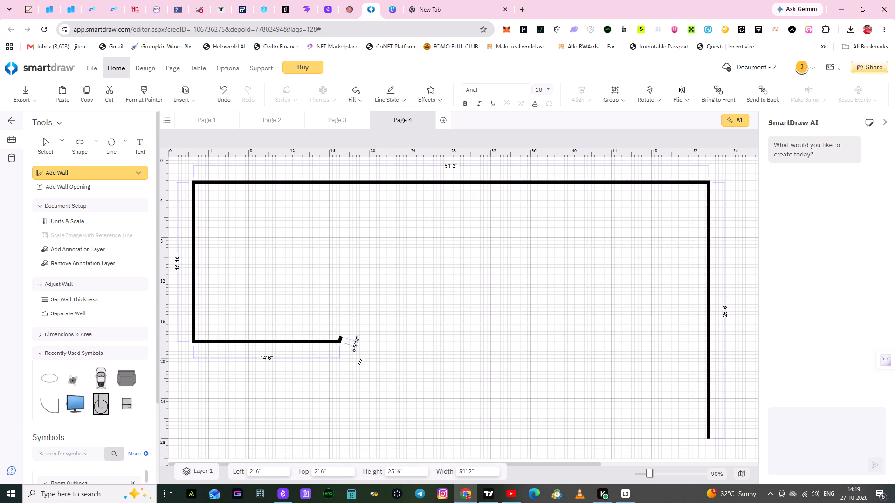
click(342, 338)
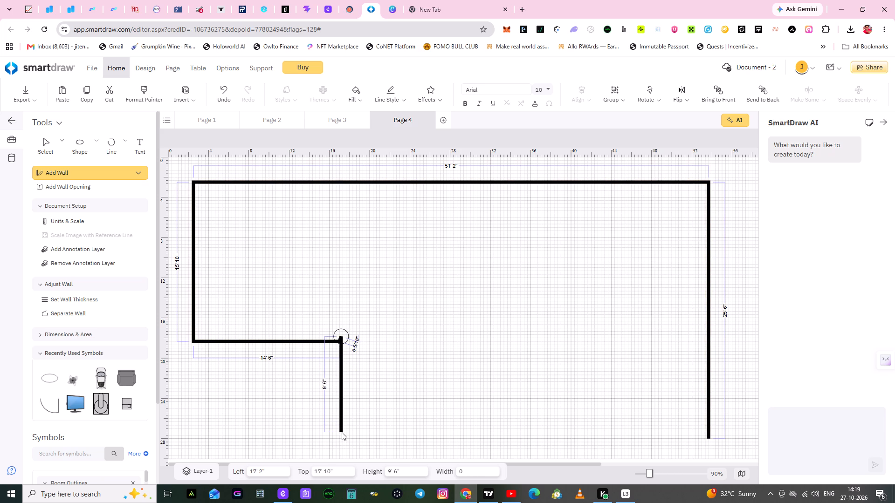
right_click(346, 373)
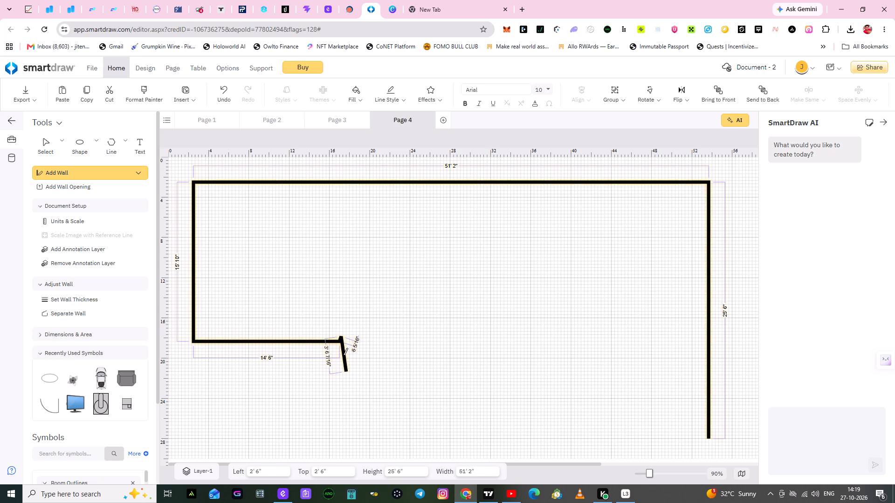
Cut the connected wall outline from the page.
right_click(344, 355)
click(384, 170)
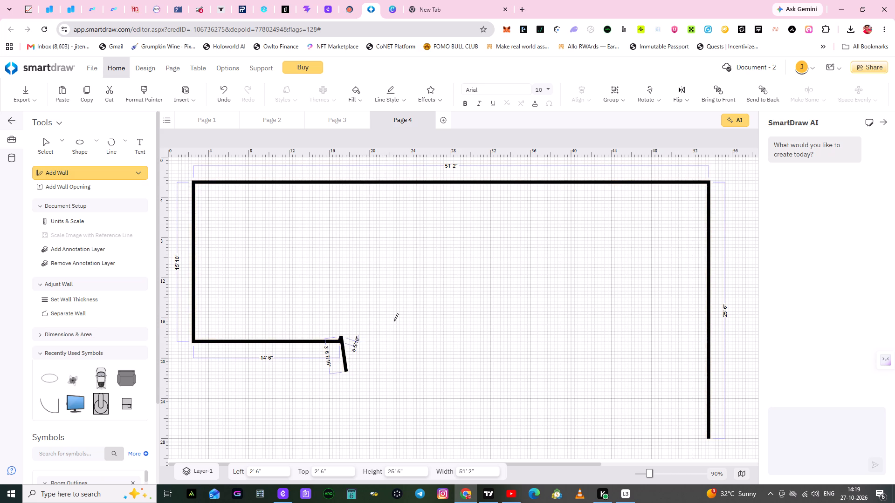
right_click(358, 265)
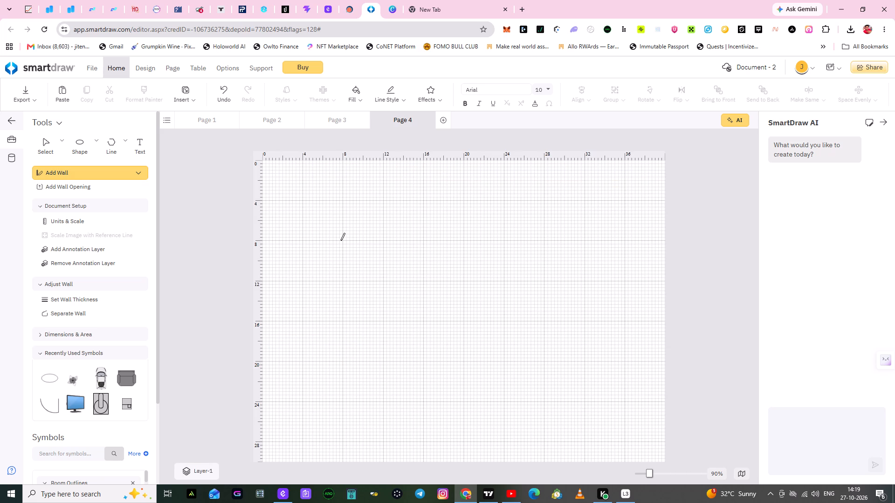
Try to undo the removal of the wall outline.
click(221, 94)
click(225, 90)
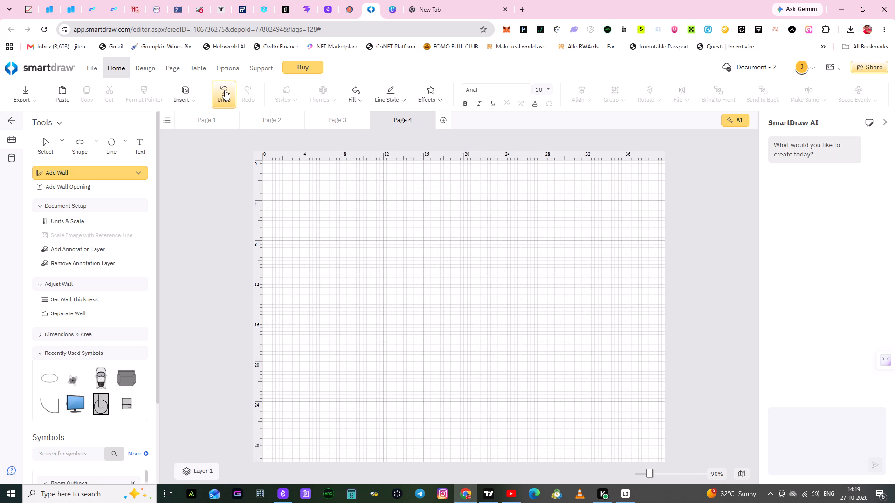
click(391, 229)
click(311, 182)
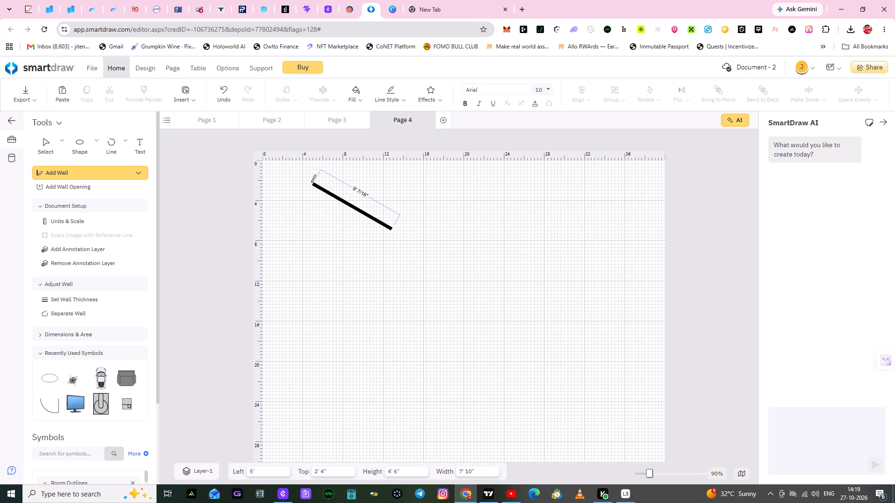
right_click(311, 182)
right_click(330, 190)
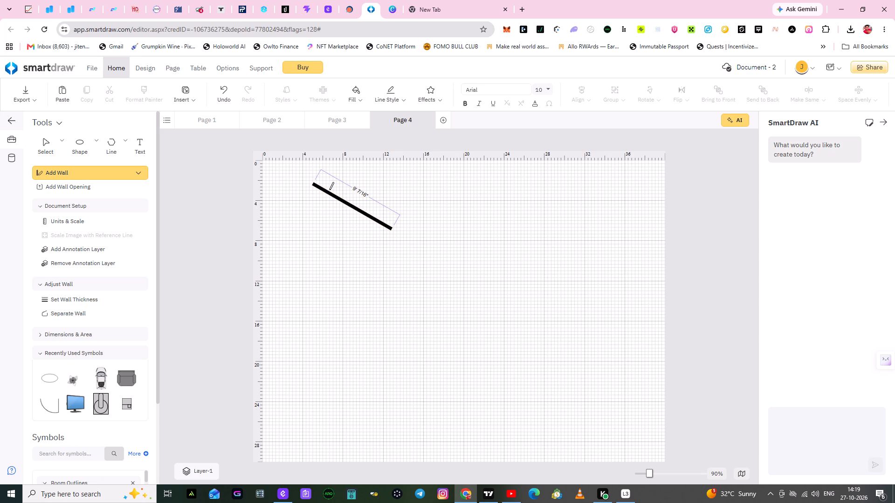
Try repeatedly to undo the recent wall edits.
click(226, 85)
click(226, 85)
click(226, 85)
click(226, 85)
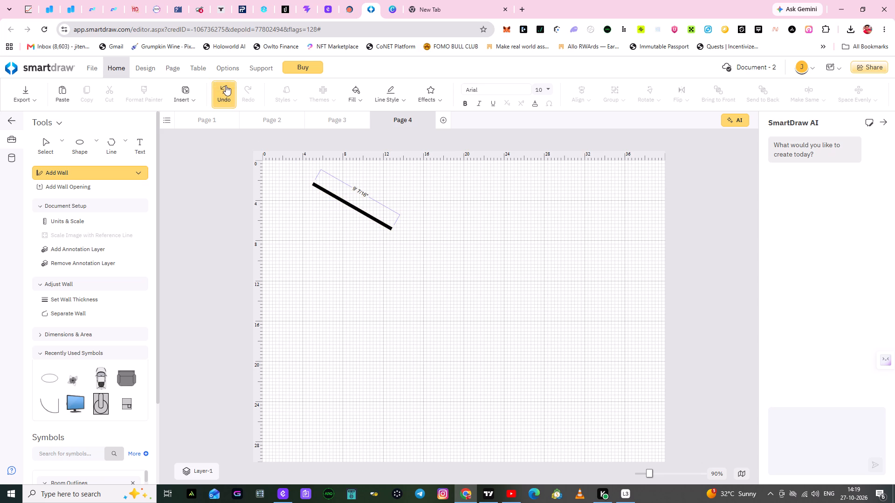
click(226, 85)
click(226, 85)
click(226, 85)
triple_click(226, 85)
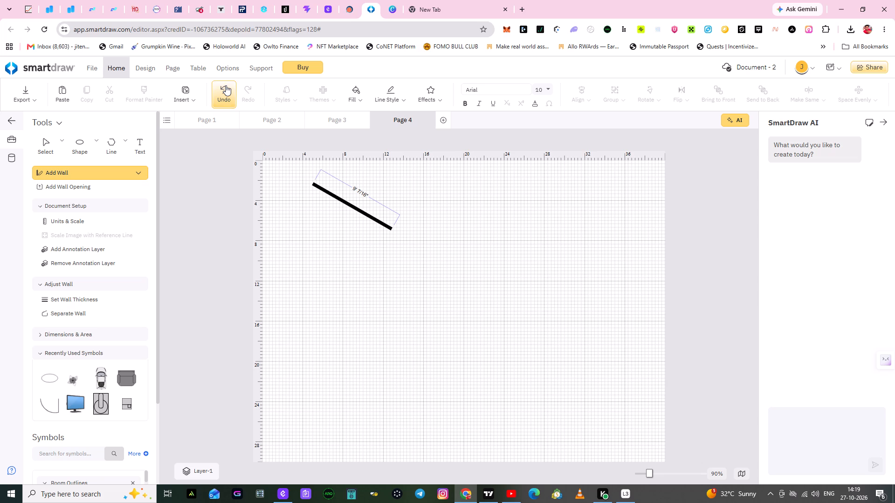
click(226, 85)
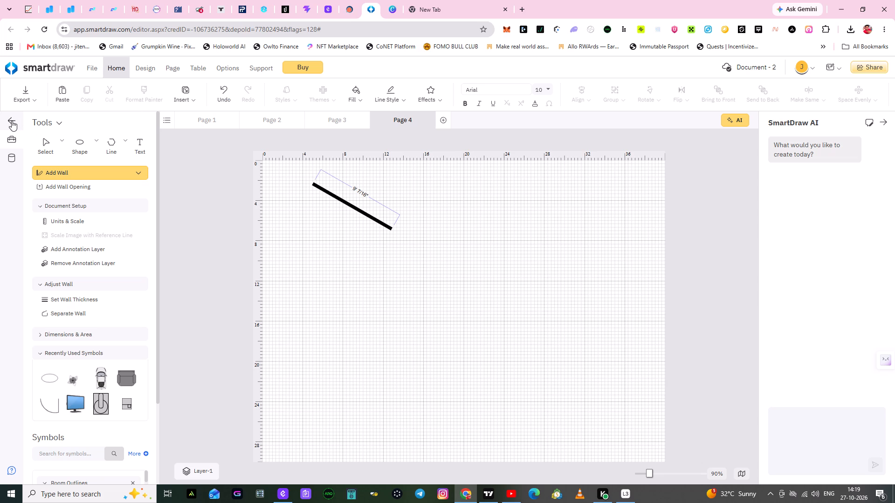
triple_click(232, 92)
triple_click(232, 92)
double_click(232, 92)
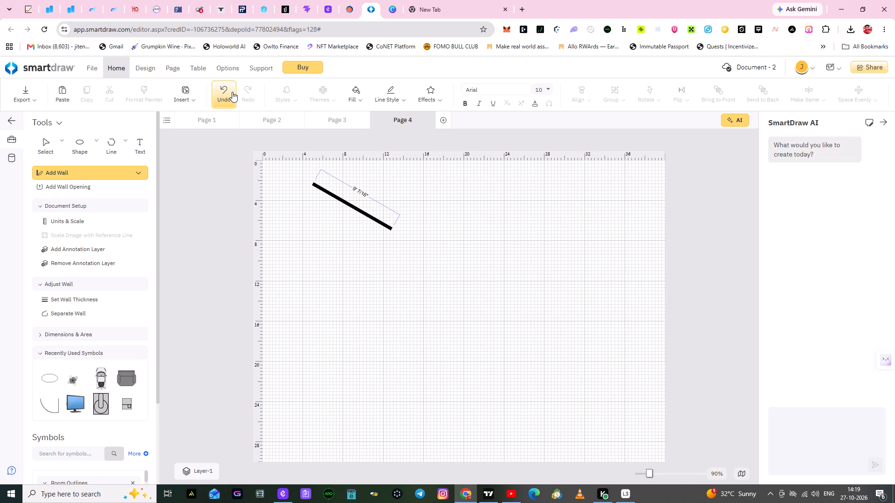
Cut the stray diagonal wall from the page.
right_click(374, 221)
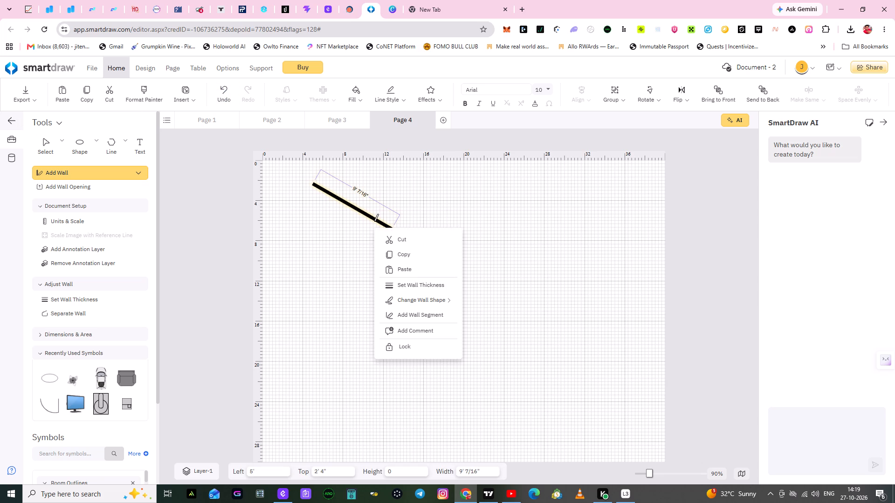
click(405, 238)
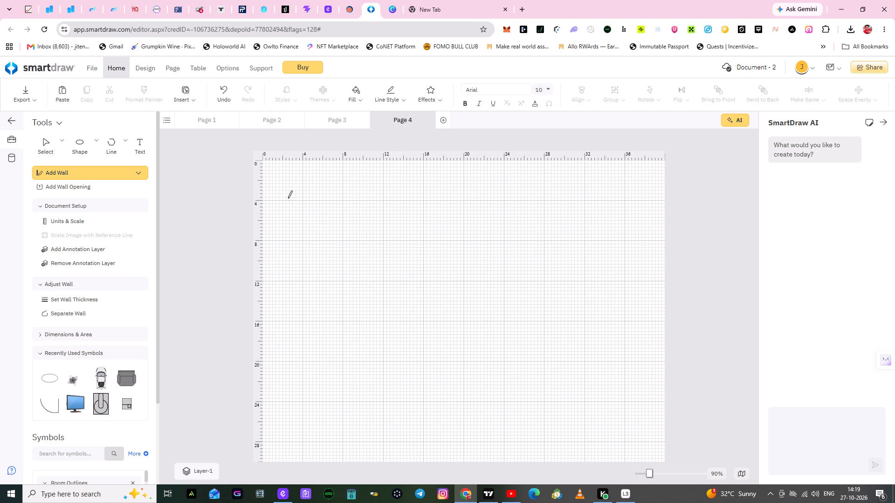
Draw the plan's left outer wall about 18' 10" long and a horizontal wall about 14' 2" long from its lower end.
click(286, 185)
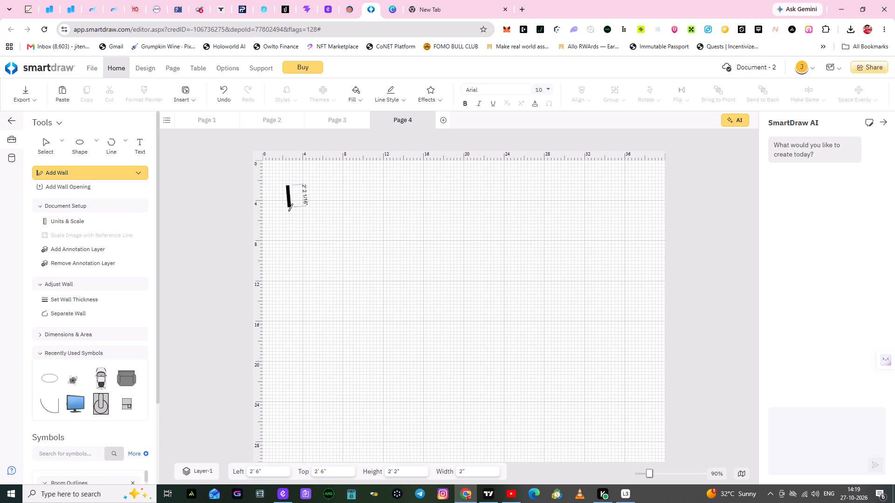
click(290, 376)
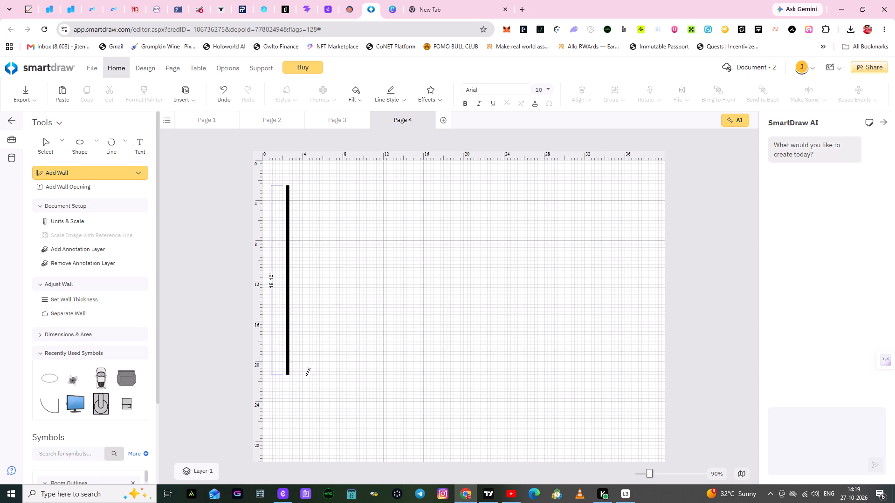
click(291, 374)
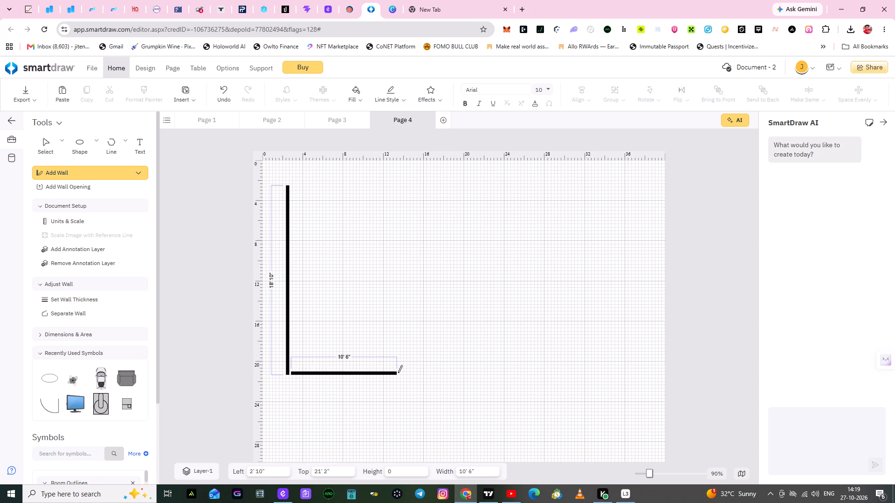
click(433, 376)
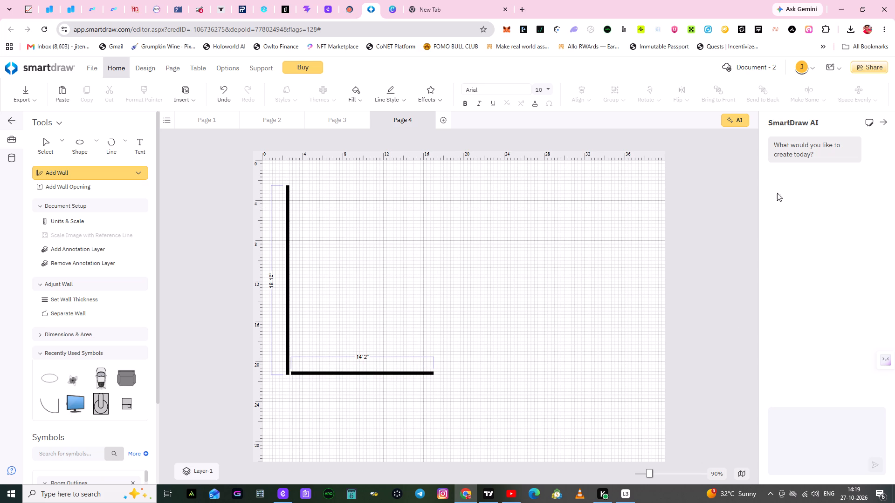
Draw the plan's upper outer wall about 50' 2" long from the left wall's top, and a right outer wall about 29' 6" down.
click(289, 186)
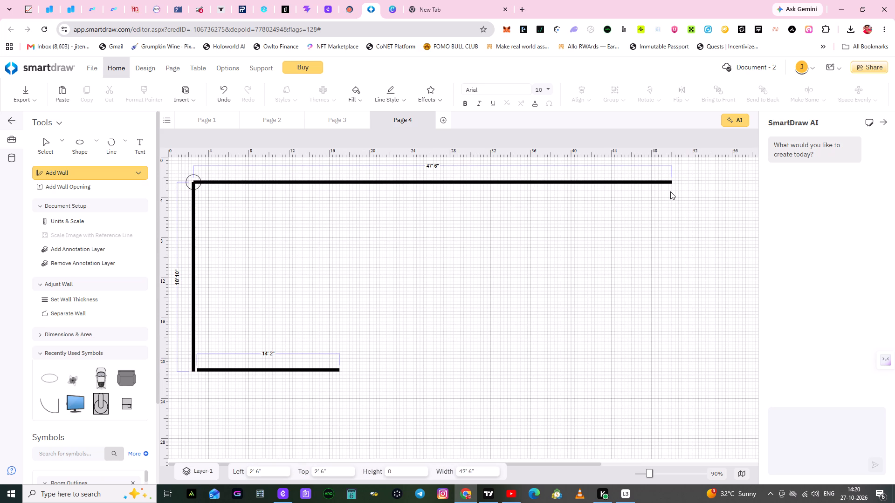
click(699, 191)
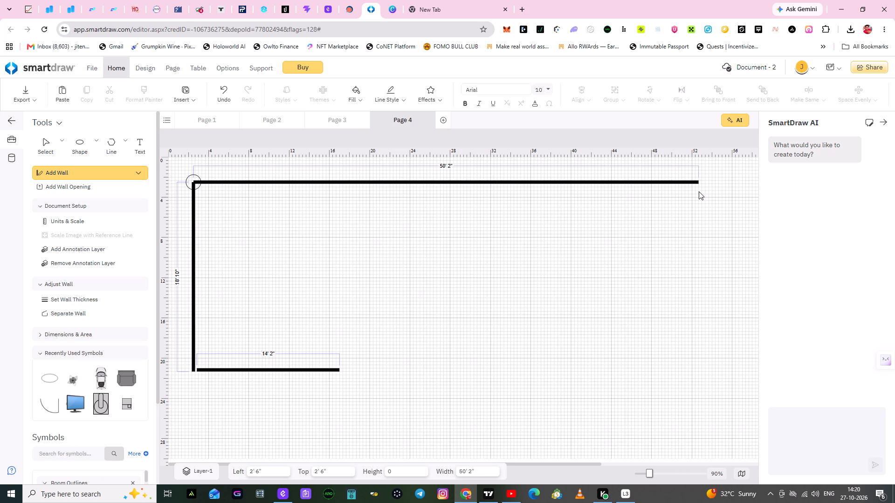
click(698, 185)
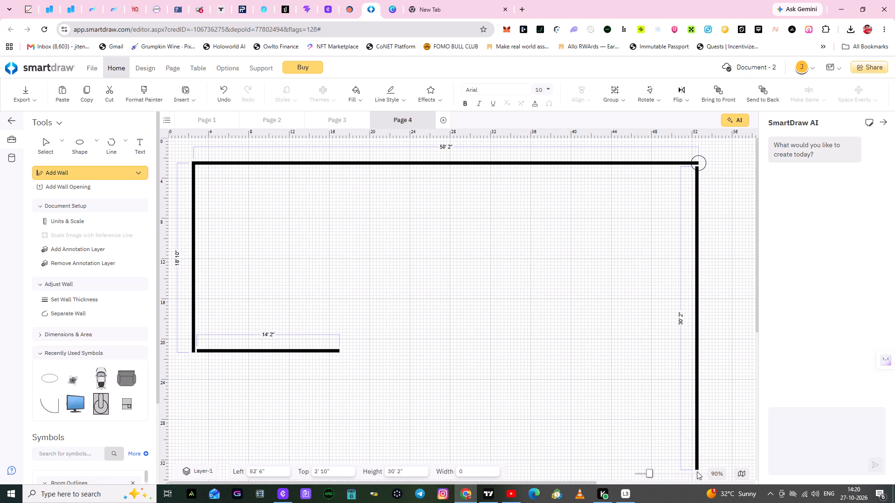
click(698, 464)
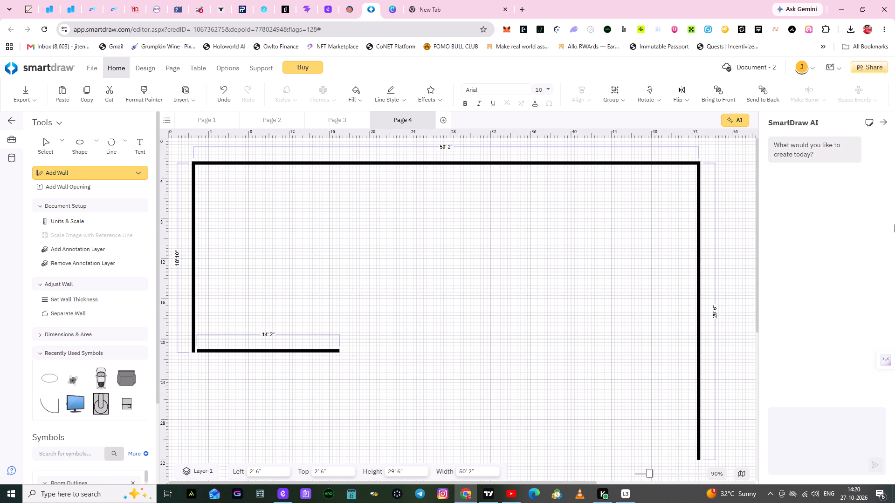
click(81, 171)
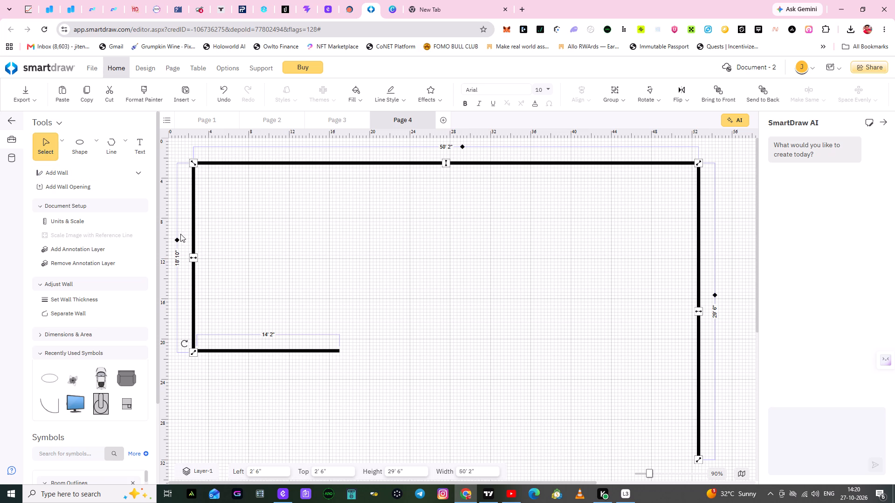
click(474, 282)
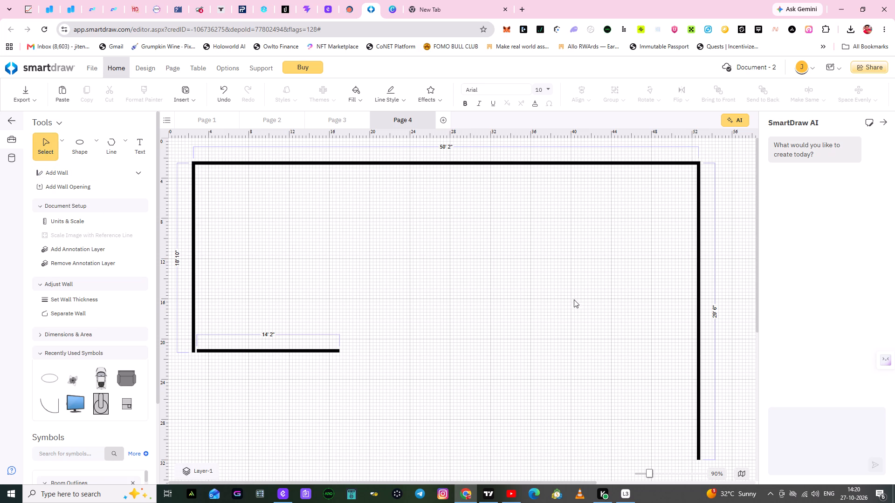
Close the outline with a wall about 10' 6" down from the 14' 2" wall and one about 35' 2" across to the right wall.
scroll(573, 299, down, 3)
scroll(573, 299, up, 3)
click(56, 174)
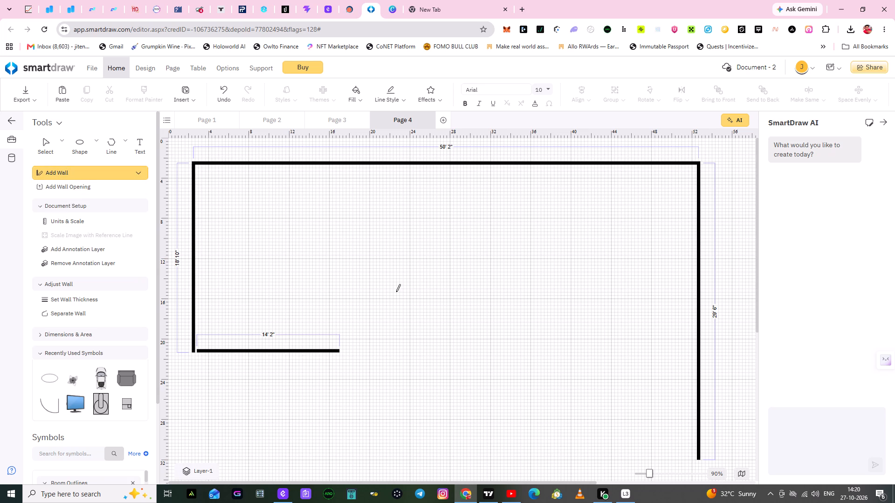
click(339, 353)
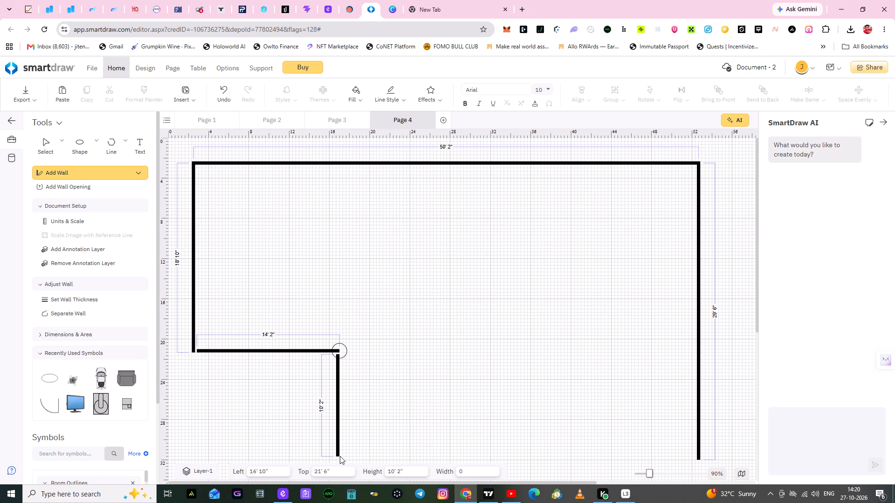
click(340, 459)
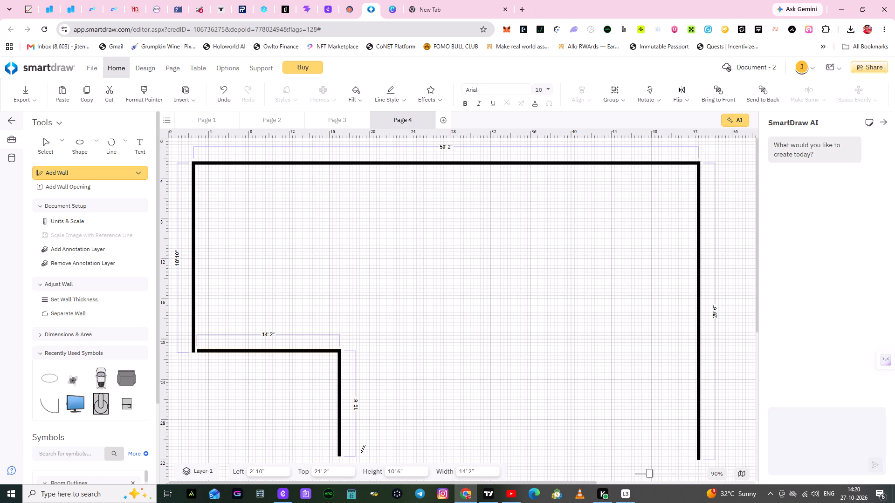
scroll(419, 366, down, 2)
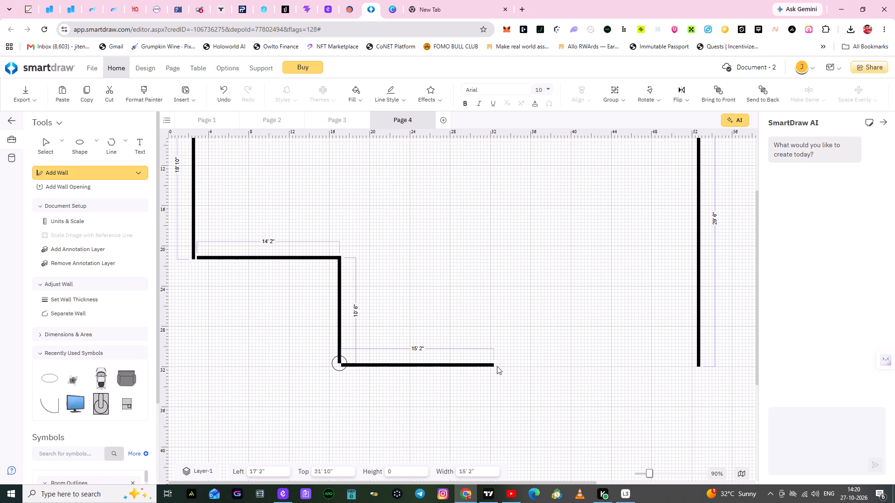
click(695, 365)
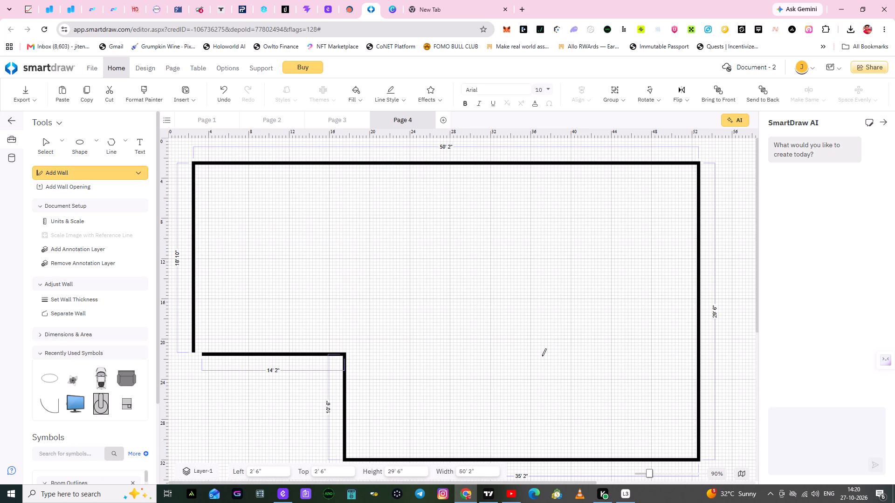
Draw a room below the middle of the upper wall with sides about 14' 2" and 14' long and a bottom about 12' 2".
scroll(404, 257, down, 3)
scroll(276, 251, up, 3)
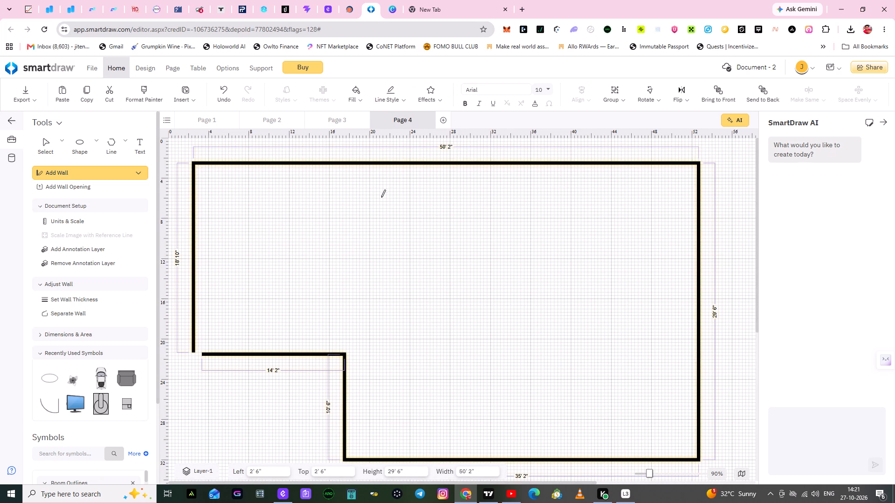
click(448, 166)
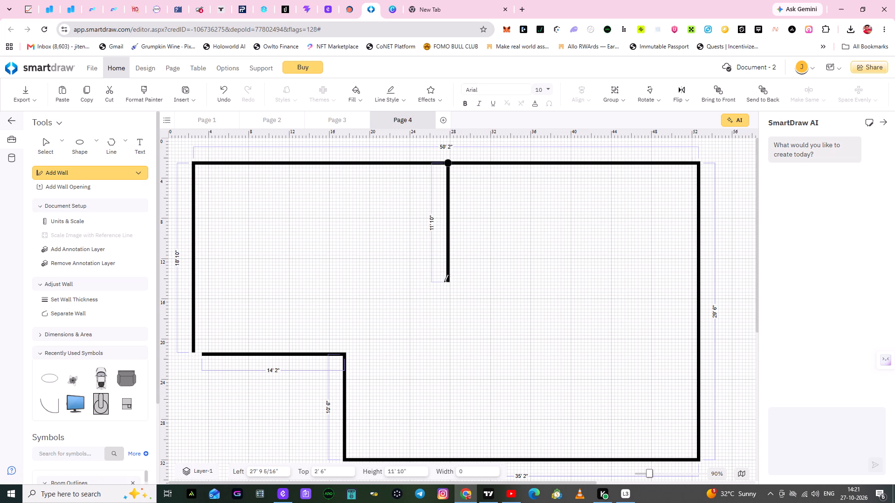
click(444, 306)
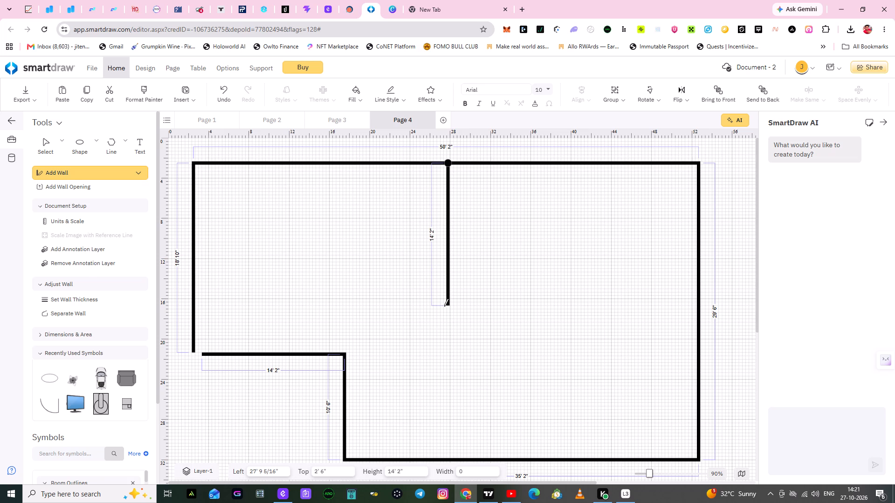
click(449, 305)
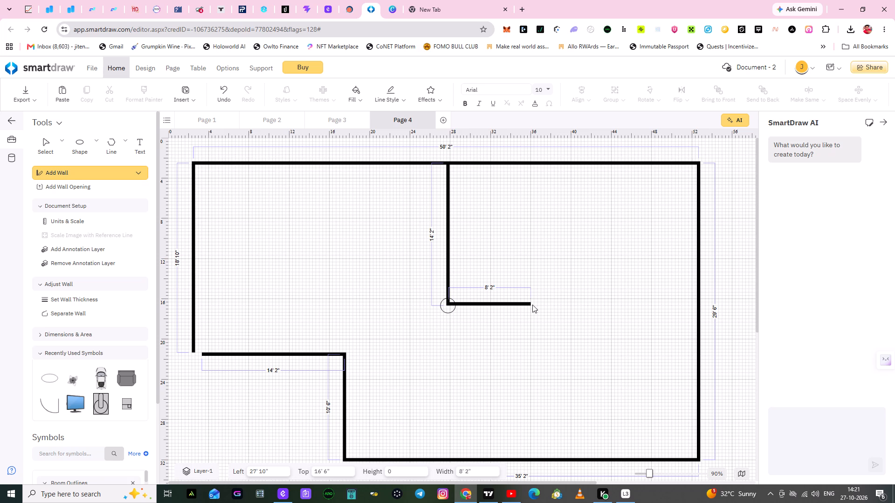
click(570, 304)
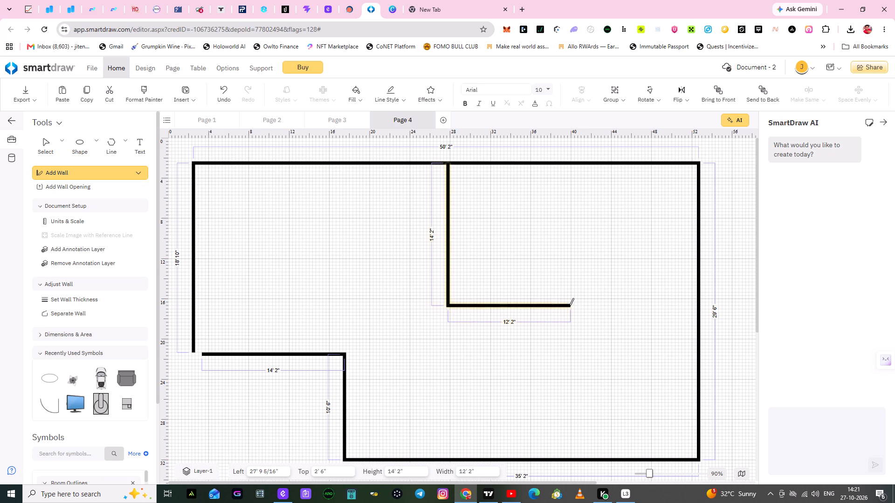
click(570, 306)
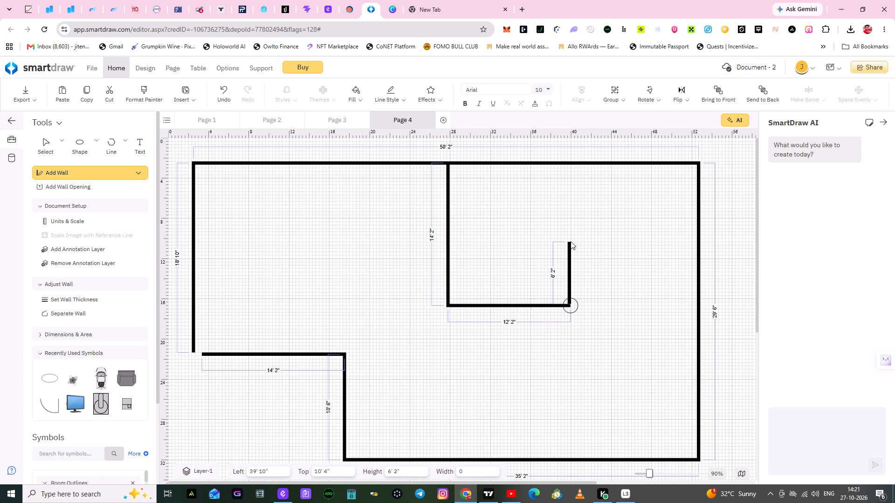
click(572, 169)
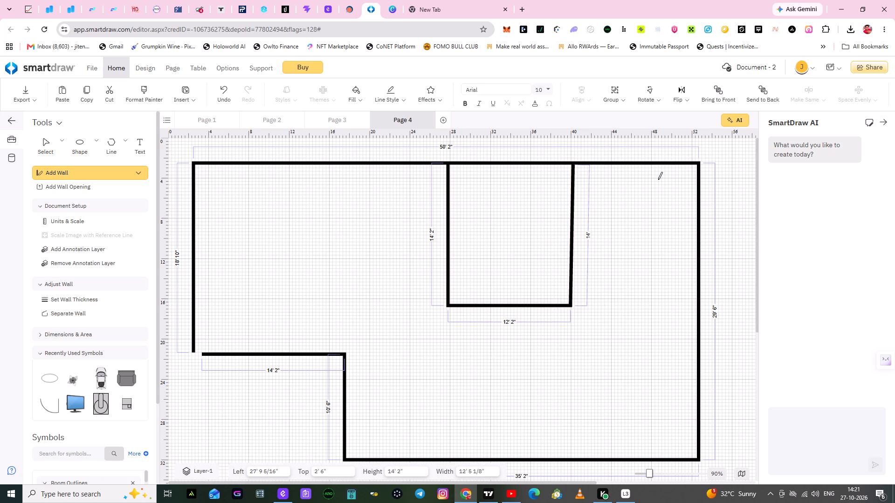
Draw an interior wall about 12' 6" long from the middle room's lower right corner to the right outer wall.
click(573, 307)
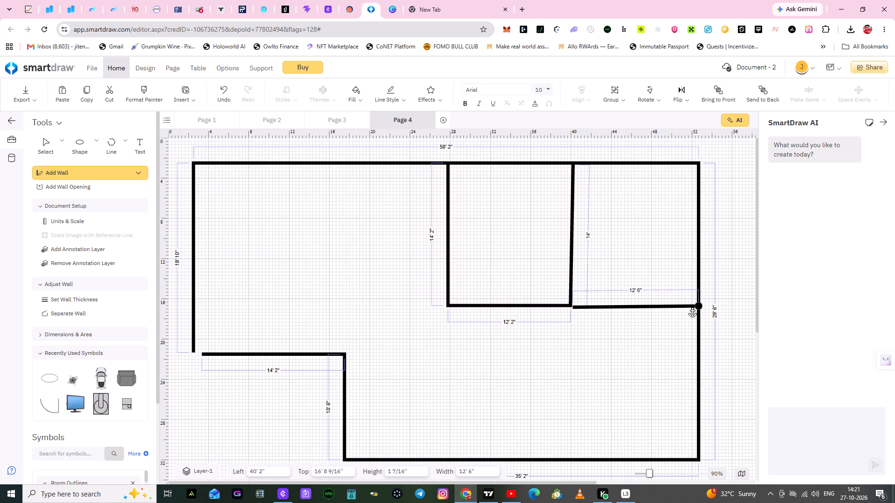
click(692, 306)
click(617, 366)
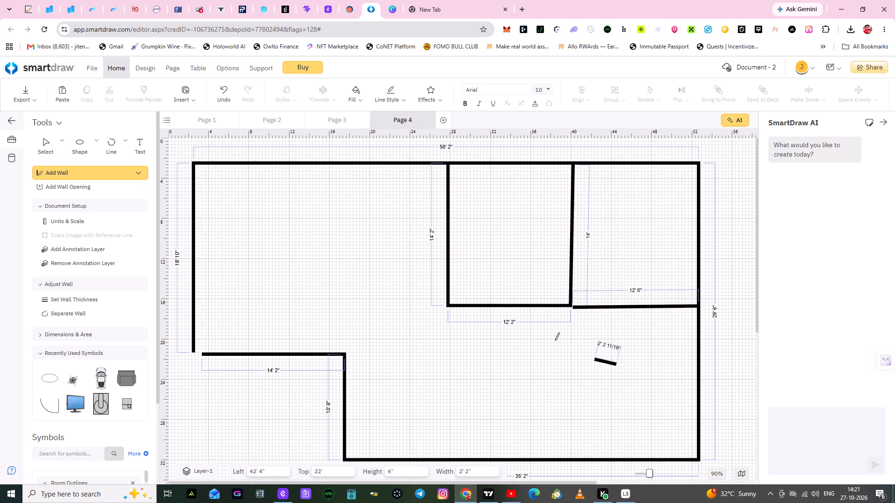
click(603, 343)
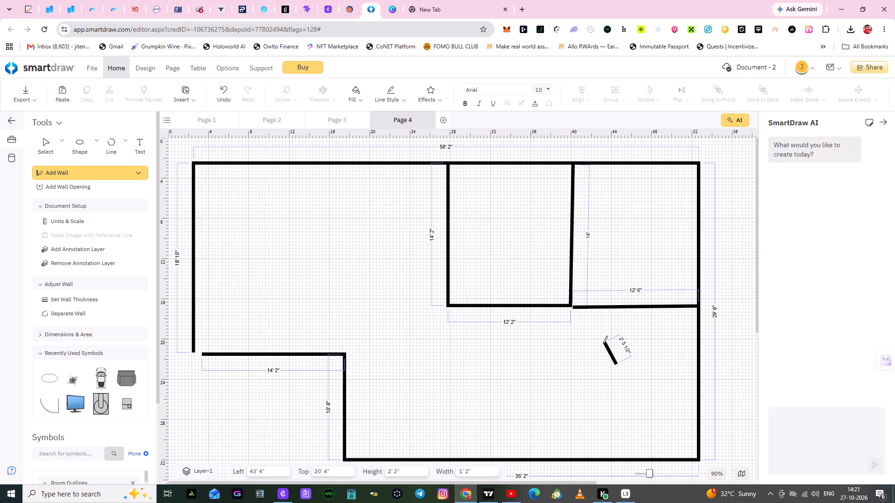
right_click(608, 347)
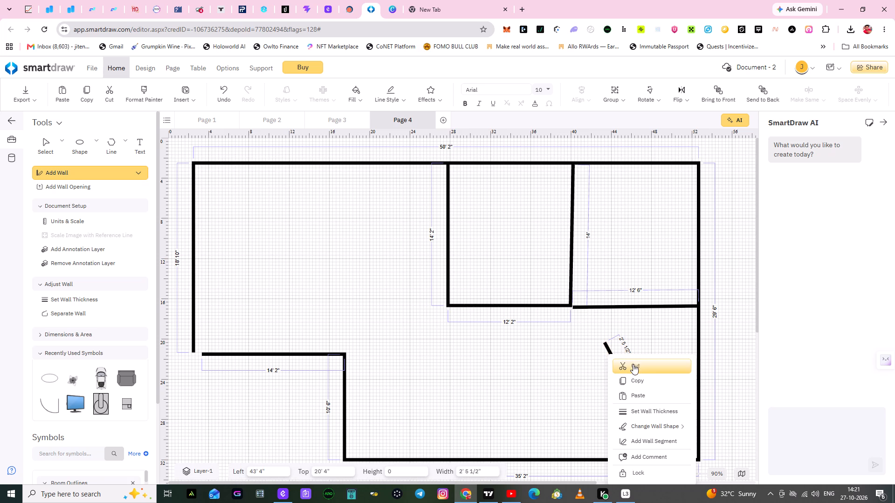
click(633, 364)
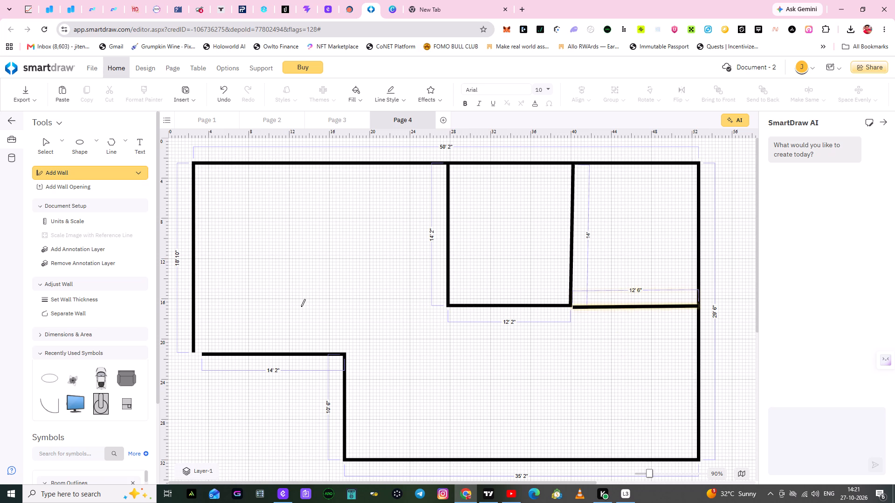
Enclose the lower room with a horizontal wall about 19' 6" long from the step corner and a wall about 10' 2" down to the bottom.
click(346, 353)
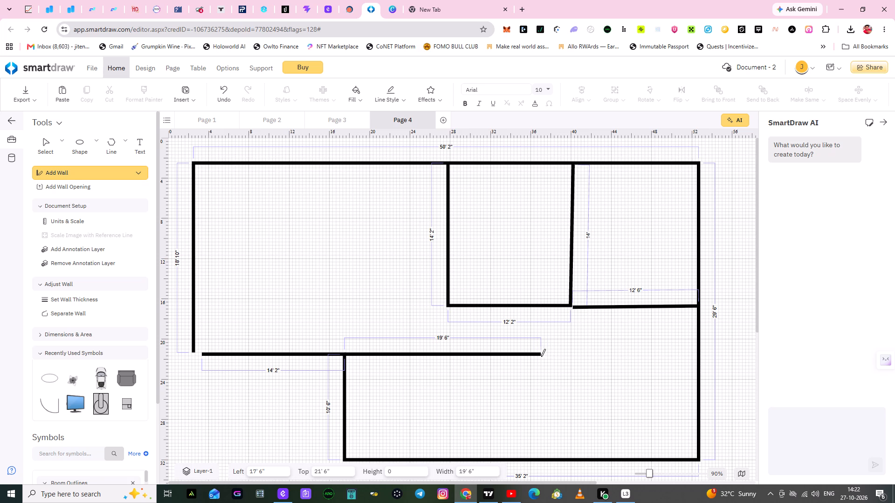
click(541, 356)
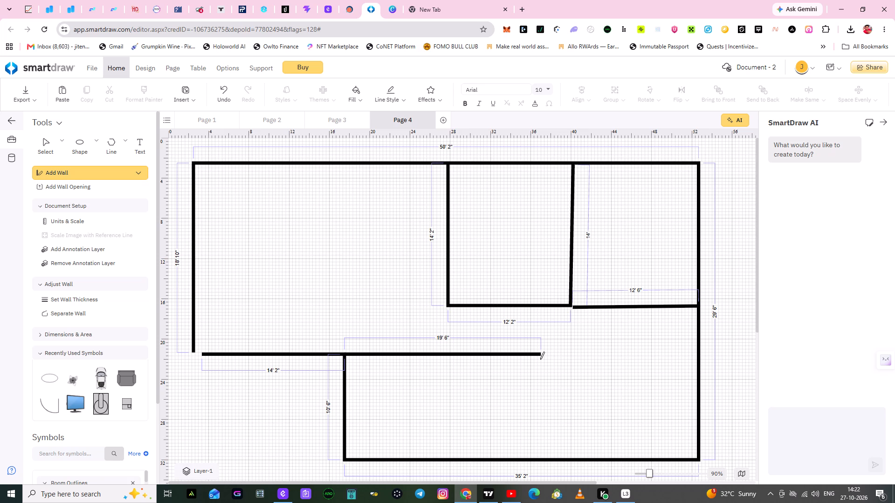
click(540, 359)
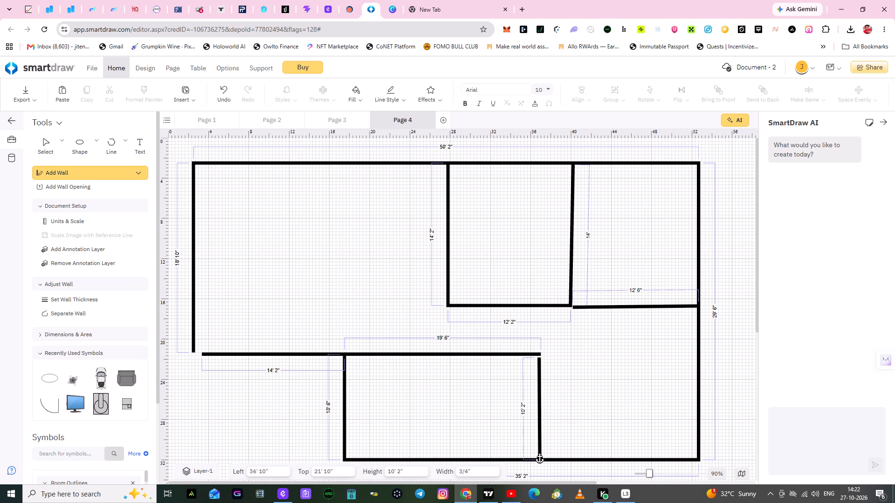
click(539, 452)
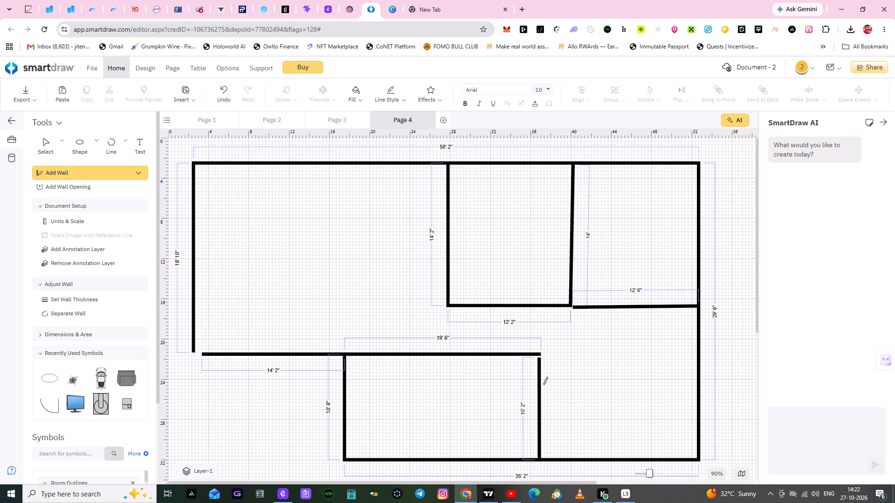
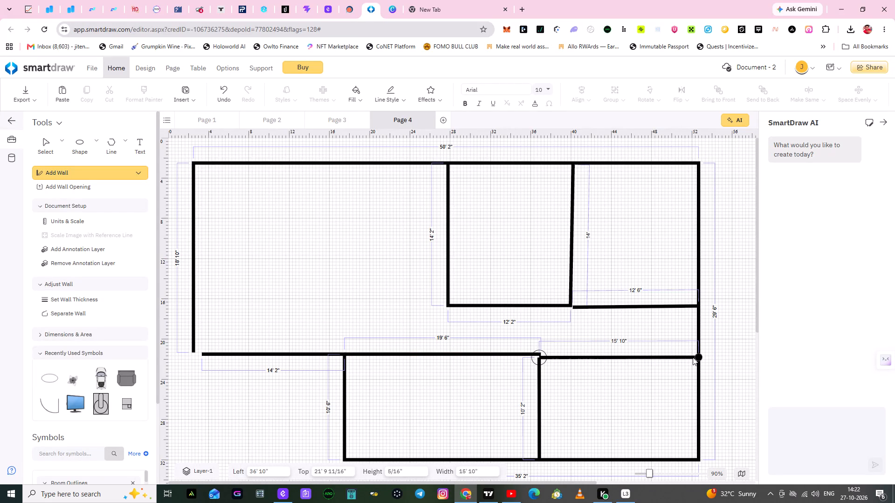
Draw a wall about 15' 10" long to the right outer wall and a vertical partition about 10' 2" long splitting the lower room.
click(693, 357)
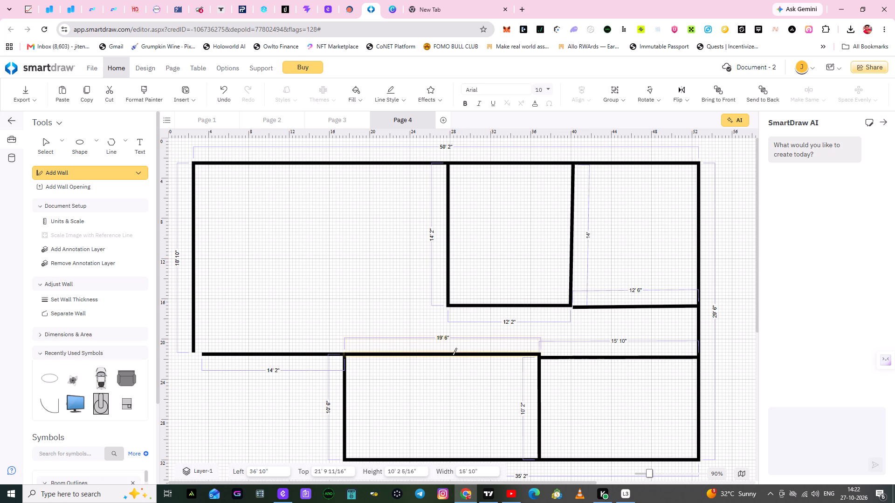
click(453, 356)
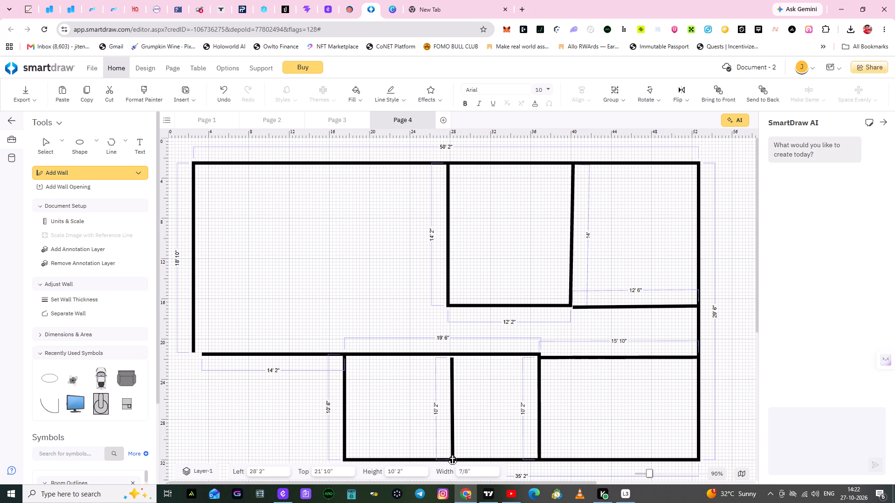
click(452, 454)
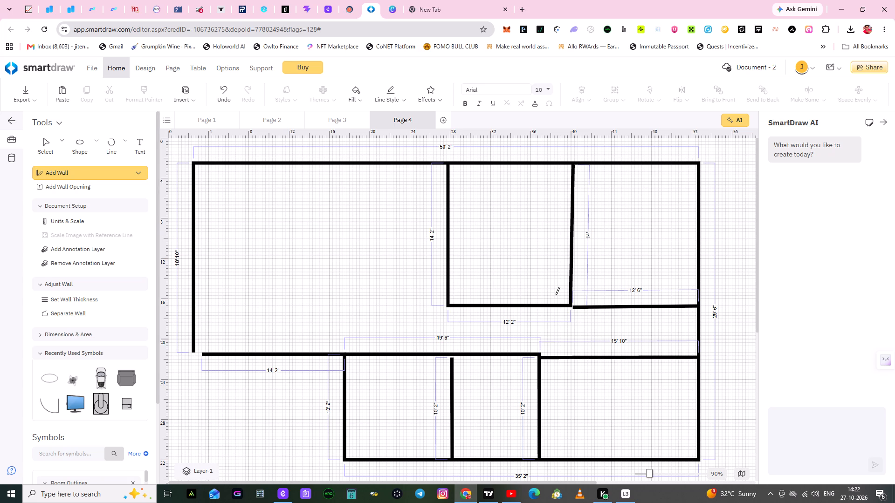
click(77, 171)
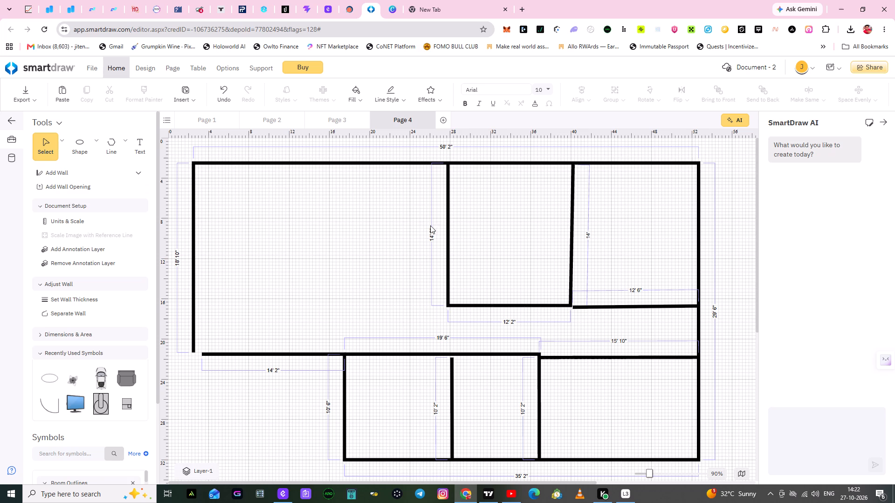
Place a 28" door in the lower left corner of the large left room, rotated about 180° to open the 14' 2" wall.
scroll(128, 347, down, 1)
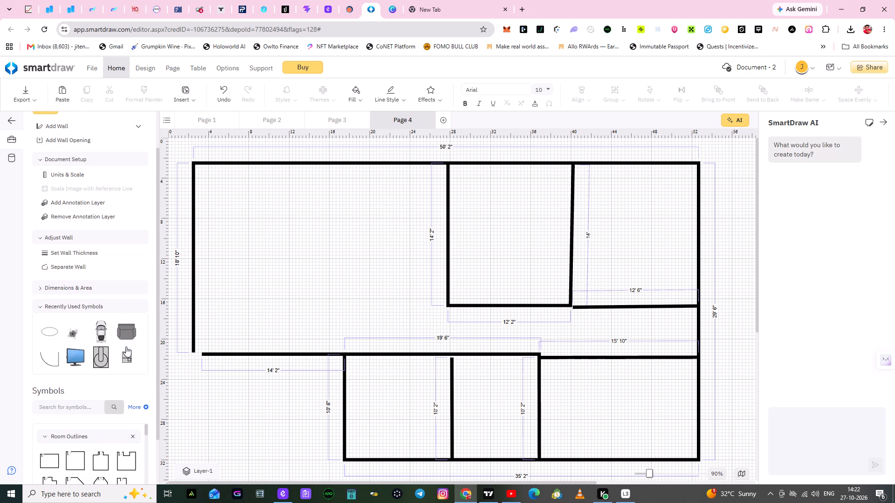
click(49, 363)
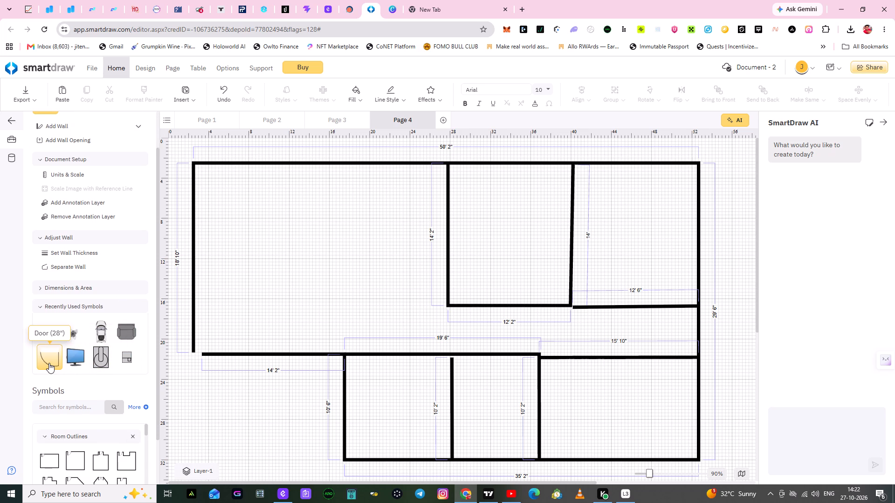
drag(49, 363, 223, 253)
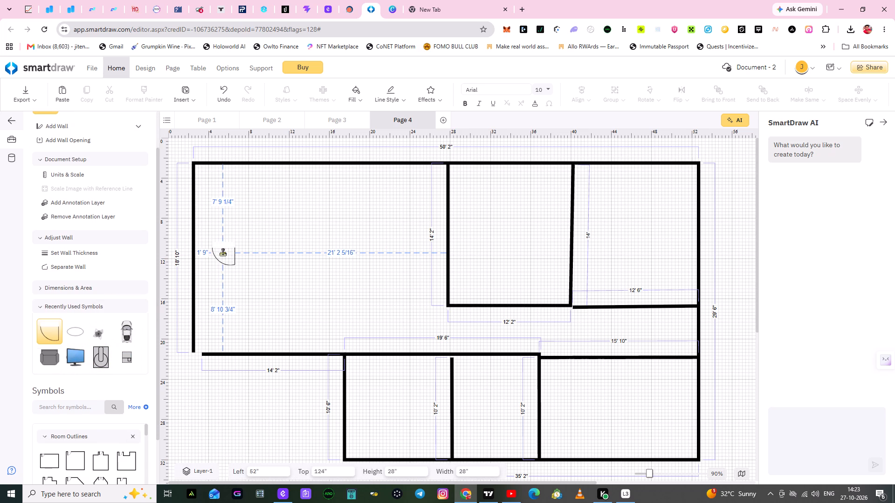
drag(223, 253, 205, 334)
drag(184, 315, 196, 299)
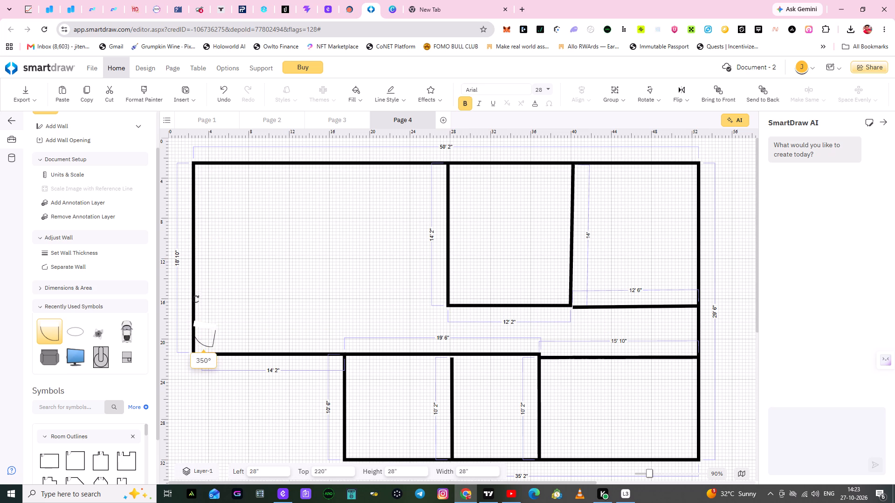
drag(196, 299, 227, 362)
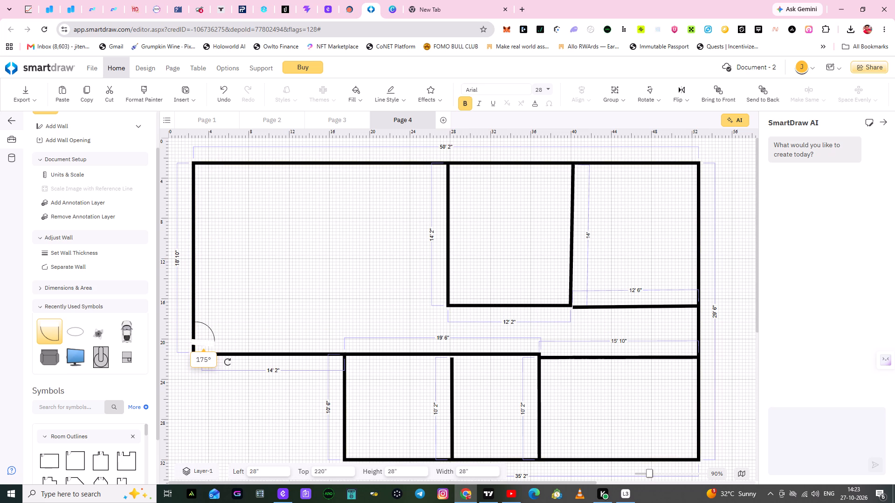
drag(227, 362, 229, 363)
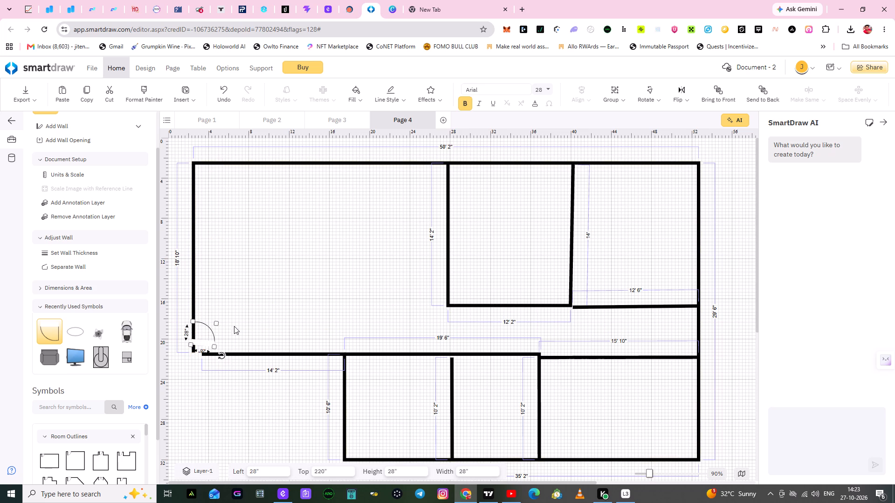
click(239, 304)
drag(199, 331, 202, 340)
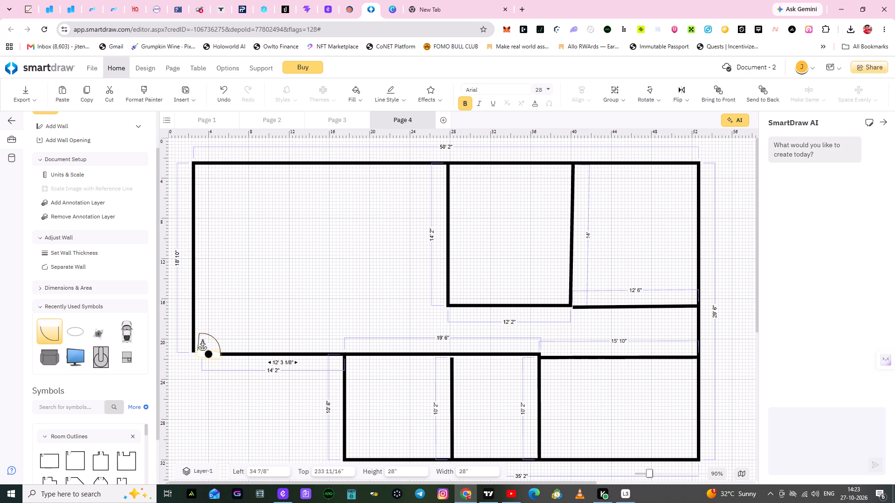
drag(202, 340, 200, 339)
click(255, 298)
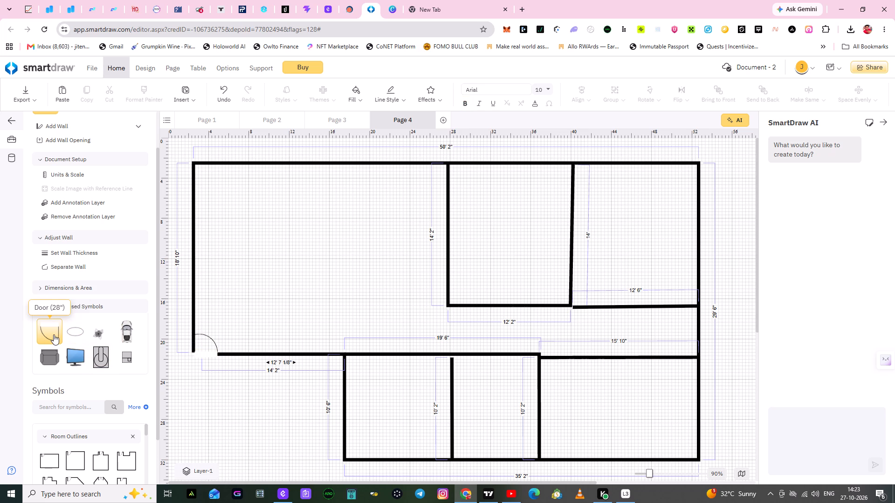
Place a 28" door at the upper end of the middle room's left wall, rotated about 90° to swing into the room.
drag(54, 334, 406, 235)
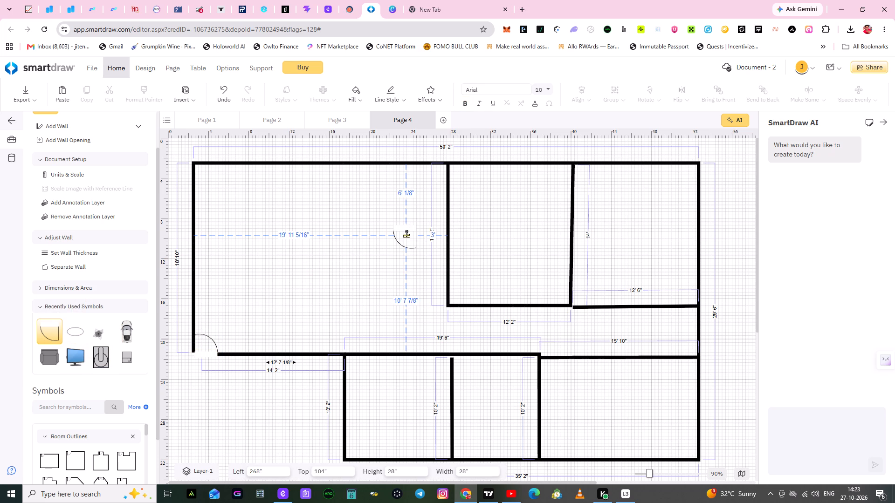
drag(406, 235, 462, 185)
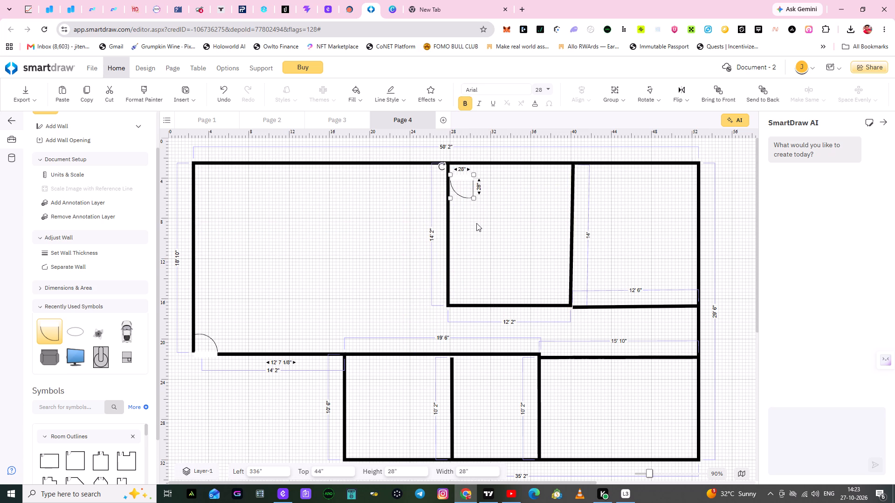
click(476, 223)
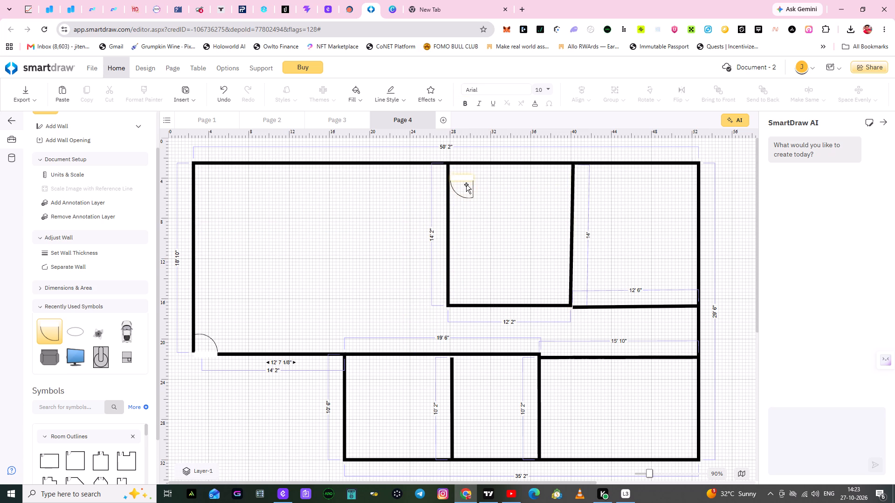
click(472, 195)
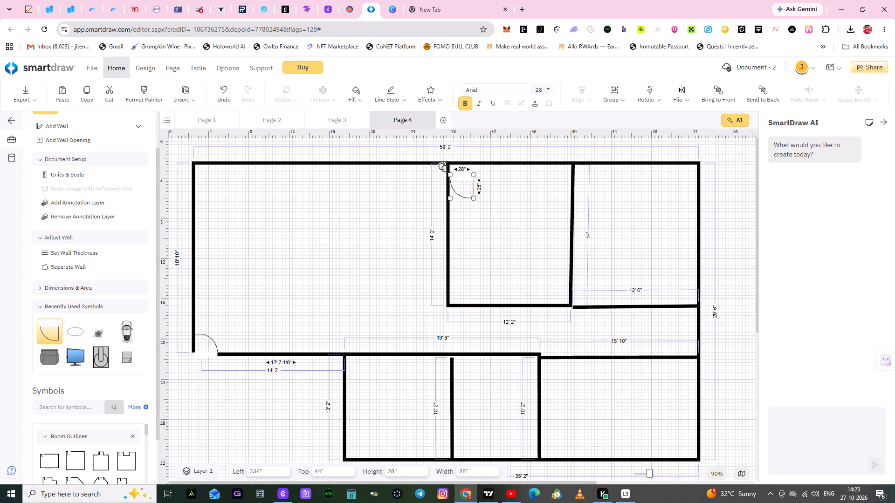
drag(442, 167, 452, 200)
drag(452, 200, 448, 198)
drag(469, 190, 468, 190)
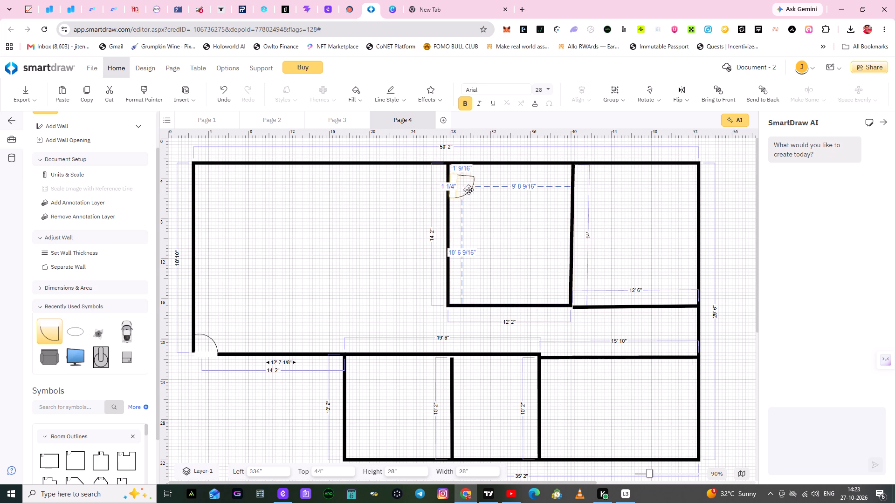
drag(468, 190, 464, 180)
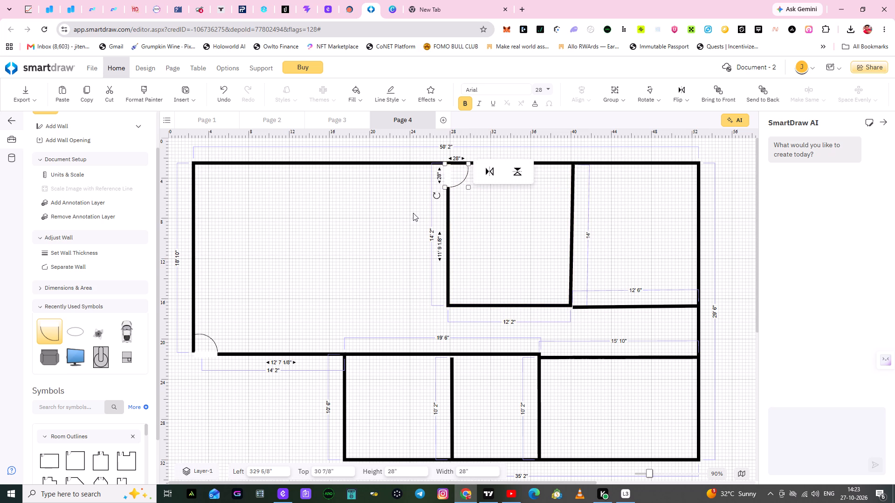
click(413, 213)
click(461, 180)
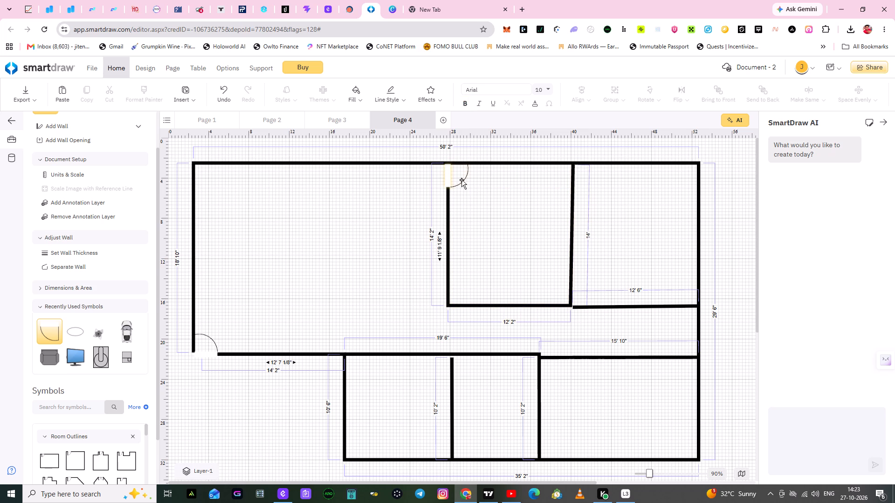
click(435, 193)
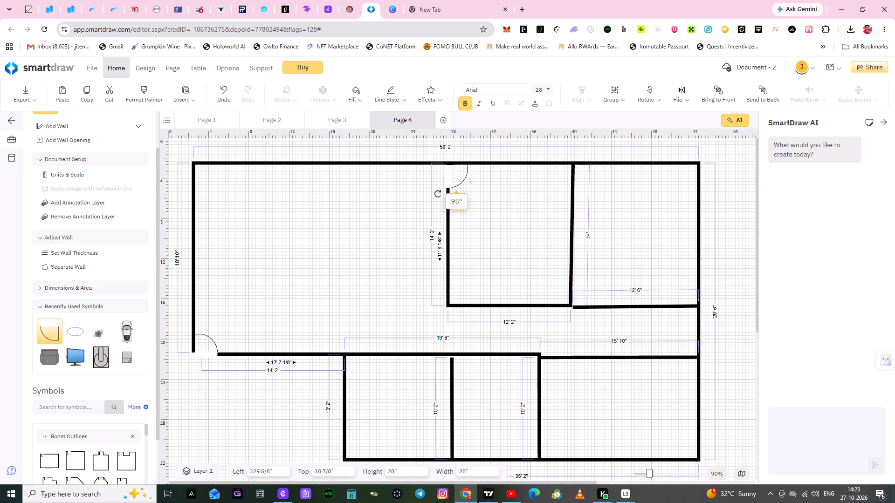
click(394, 212)
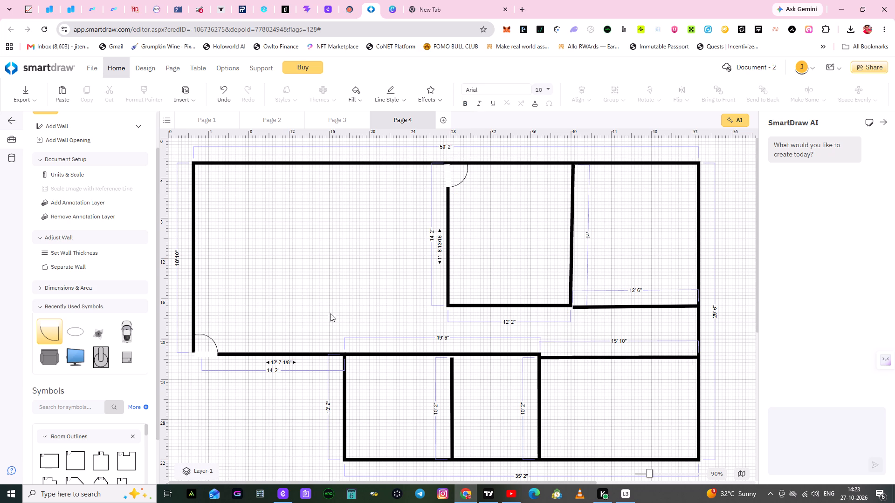
Place a 28" door at the left end of the 12' 6" wall, flipped to swing up into the upper right room.
drag(50, 337, 458, 296)
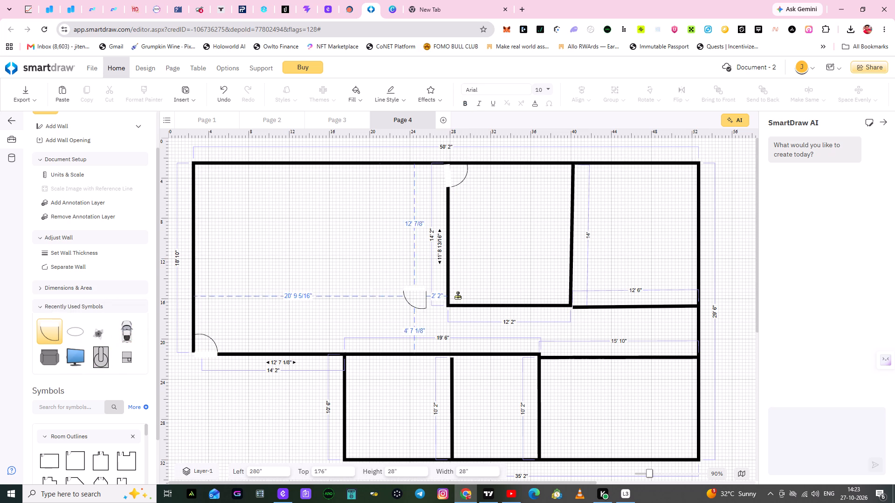
drag(458, 296, 551, 294)
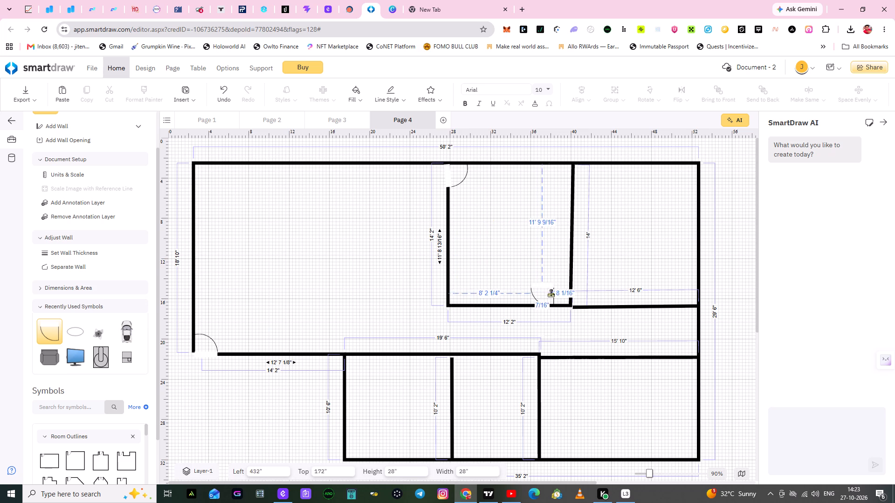
drag(551, 294, 579, 294)
click(631, 280)
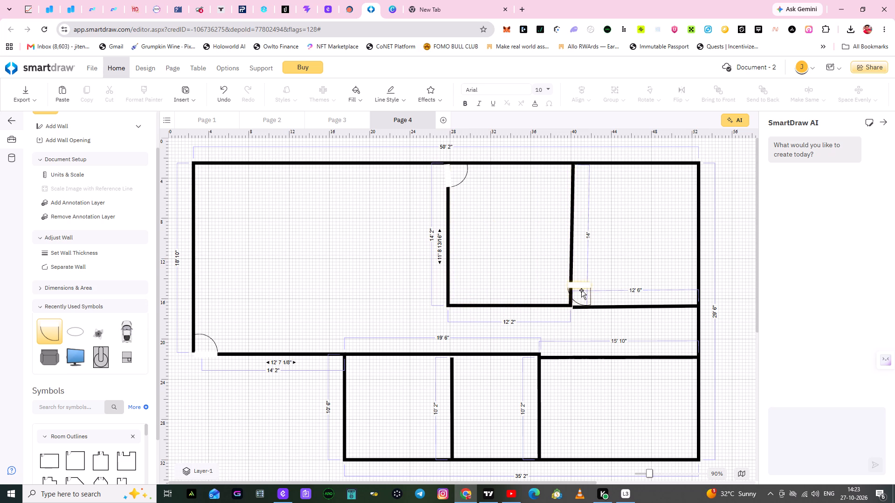
click(581, 290)
click(559, 274)
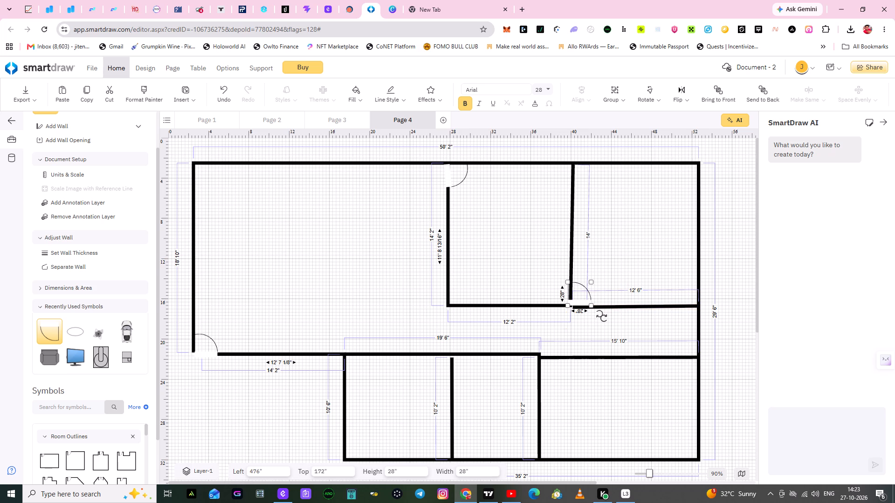
click(609, 260)
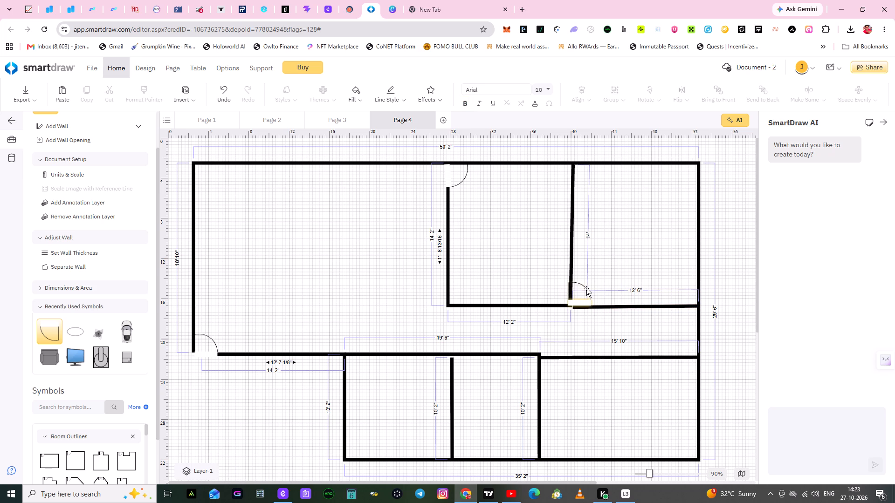
click(586, 288)
click(579, 293)
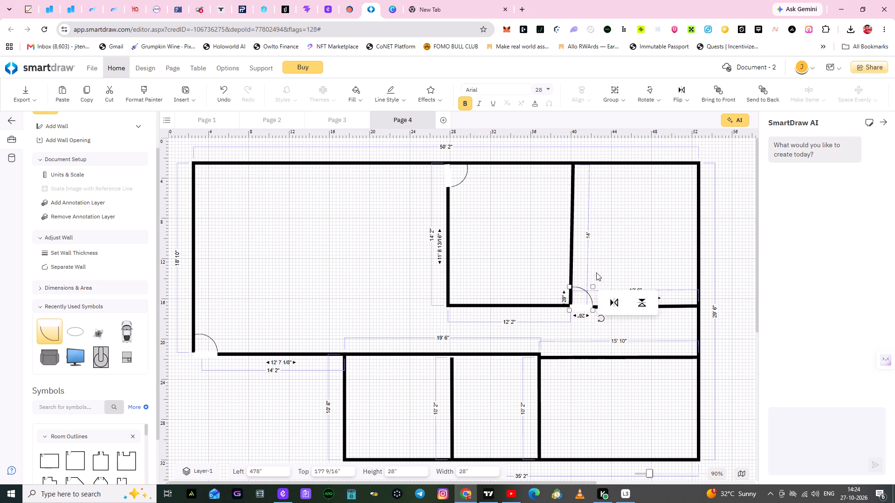
click(605, 261)
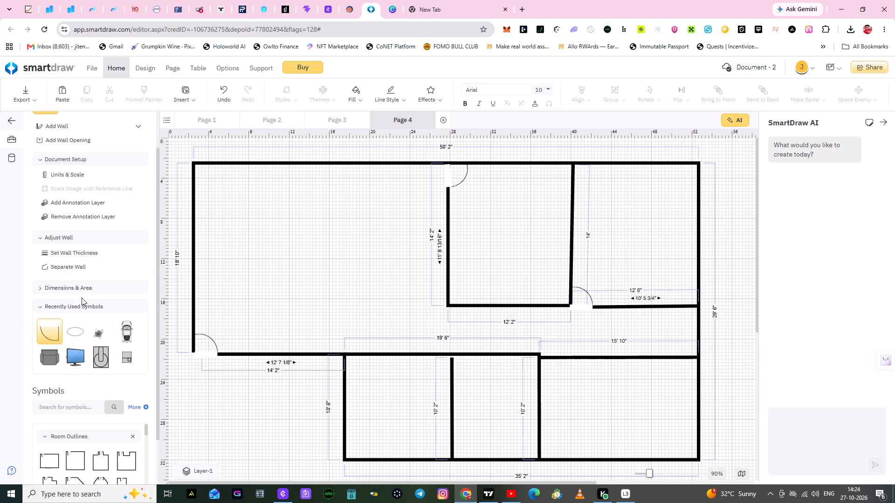
Place a 28" door at the upper end of the lower partition wall, rotated to swing into the room on its right.
drag(50, 338, 241, 341)
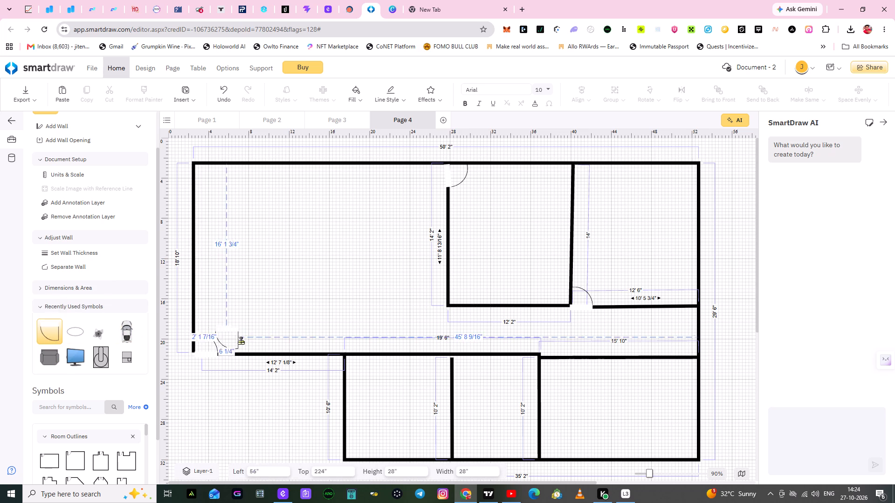
drag(241, 341, 463, 368)
drag(441, 348, 441, 367)
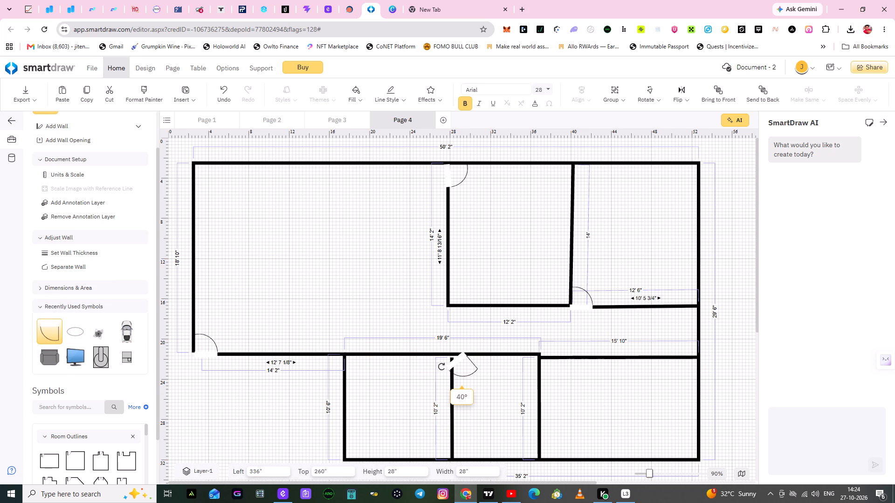
drag(441, 367, 453, 378)
click(399, 393)
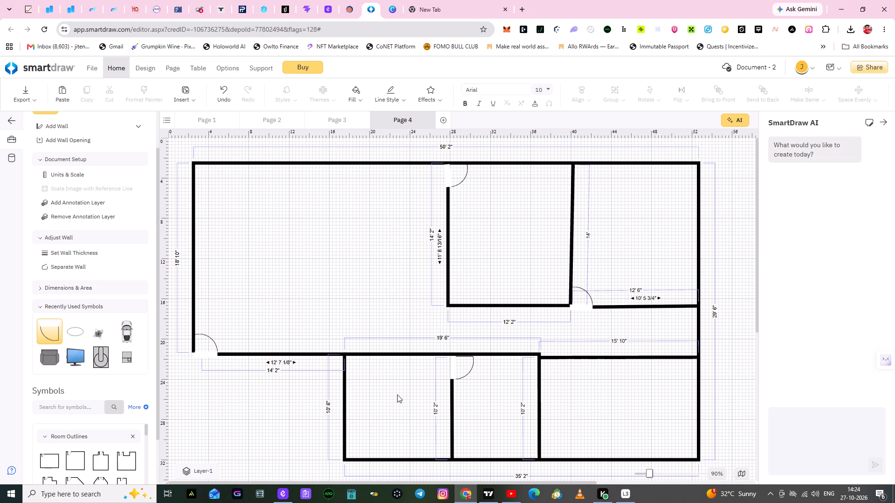
Move the 28" door from the lower partition to the right end of the 19' 6" wall, rotated to swing down into the middle lower room.
drag(466, 368, 490, 366)
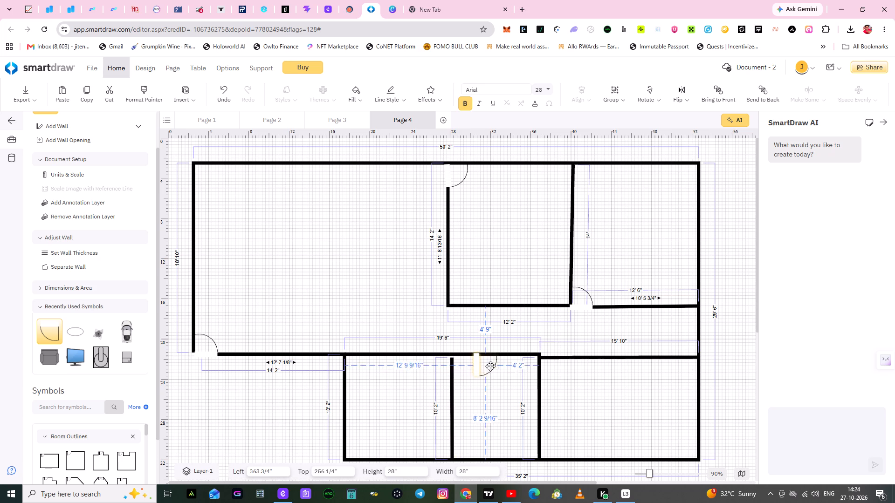
drag(490, 366, 530, 373)
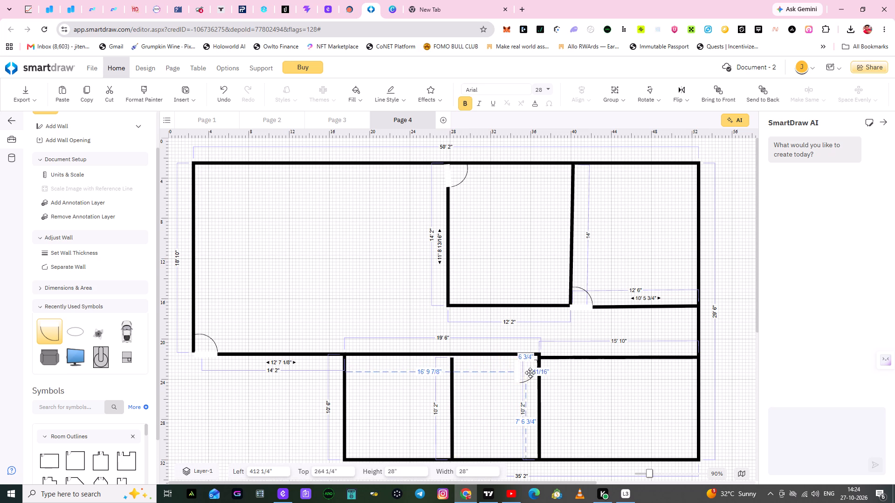
drag(530, 373, 531, 370)
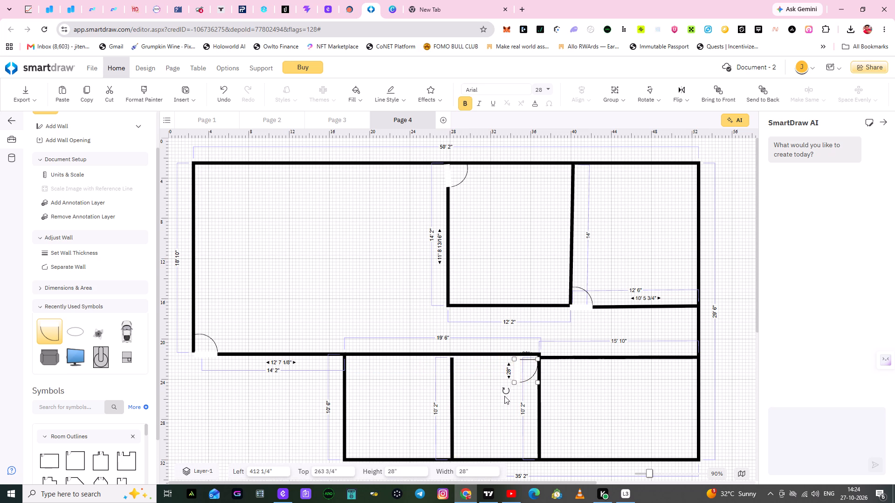
drag(507, 392, 505, 345)
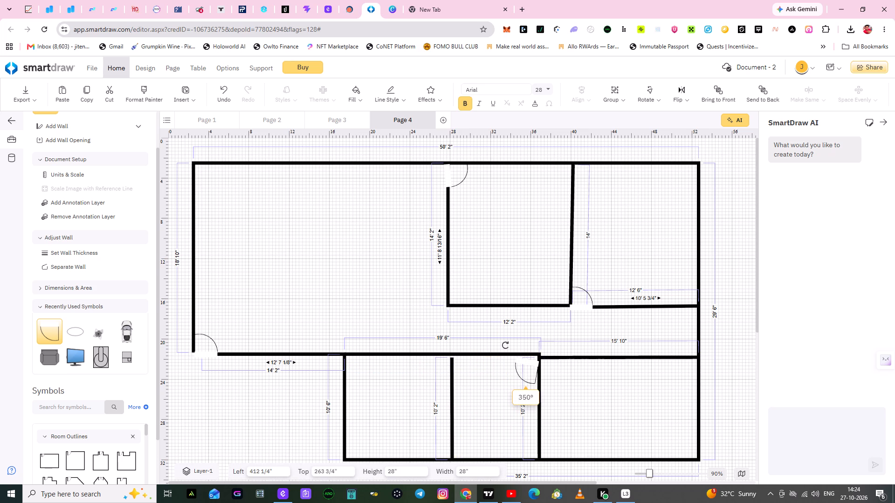
drag(505, 345, 506, 350)
drag(525, 371, 525, 364)
click(506, 388)
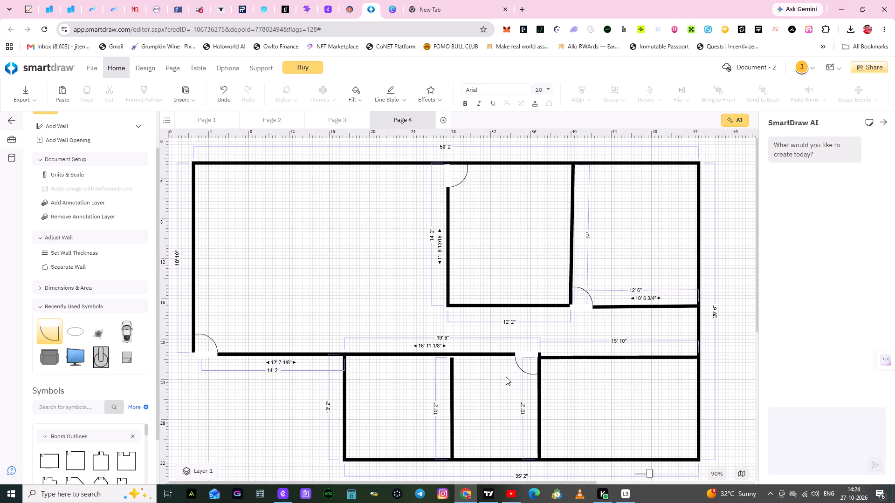
click(523, 358)
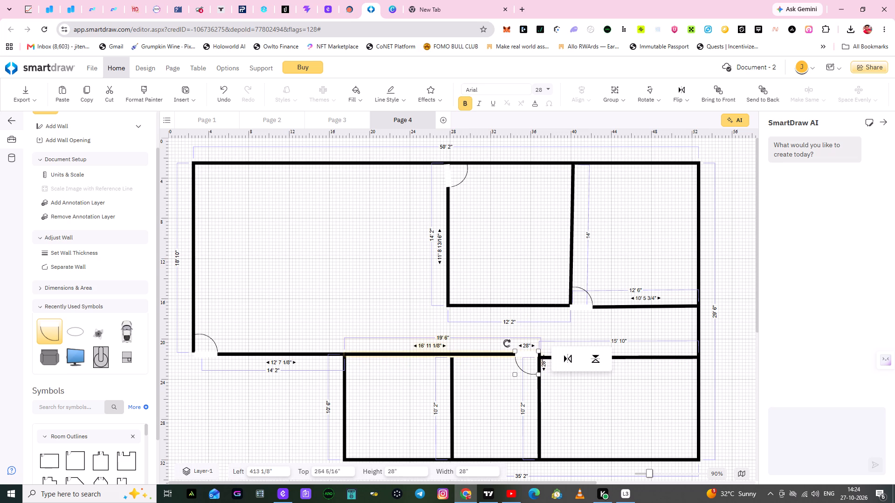
drag(507, 344, 512, 347)
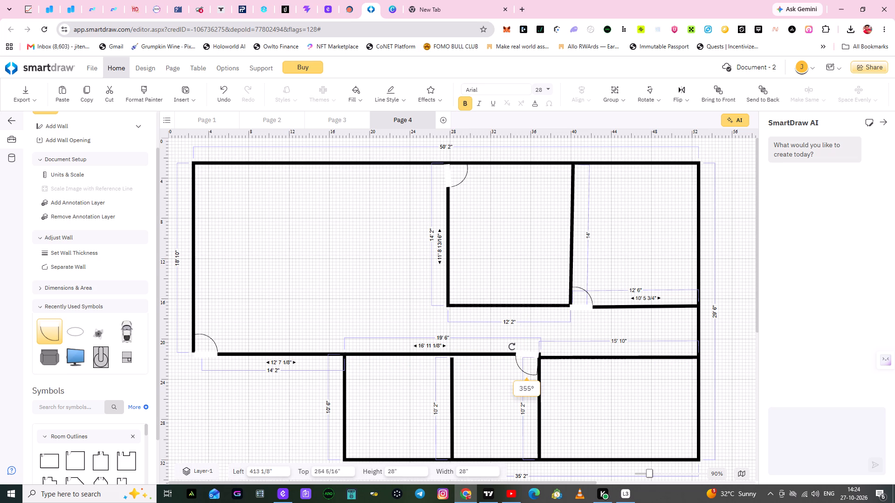
drag(512, 347, 512, 348)
click(496, 403)
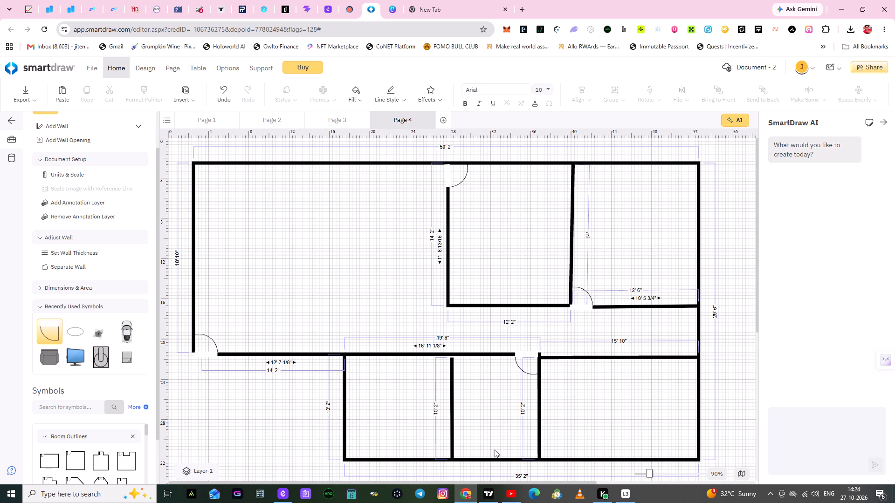
Place a new 28" door at the upper end of the lower right room's left partition, rotated about 85° to swing into that room.
drag(49, 338, 501, 368)
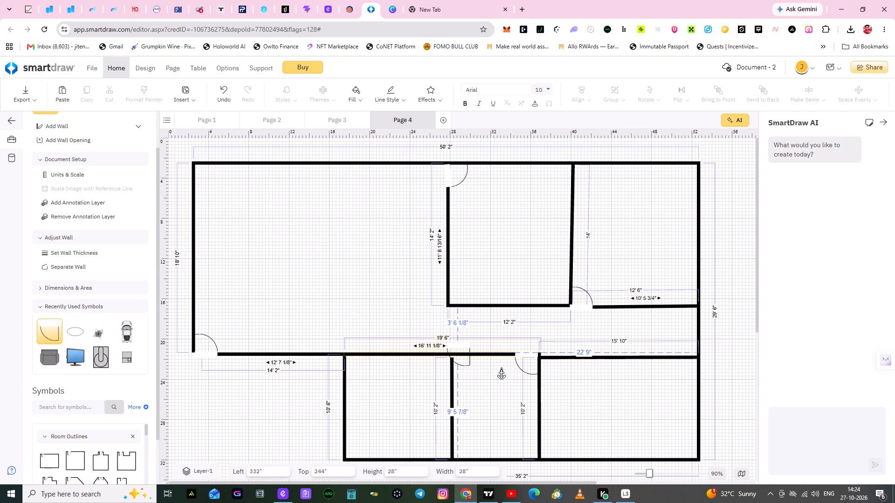
drag(501, 368, 569, 381)
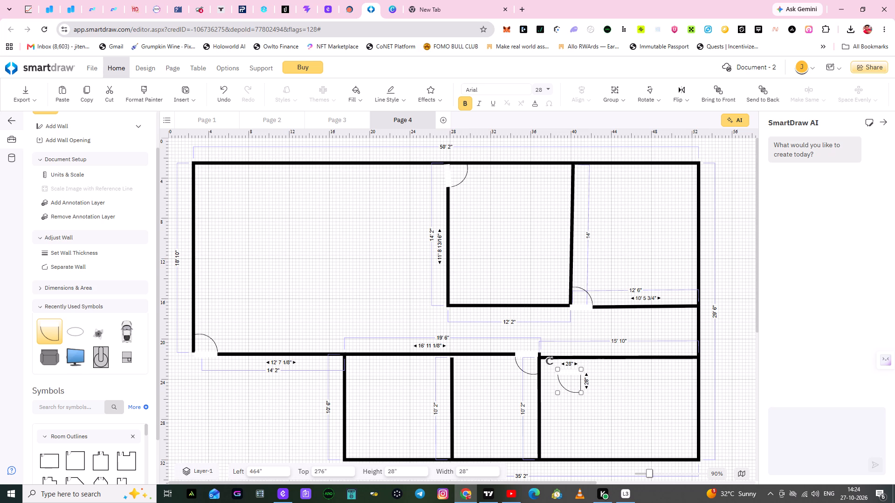
drag(550, 361, 557, 392)
drag(557, 392, 556, 391)
drag(573, 383, 559, 371)
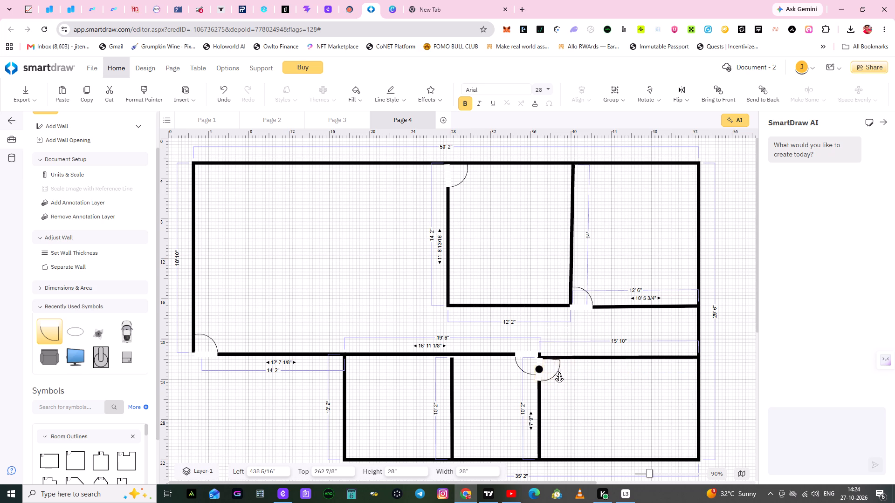
drag(559, 371, 553, 366)
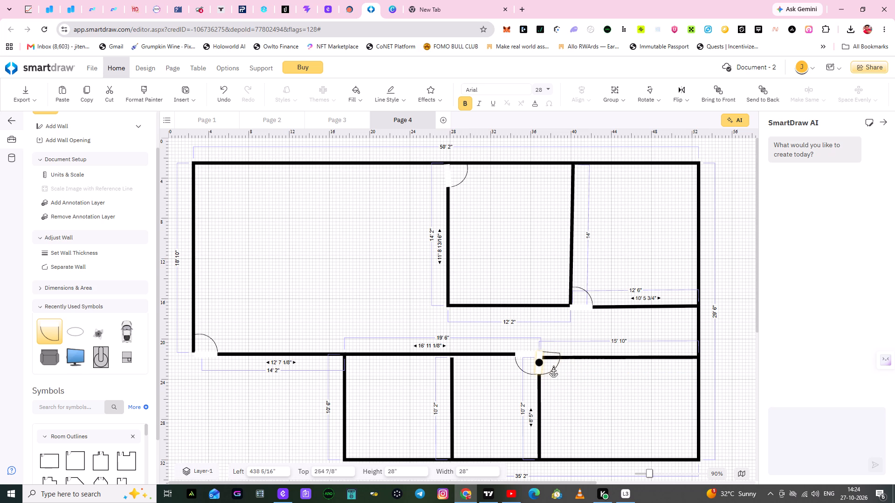
drag(553, 366, 554, 366)
click(571, 383)
click(543, 367)
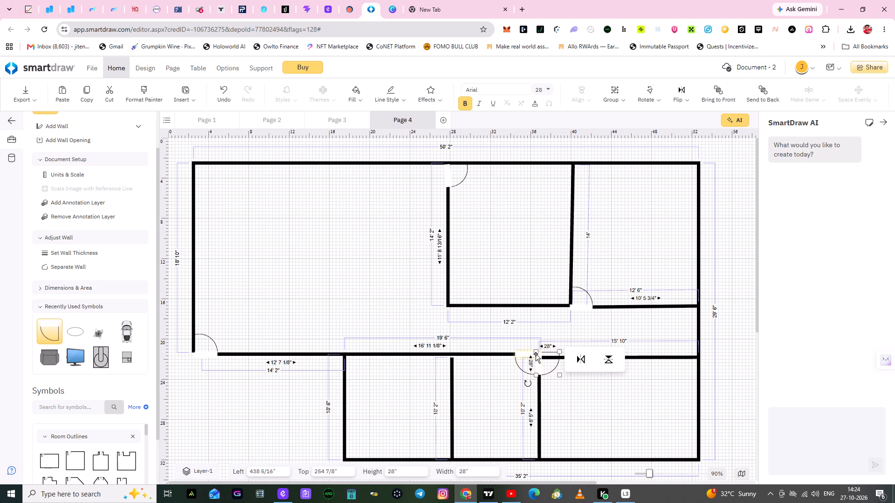
click(526, 384)
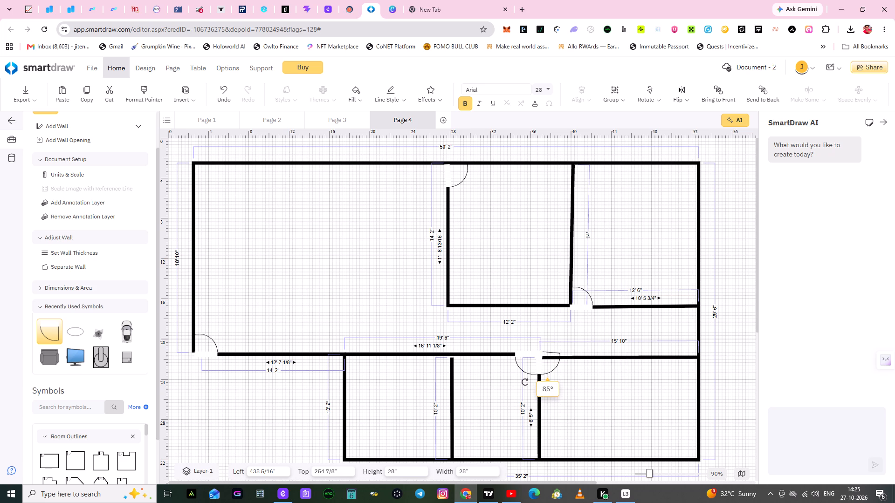
click(623, 391)
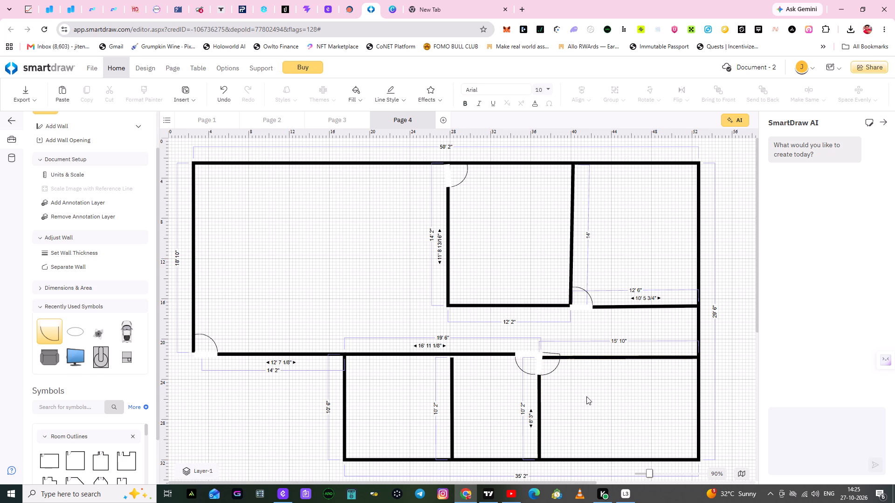
Shift the lower right room's door slightly down its partition and square it to 90°.
drag(551, 369, 556, 370)
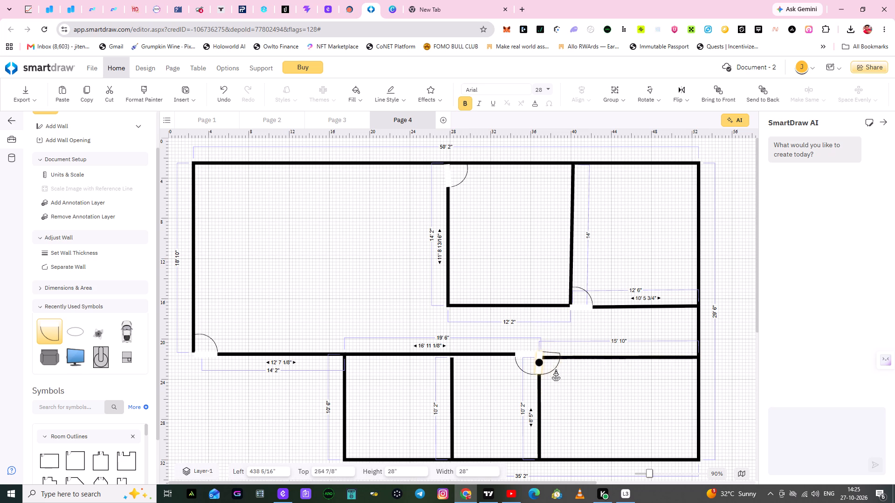
drag(556, 370, 560, 375)
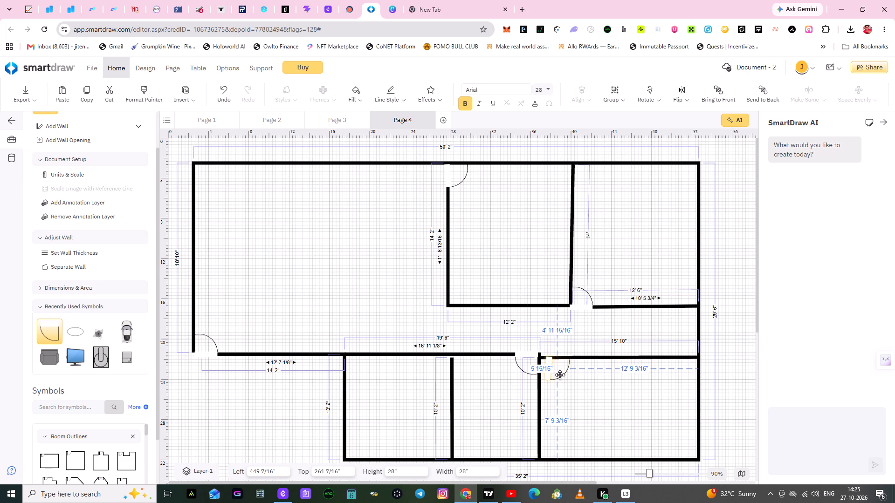
drag(560, 375, 556, 374)
click(571, 390)
click(548, 372)
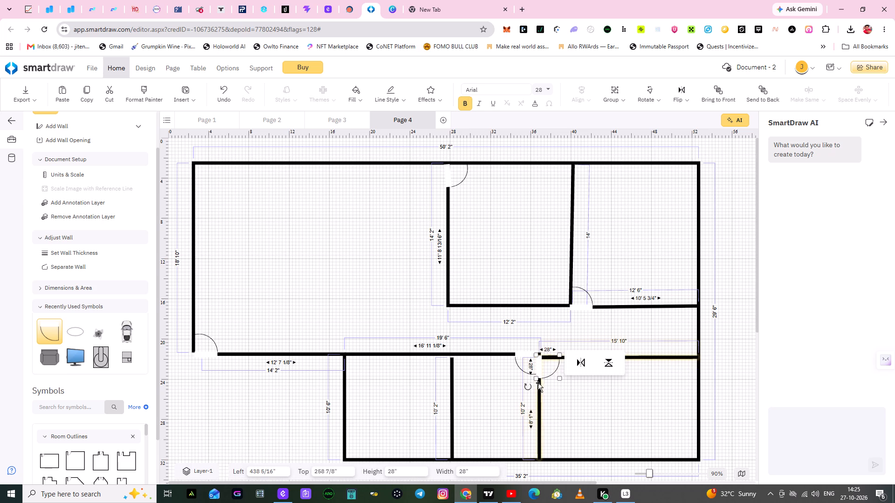
click(527, 388)
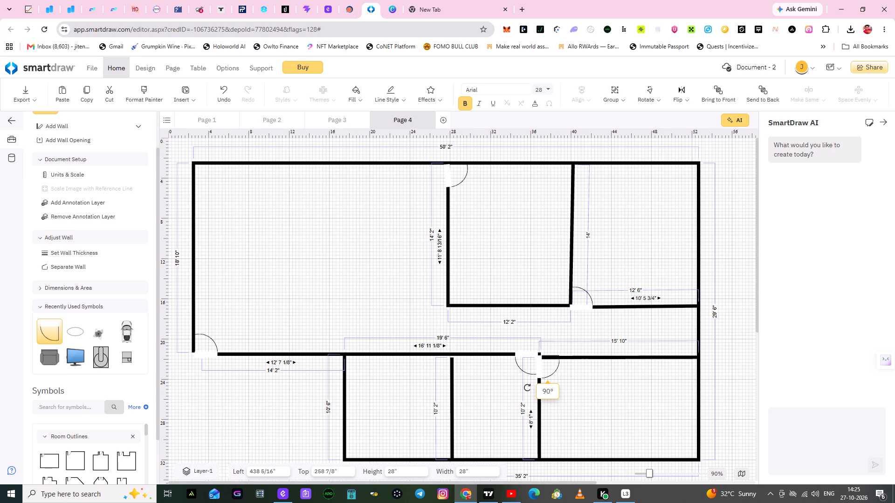
click(628, 409)
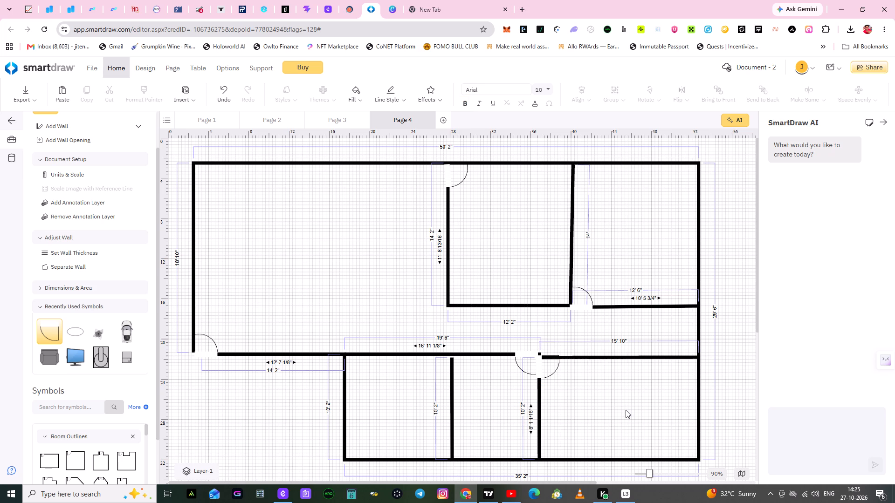
Move the middle lower room's door down off the 19' 6" wall, beside the right partition, at left 412" and top 260".
click(524, 369)
drag(526, 371, 527, 371)
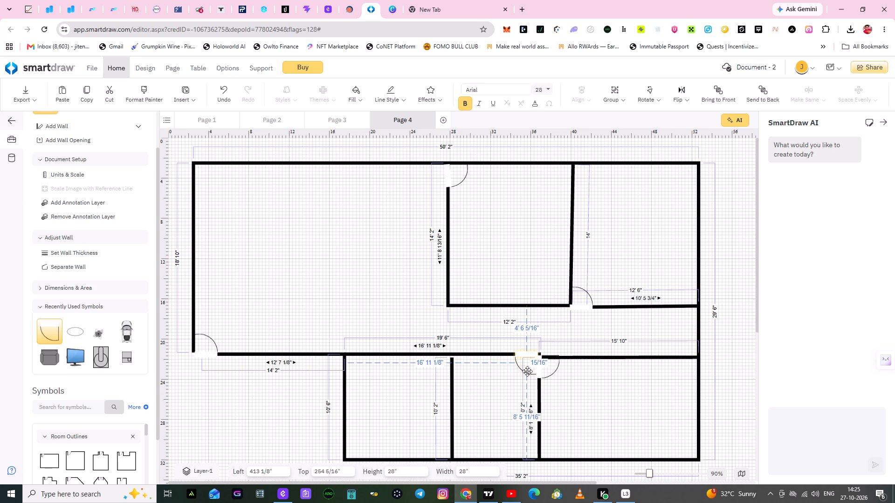
drag(527, 371, 526, 373)
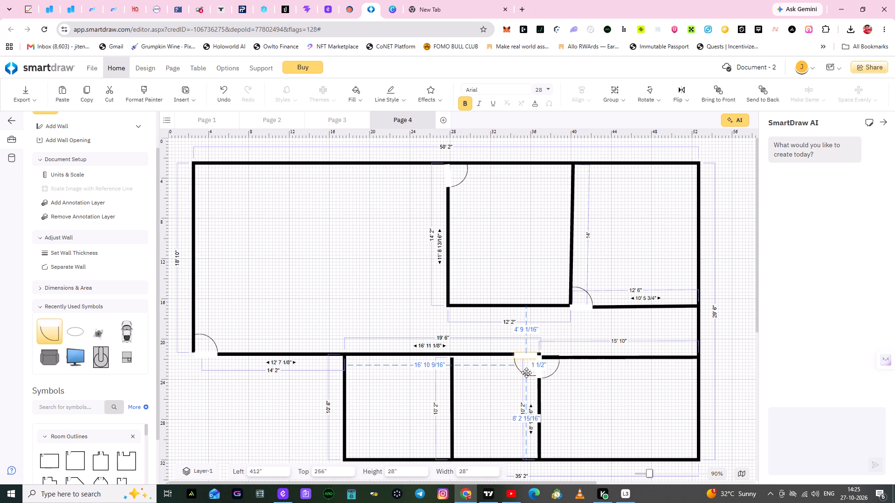
drag(526, 373, 526, 375)
click(498, 395)
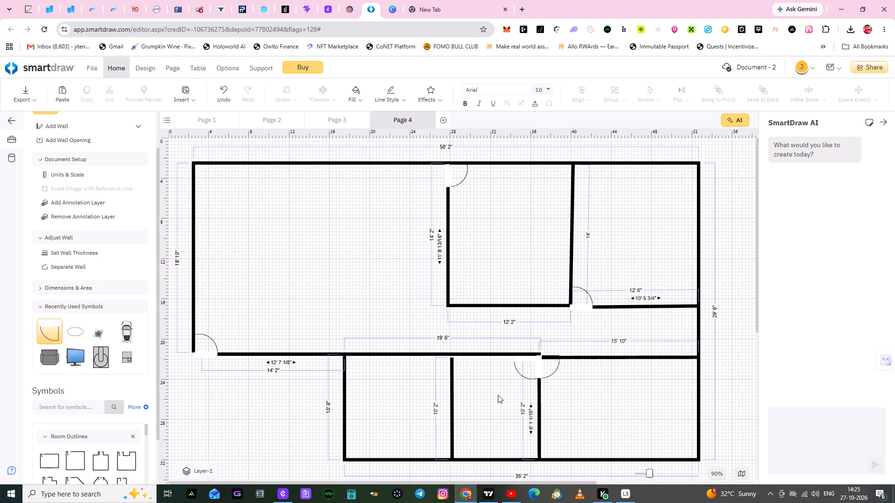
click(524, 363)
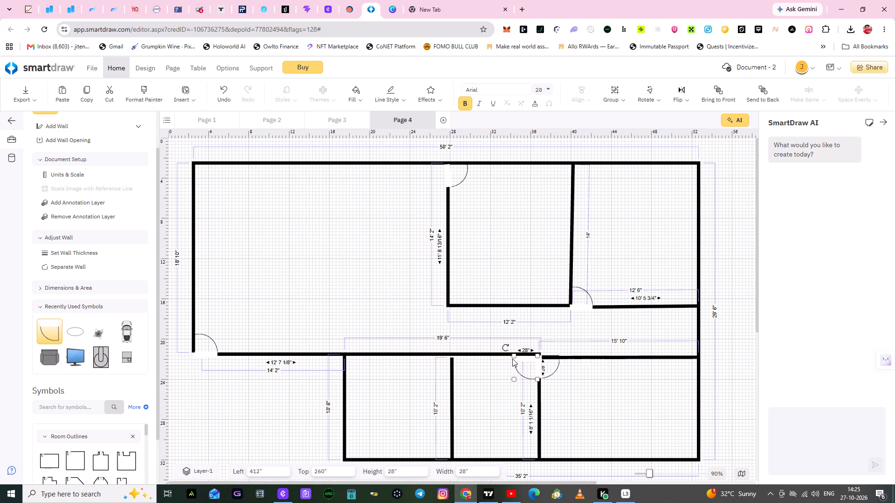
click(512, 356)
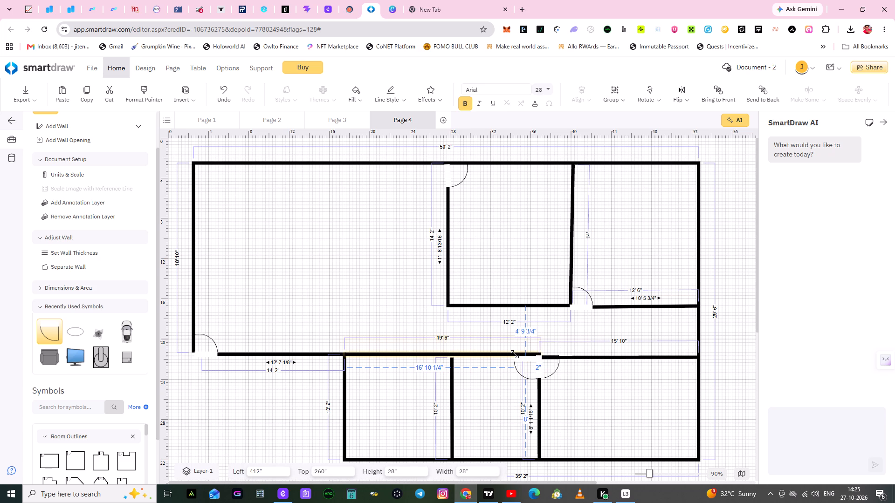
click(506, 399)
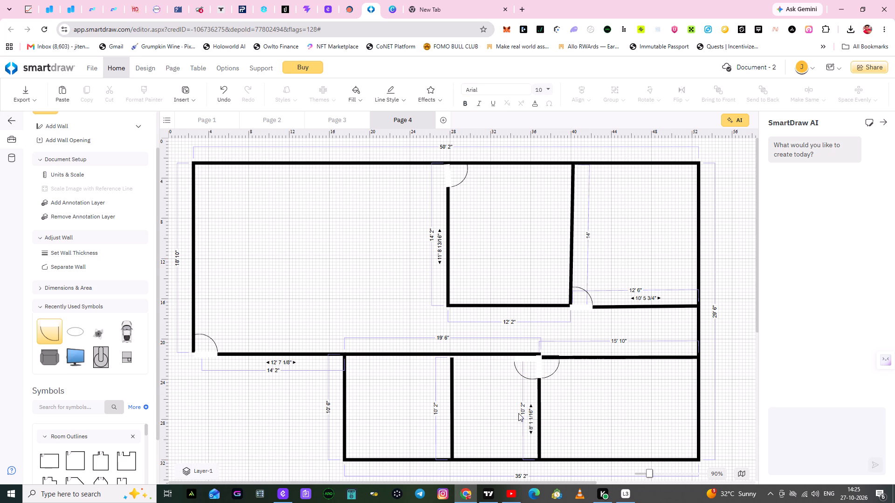
Enlarge the lower right room's door to about 29 1/8".
click(548, 369)
drag(560, 380, 561, 380)
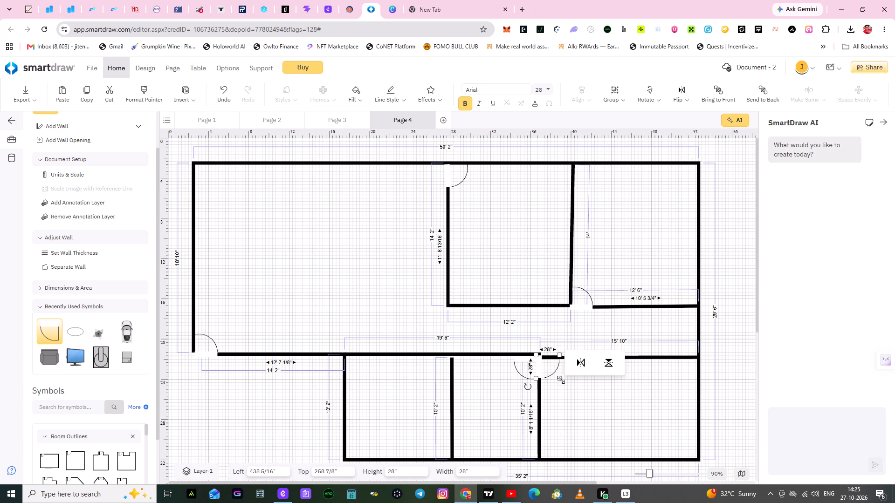
drag(561, 380, 566, 379)
click(569, 393)
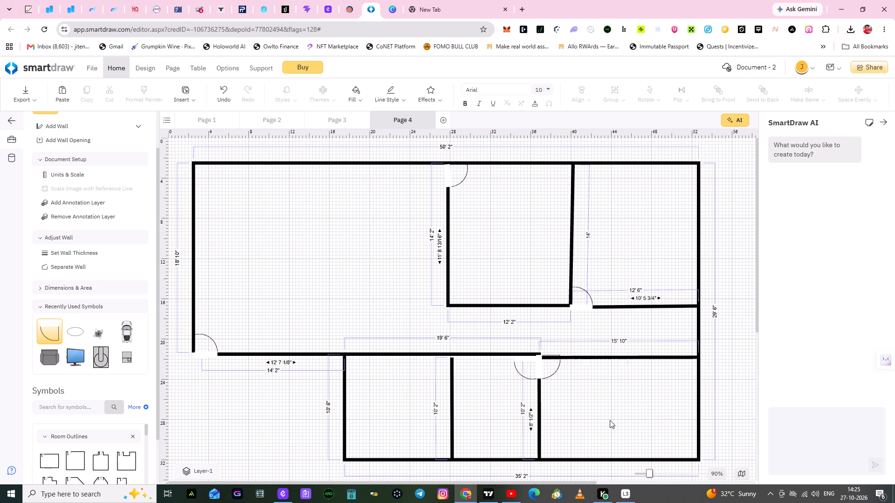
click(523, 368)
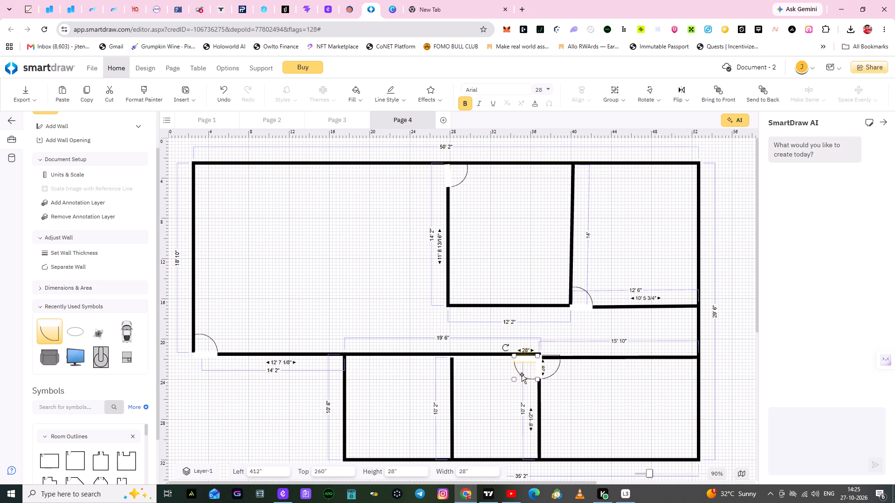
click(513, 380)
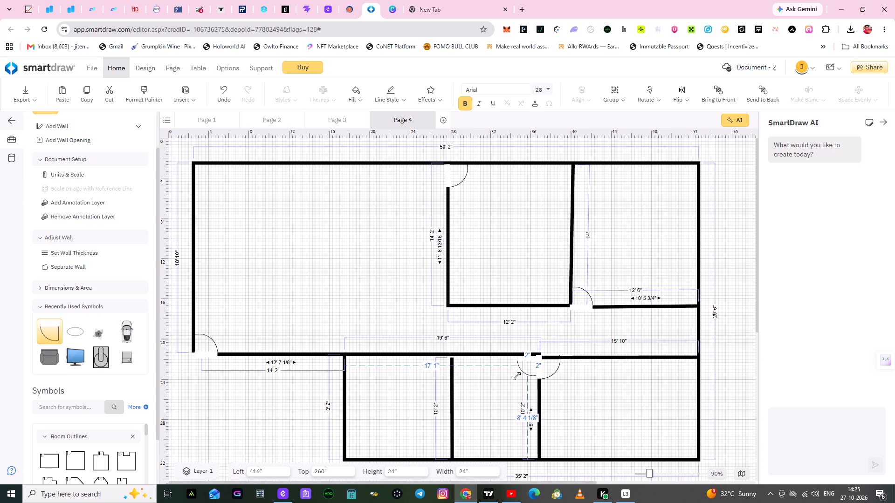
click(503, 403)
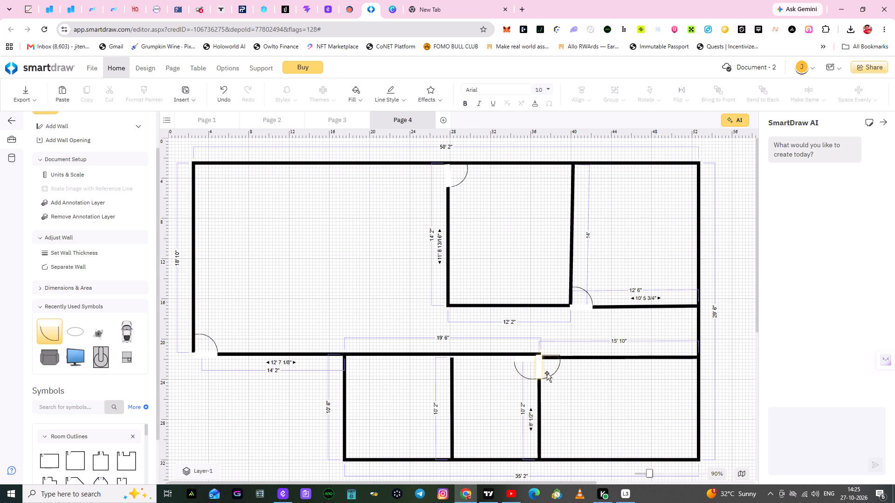
Reposition the lower right room's door slightly further down its partition, just below the wall corner.
drag(547, 373, 553, 371)
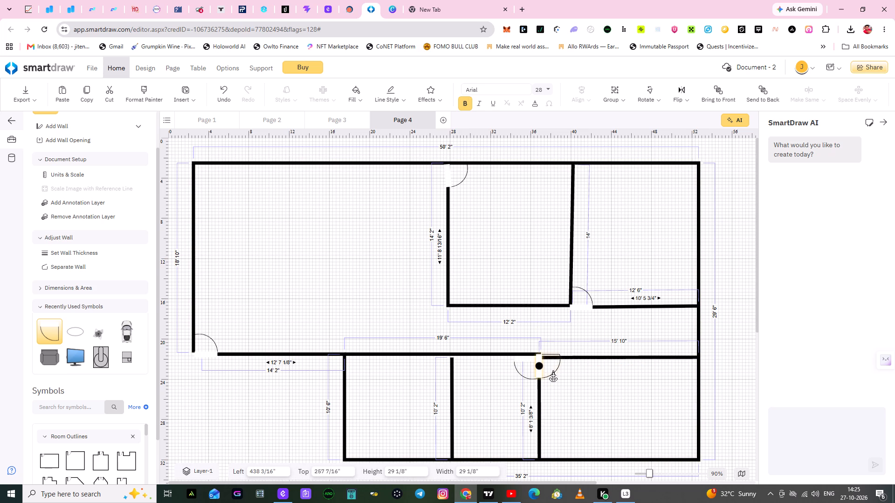
drag(553, 371, 553, 372)
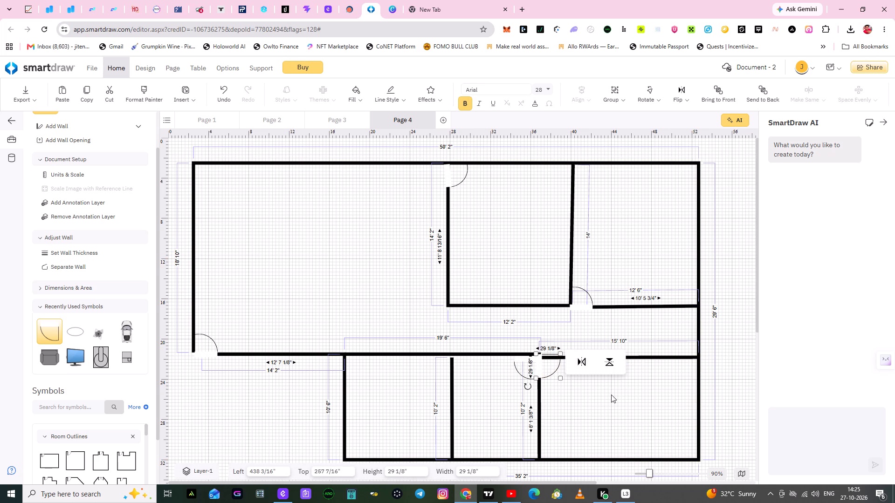
click(611, 394)
drag(543, 373, 550, 377)
click(604, 394)
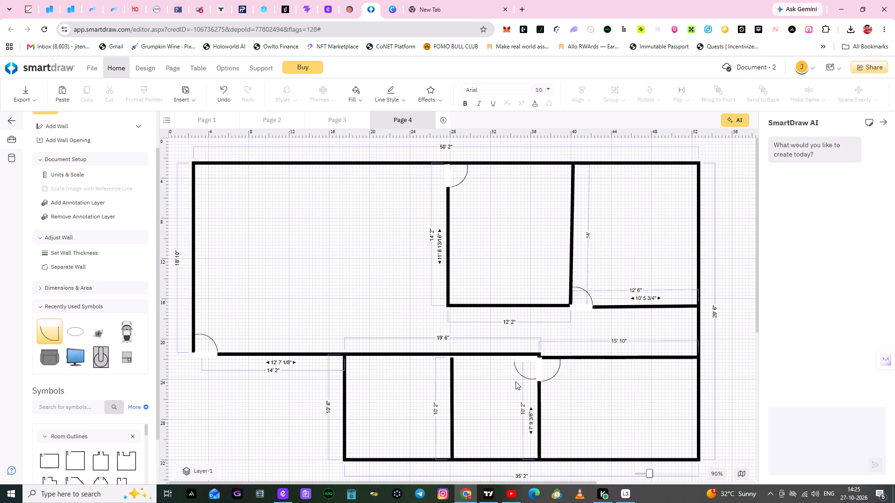
Enlarge the middle lower room's door to 32", extending it toward the partition on its right.
click(524, 372)
drag(528, 375, 525, 378)
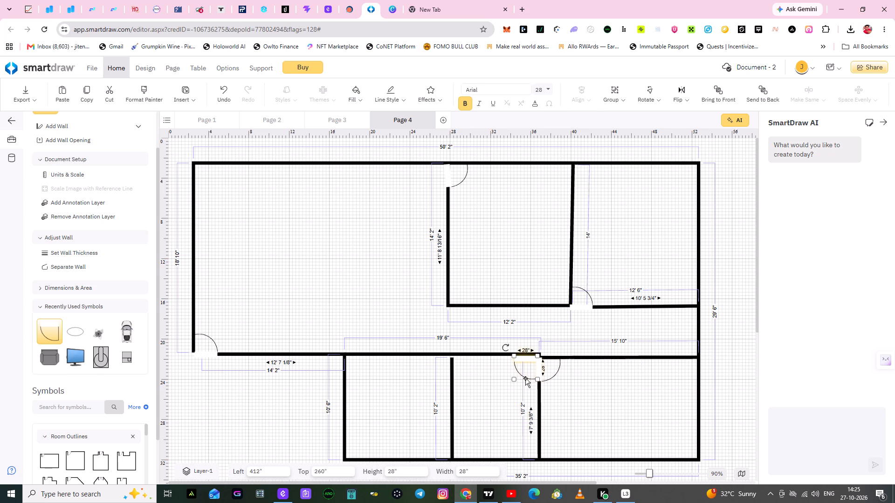
drag(525, 378, 526, 379)
click(590, 393)
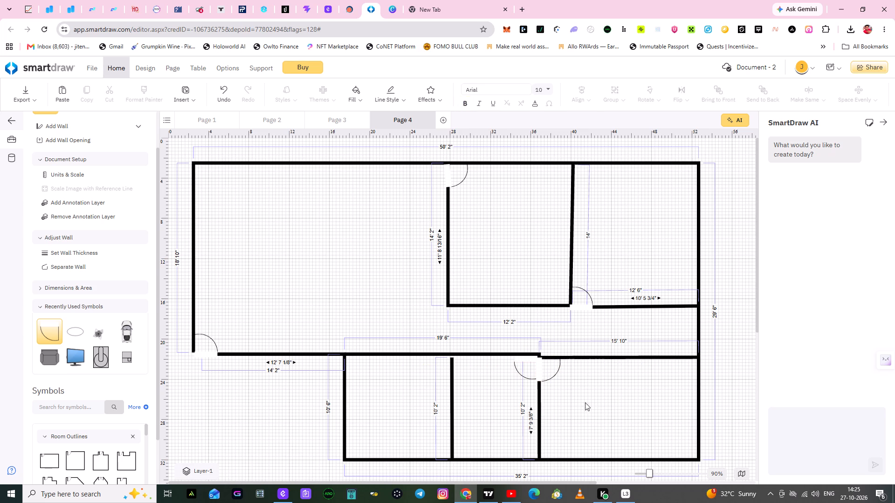
click(526, 368)
drag(537, 377, 537, 385)
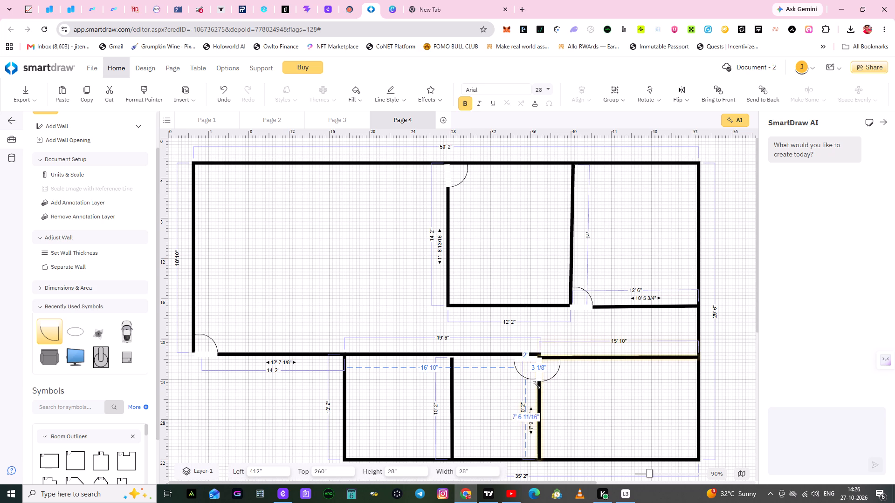
drag(537, 385, 544, 392)
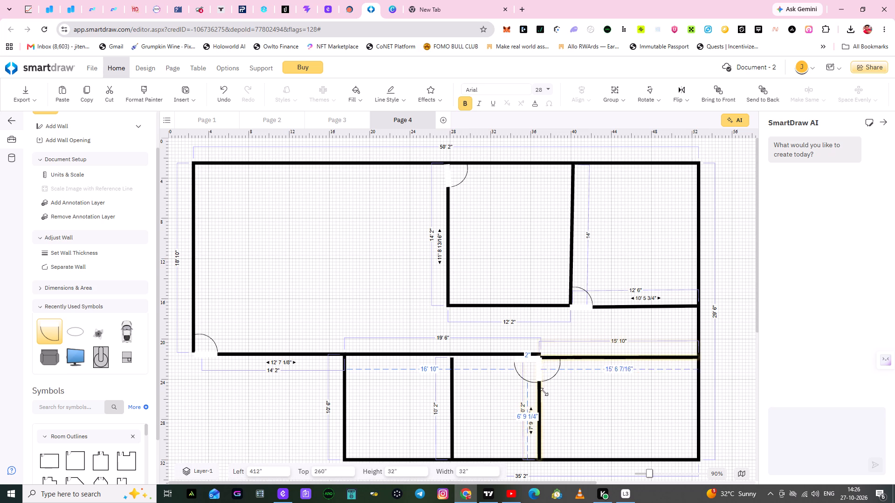
drag(544, 392, 540, 384)
click(591, 398)
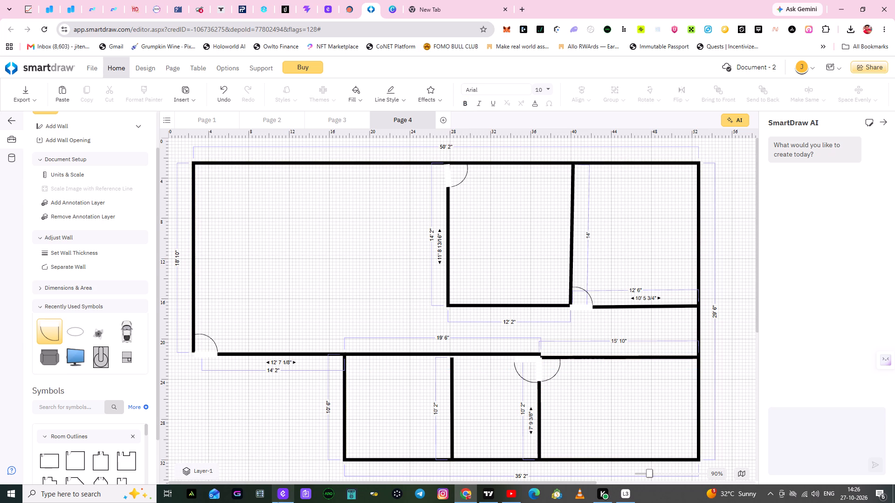
Shrink the middle lower room's door slightly from its lower outer corner, keeping it against the right partition.
click(523, 370)
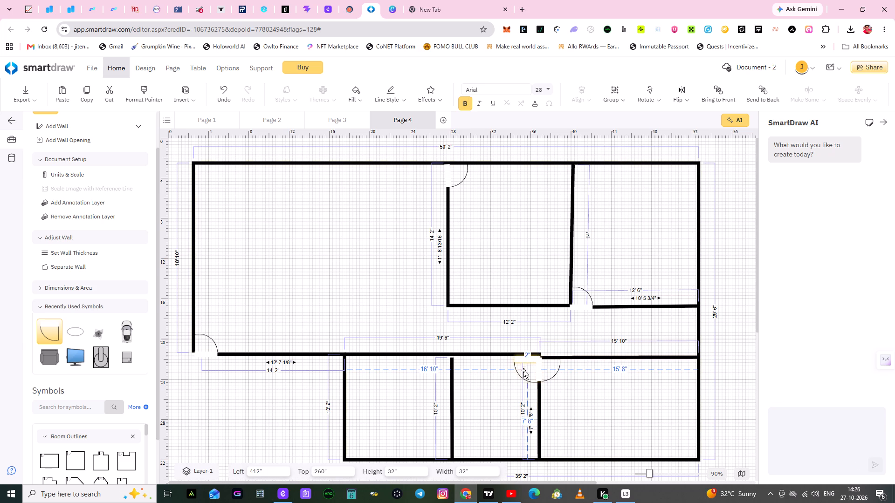
drag(513, 382, 516, 378)
click(495, 396)
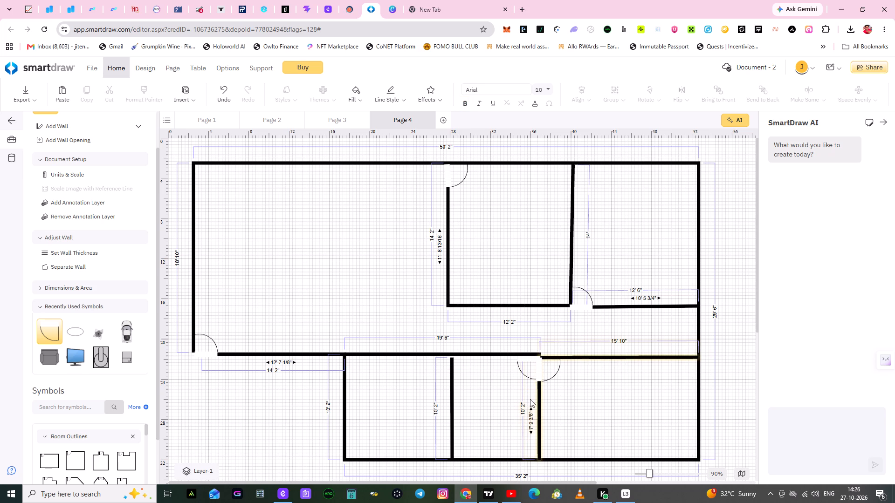
Reduce the lower right room's door to about 26 9/16".
click(556, 373)
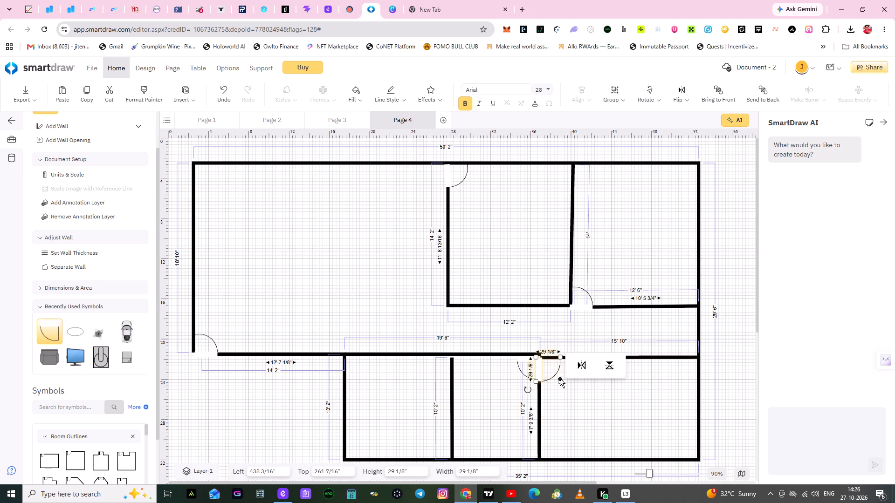
click(561, 382)
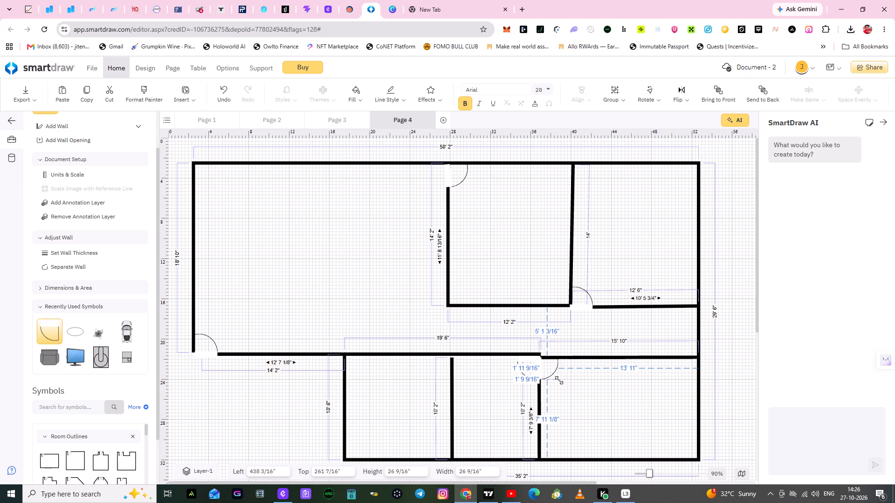
click(596, 415)
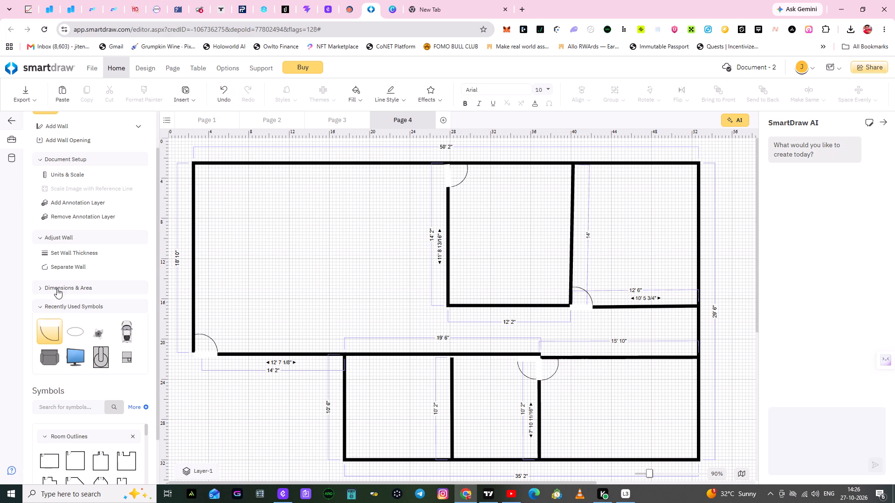
Place a 28" door in the upper left corner of the lower left room, at left 208" and top 260".
drag(52, 334, 380, 381)
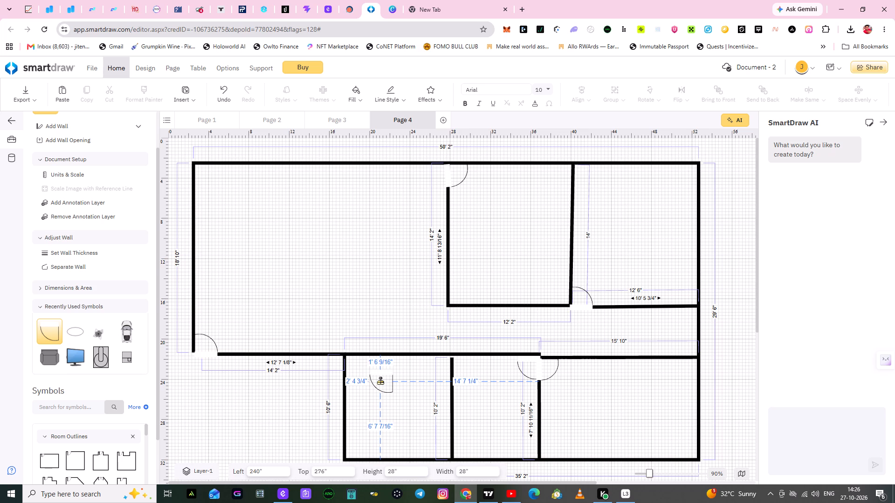
drag(380, 381, 369, 378)
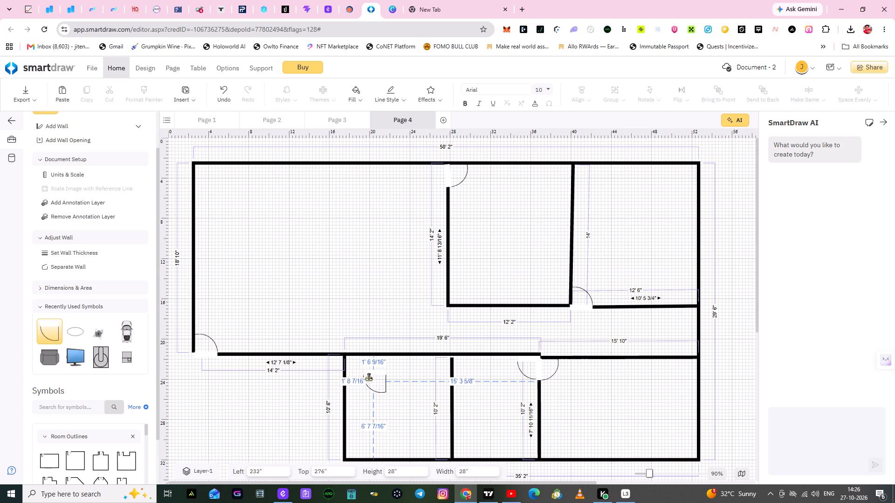
drag(369, 378, 355, 368)
click(395, 386)
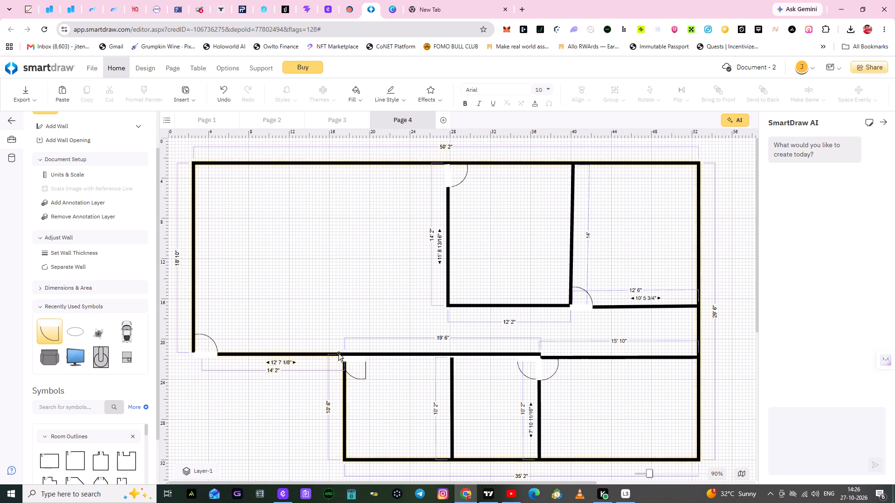
Rotate the lower left room's door so its opening lies along the room's left wall.
click(355, 368)
drag(336, 347, 332, 375)
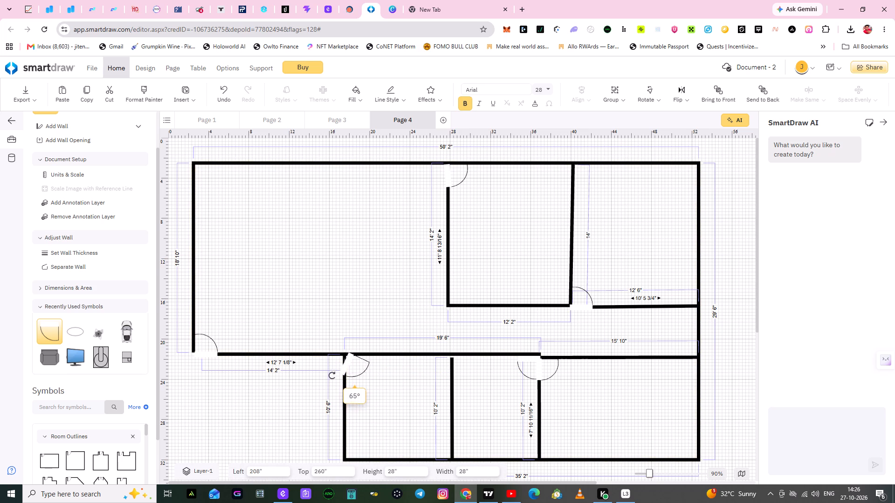
drag(332, 375, 340, 380)
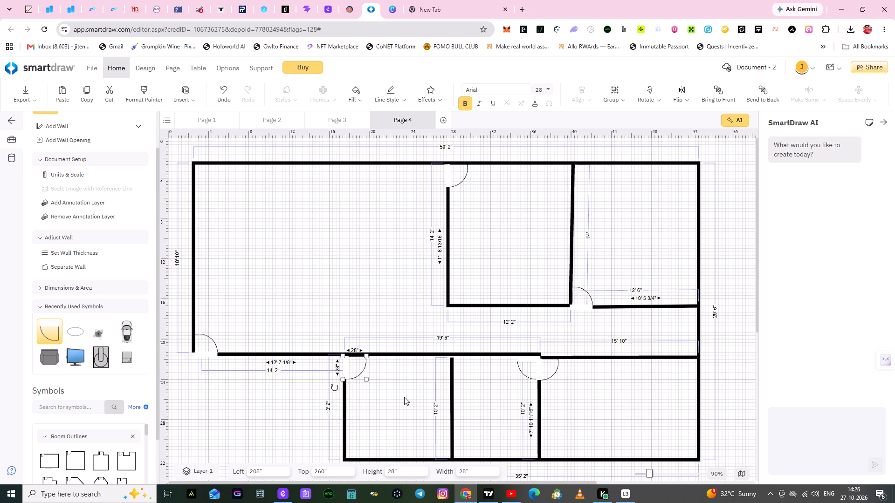
click(405, 397)
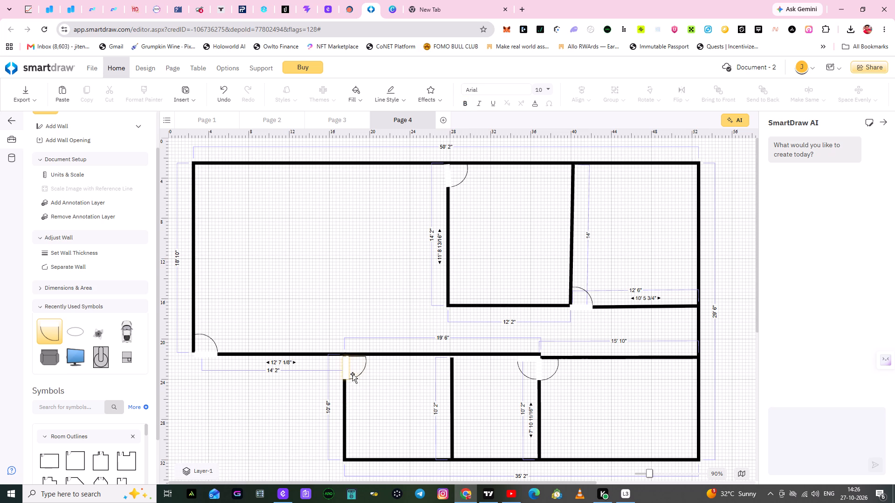
Attach the lower left room's door to its left wall, at about left 206 5/16" and top 258".
click(356, 374)
click(356, 374)
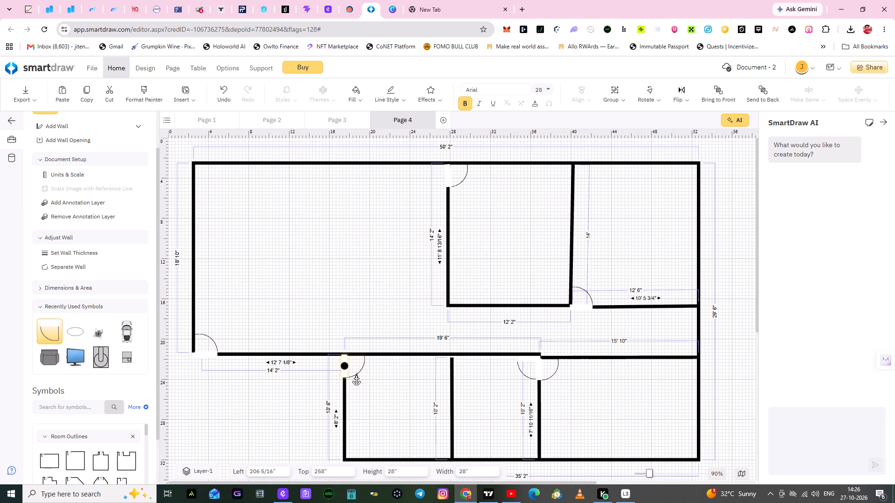
click(369, 391)
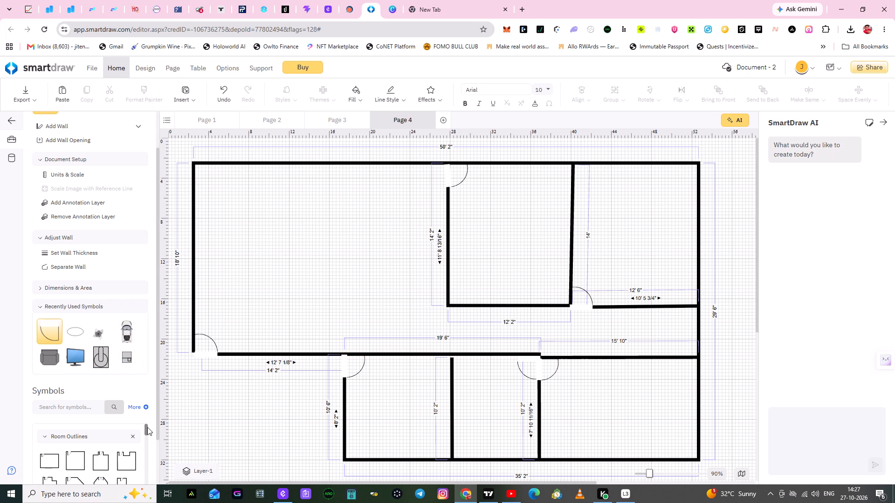
Insert a 6 x 6 Room symbol inside the upper middle room, at left 29' 4" and top 6' 4".
drag(147, 427, 148, 435)
scroll(117, 351, down, 5)
scroll(118, 311, down, 1)
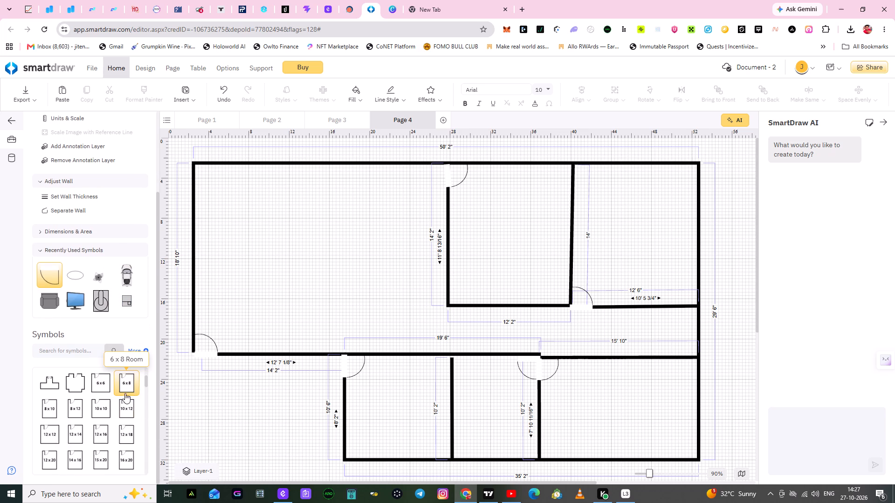
drag(99, 383, 106, 381)
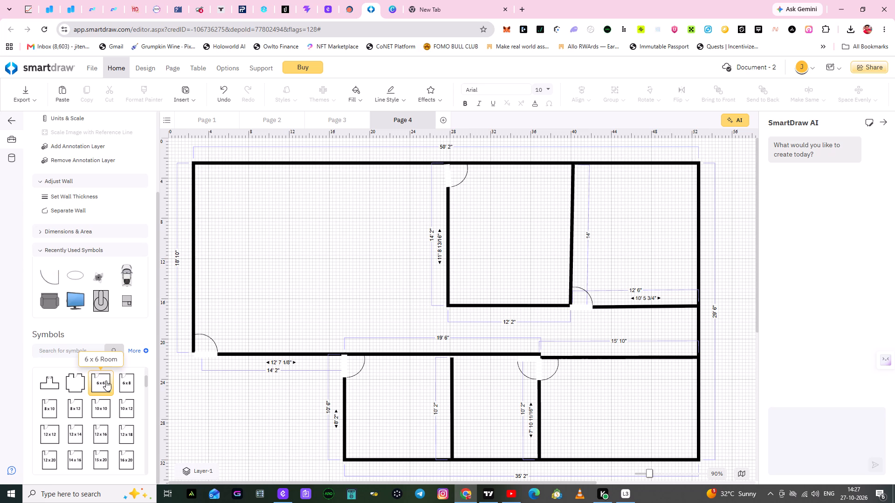
drag(106, 381, 497, 226)
click(516, 288)
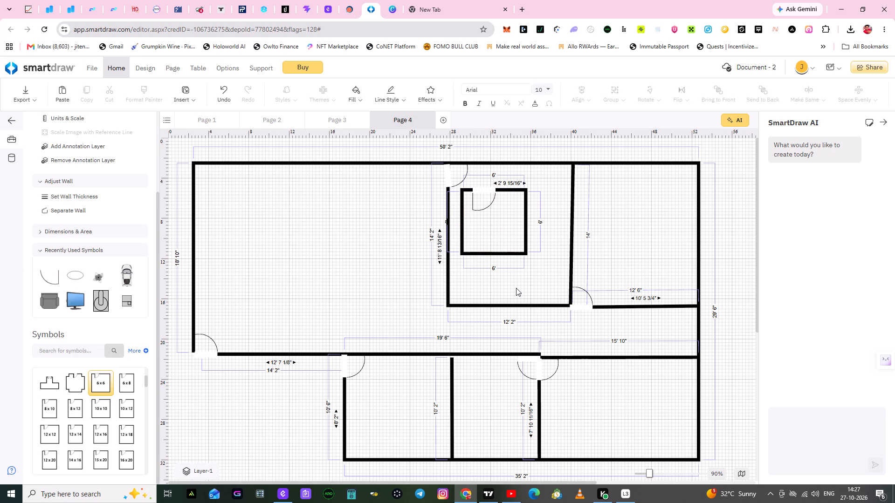
Stretch the inserted 6 x 6 room downward to a height of about 9' 11 3/4".
click(517, 241)
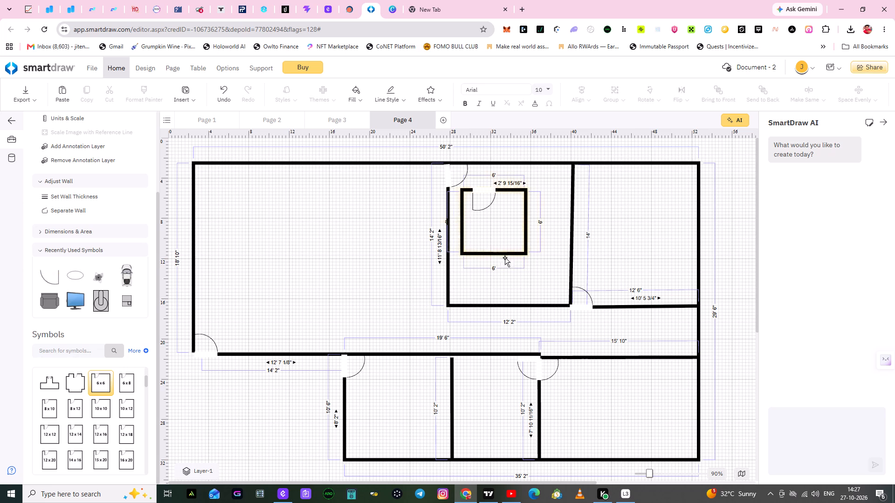
click(489, 251)
drag(494, 254, 496, 284)
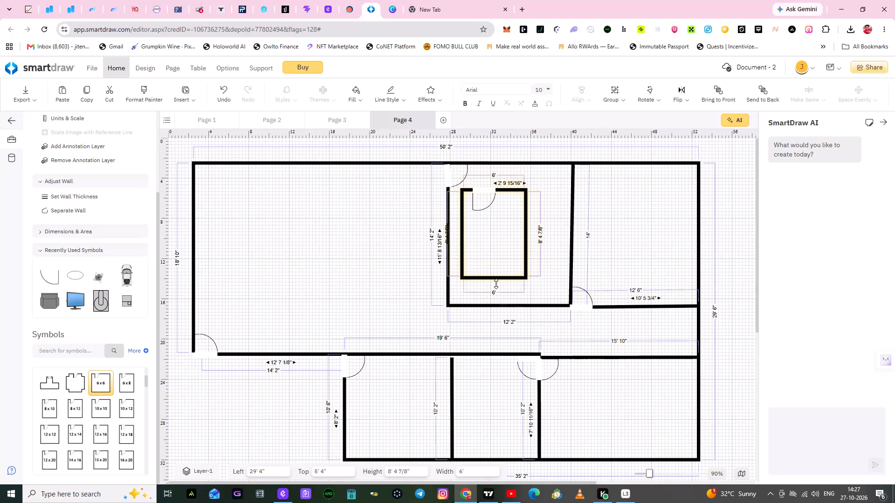
drag(496, 284, 497, 287)
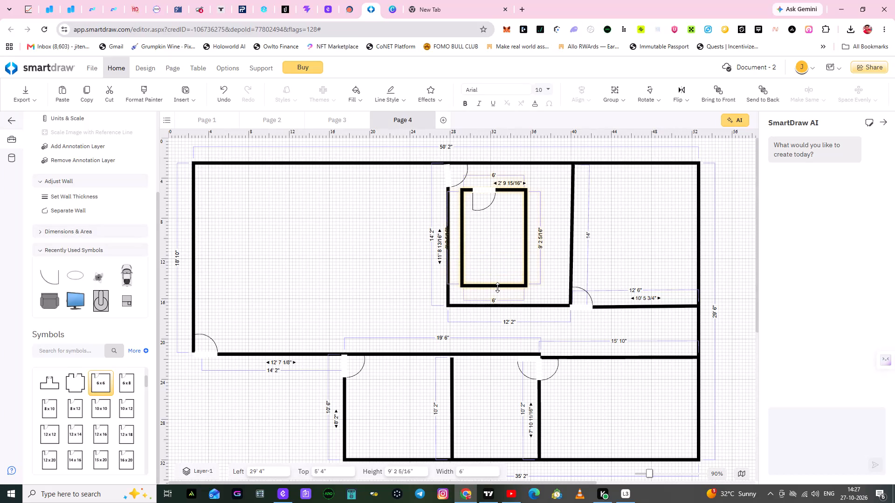
drag(497, 287, 500, 296)
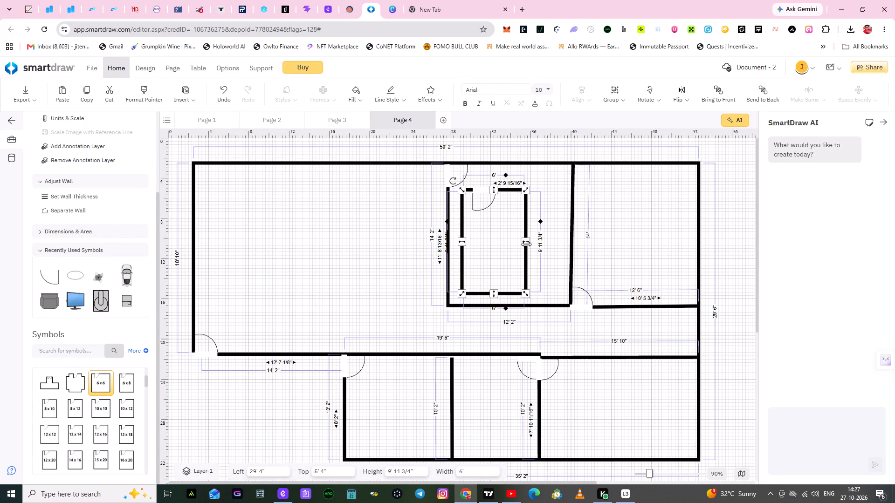
Widen the inserted room to the right to about 8' 10 1/4".
drag(527, 243, 539, 243)
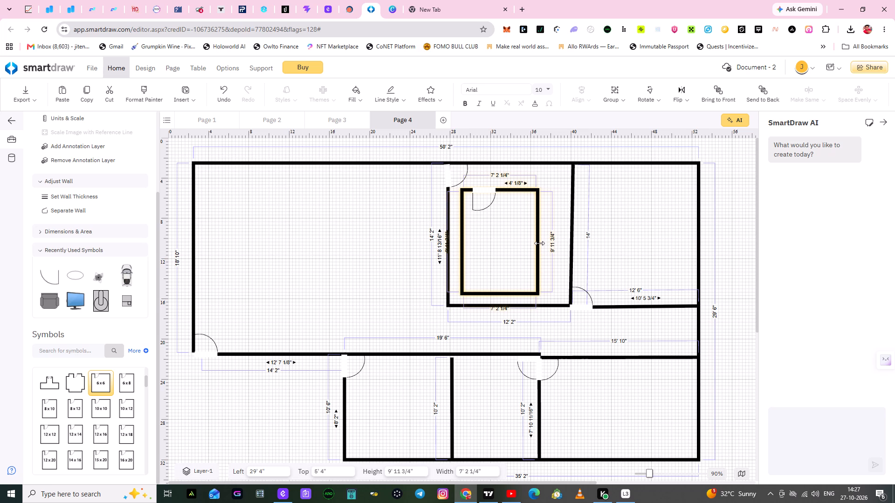
drag(539, 243, 550, 244)
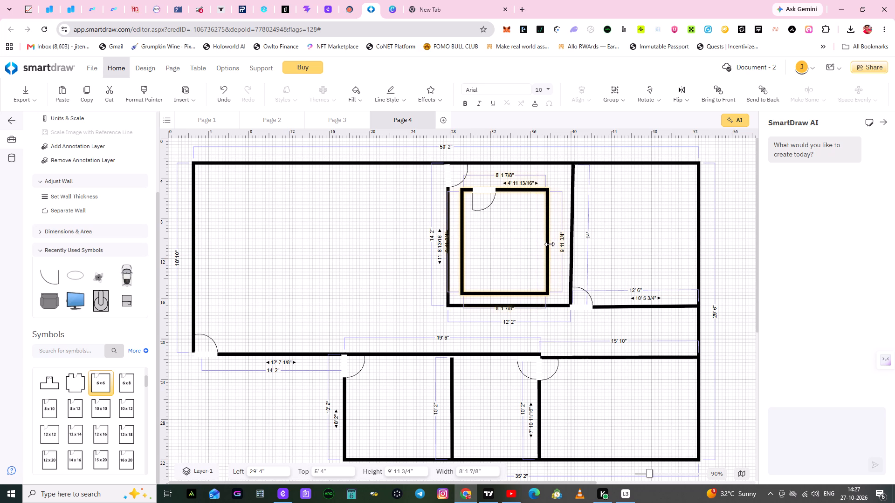
drag(550, 244, 551, 244)
drag(551, 244, 557, 245)
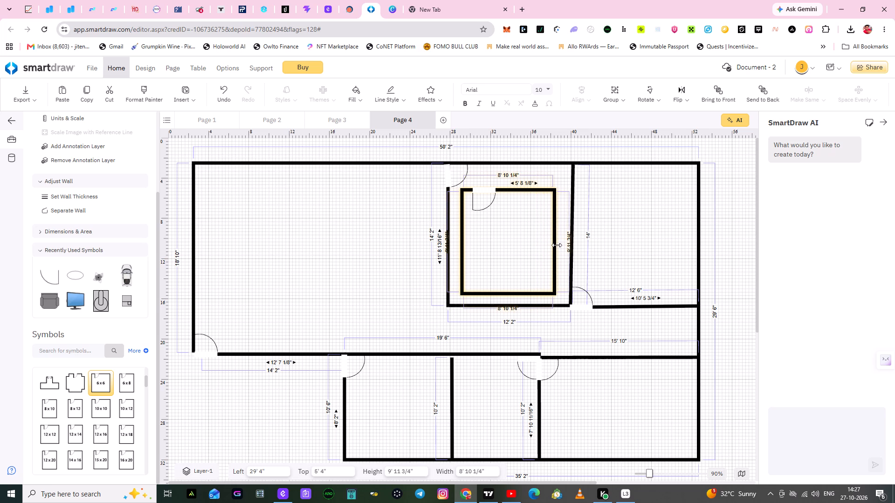
drag(557, 245, 556, 245)
drag(556, 245, 556, 245)
click(519, 245)
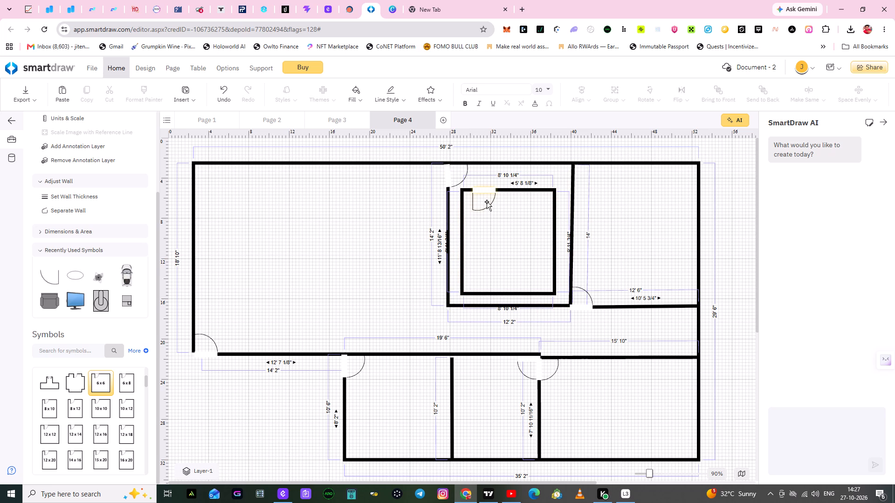
Move the inserted room's door out of its top wall and into the upper right room.
drag(487, 202, 506, 239)
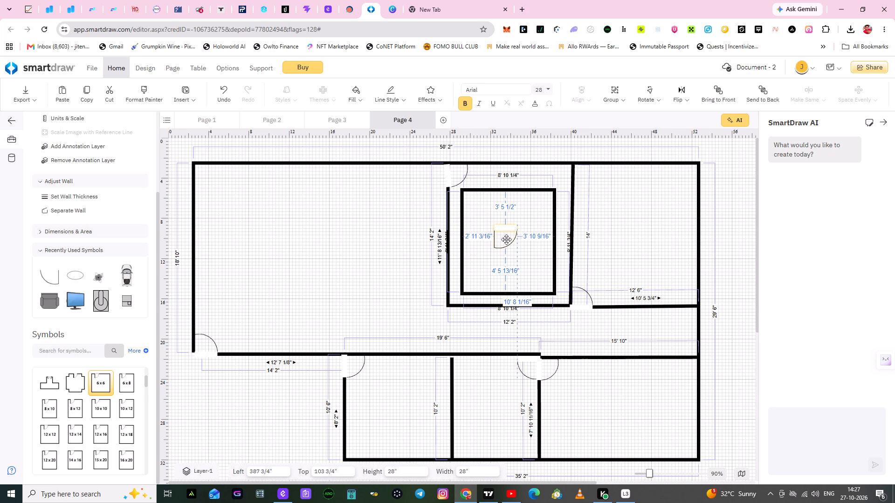
drag(506, 239, 623, 232)
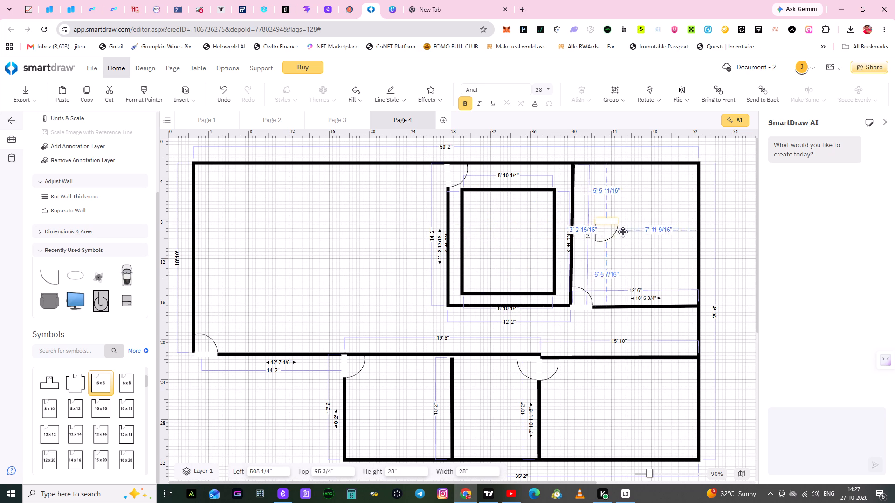
drag(623, 232, 627, 231)
click(506, 237)
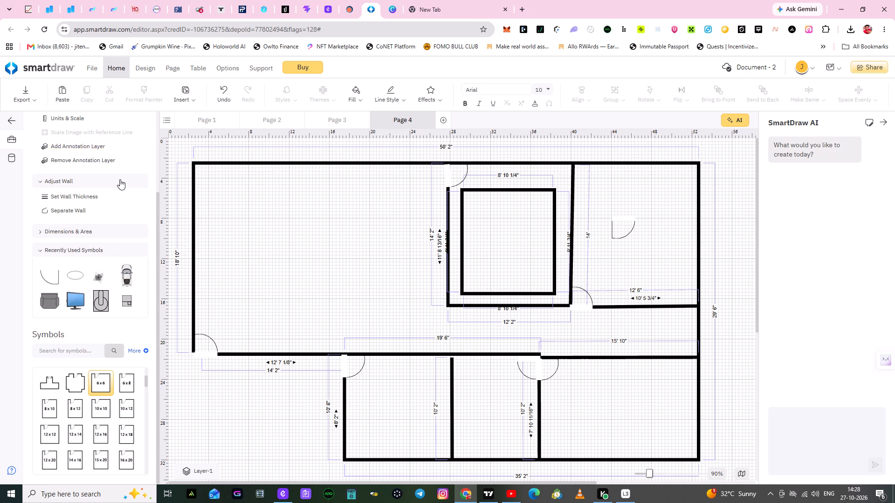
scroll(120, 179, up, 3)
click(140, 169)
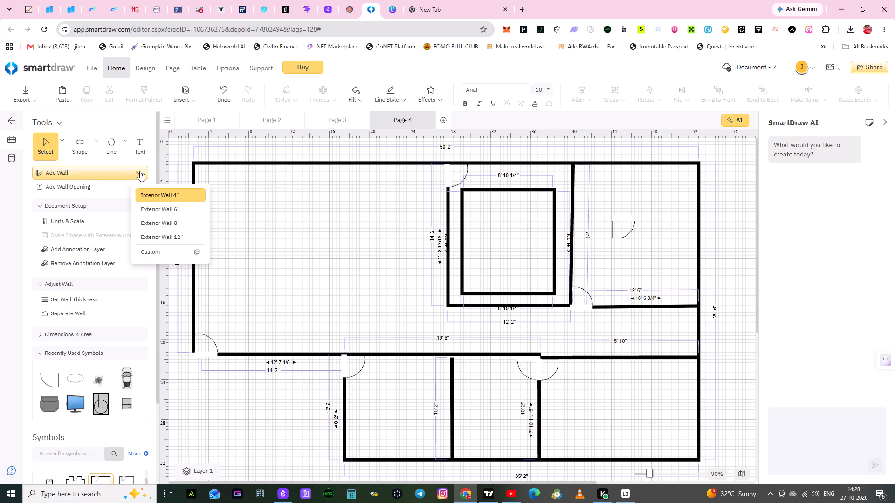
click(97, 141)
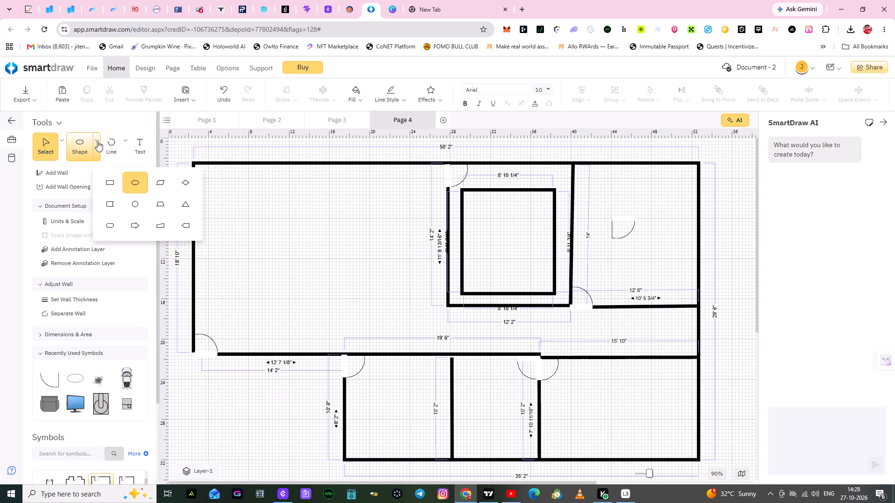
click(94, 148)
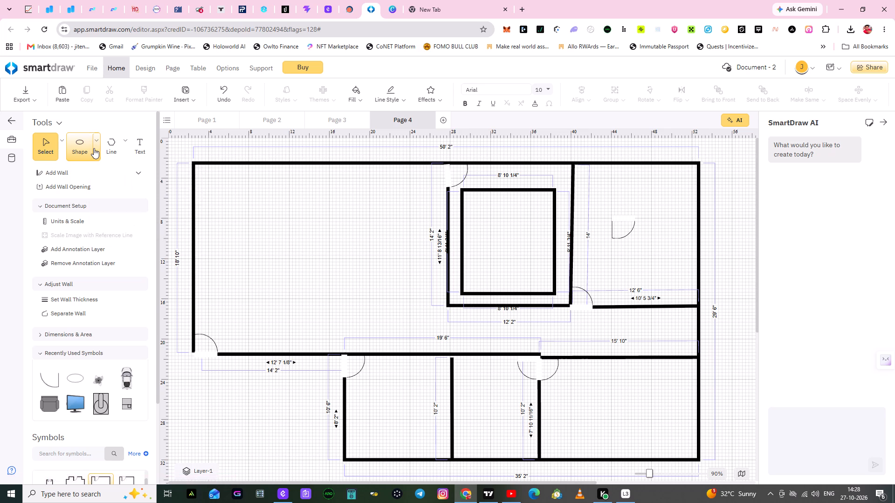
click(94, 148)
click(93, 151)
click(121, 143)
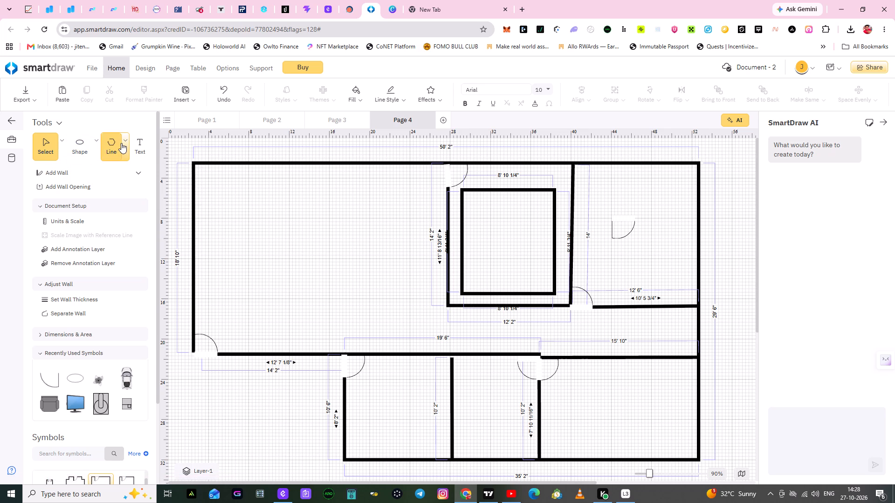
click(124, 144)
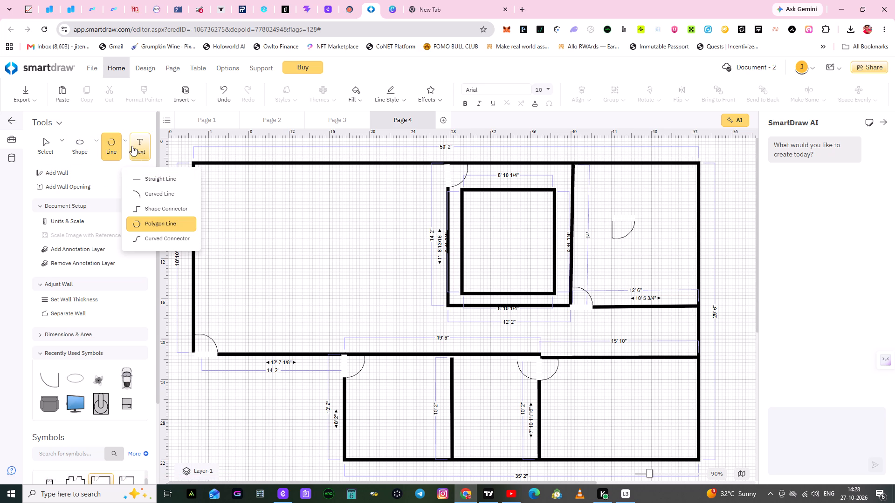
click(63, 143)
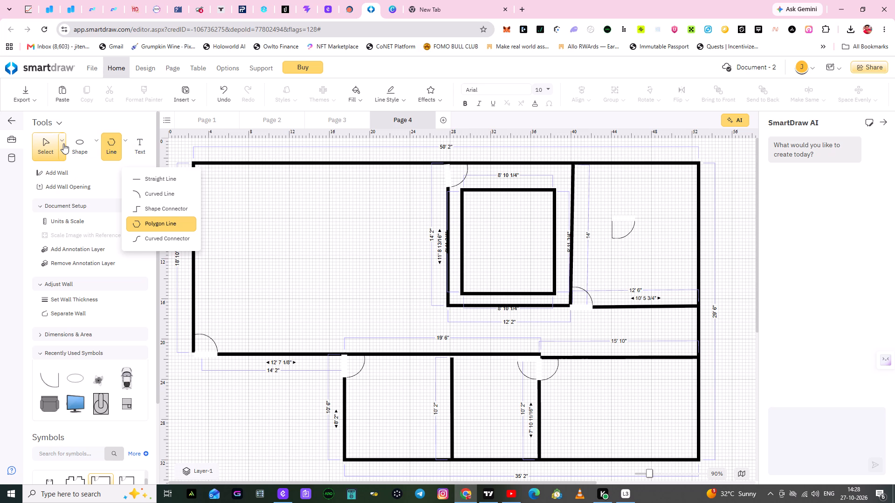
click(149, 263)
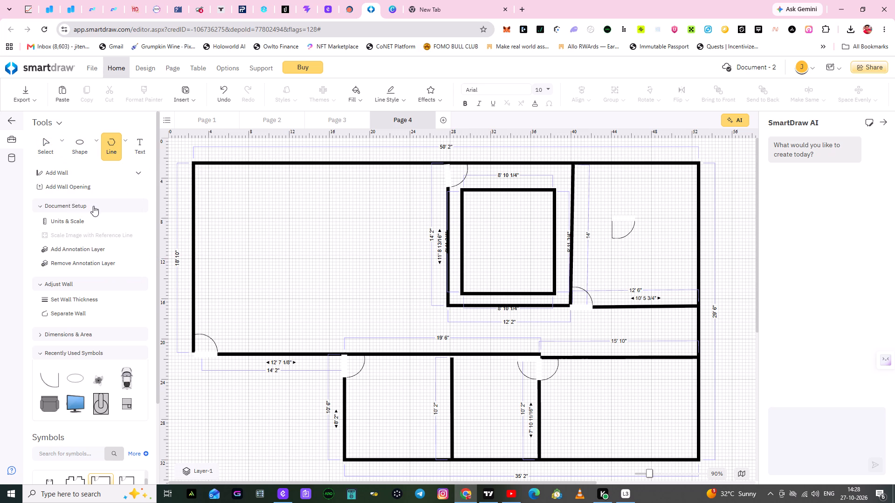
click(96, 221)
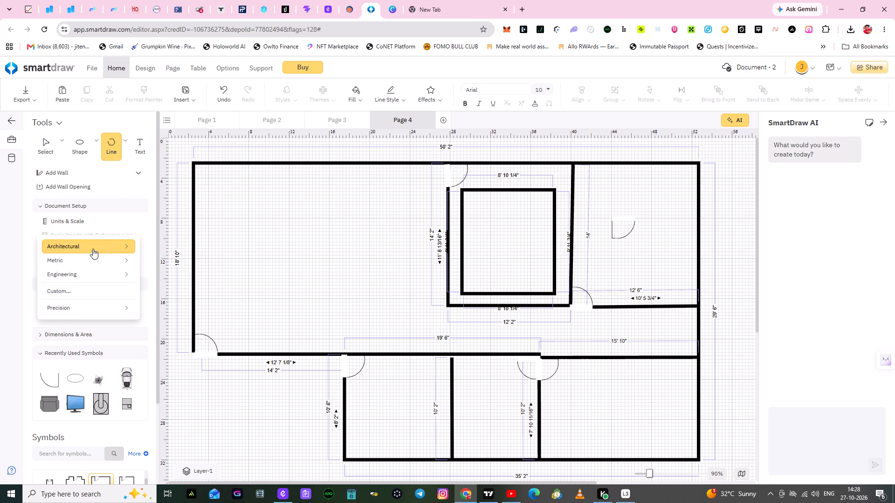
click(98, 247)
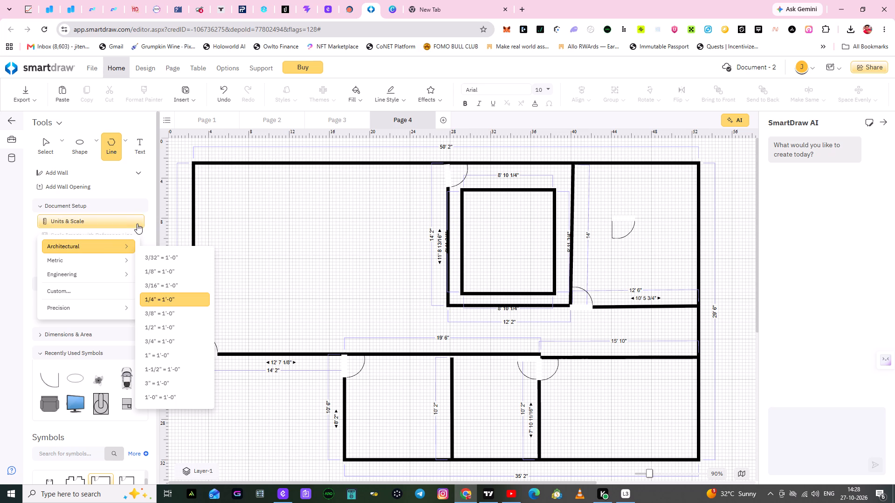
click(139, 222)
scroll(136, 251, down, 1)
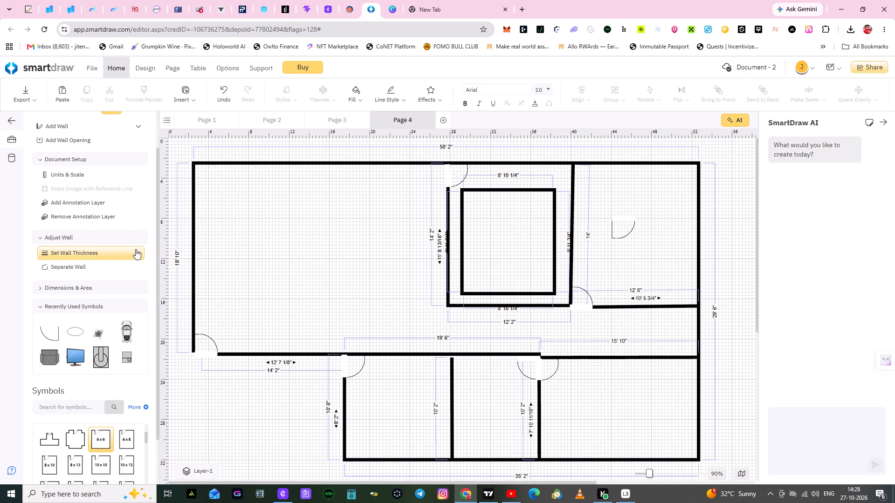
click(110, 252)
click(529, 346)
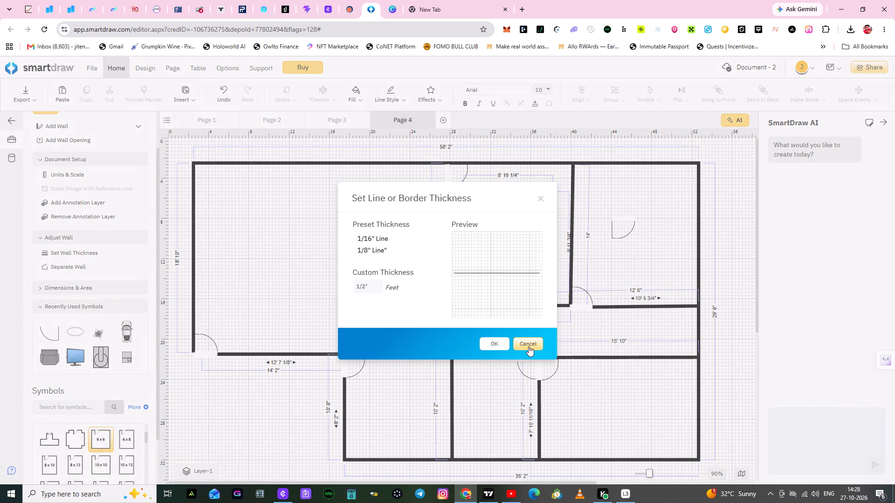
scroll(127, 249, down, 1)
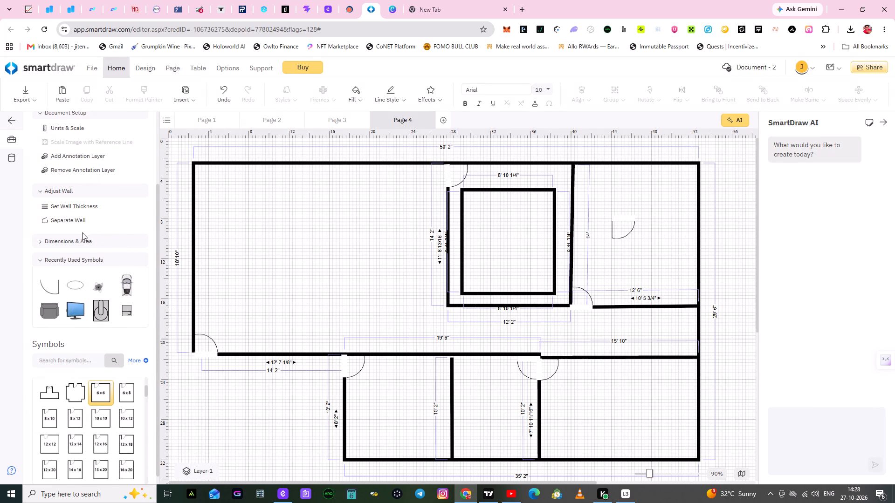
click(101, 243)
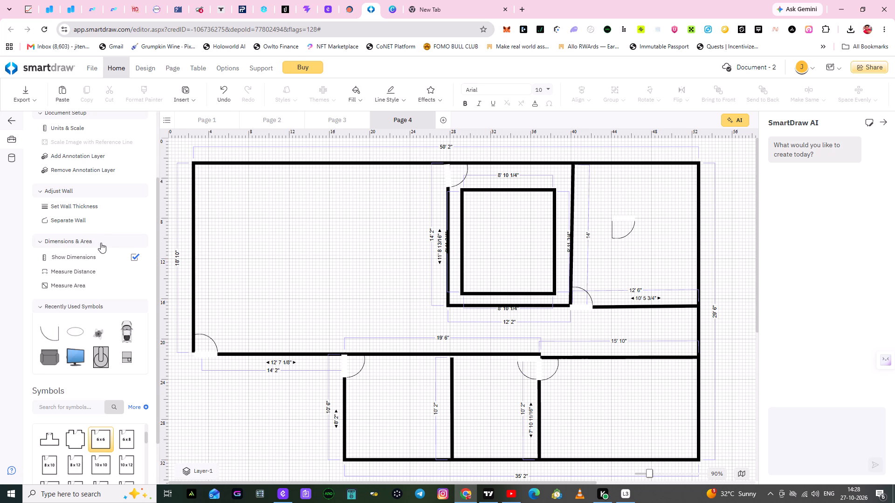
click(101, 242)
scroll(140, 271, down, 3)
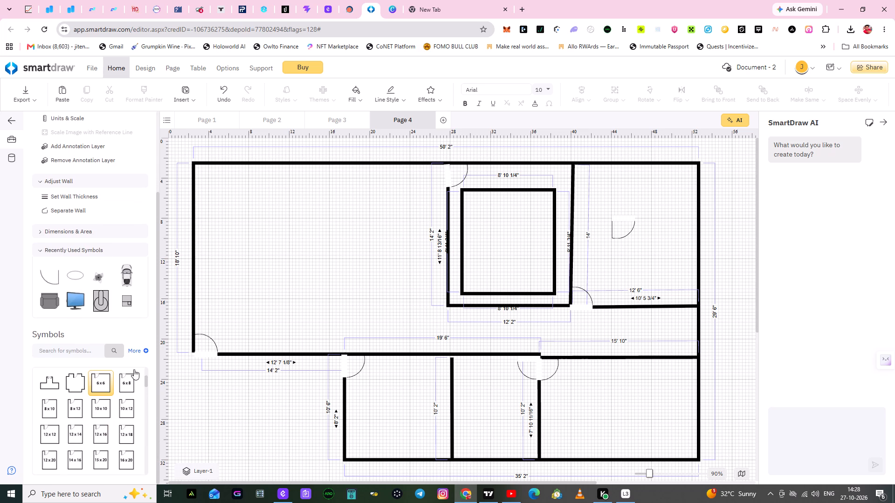
Place a Sofa symbol from Couches & Sofas in the large upper left room, near the top wall, and shift it slightly right.
drag(145, 378, 146, 384)
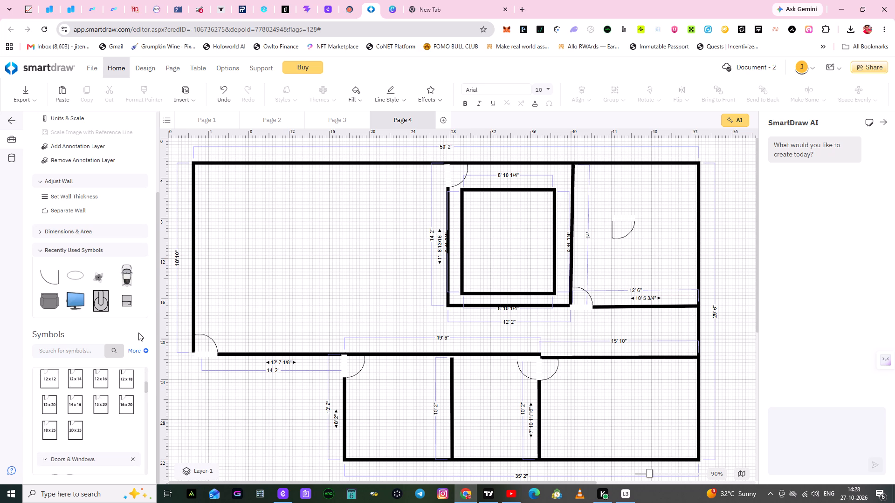
scroll(138, 333, down, 2)
scroll(134, 377, down, 2)
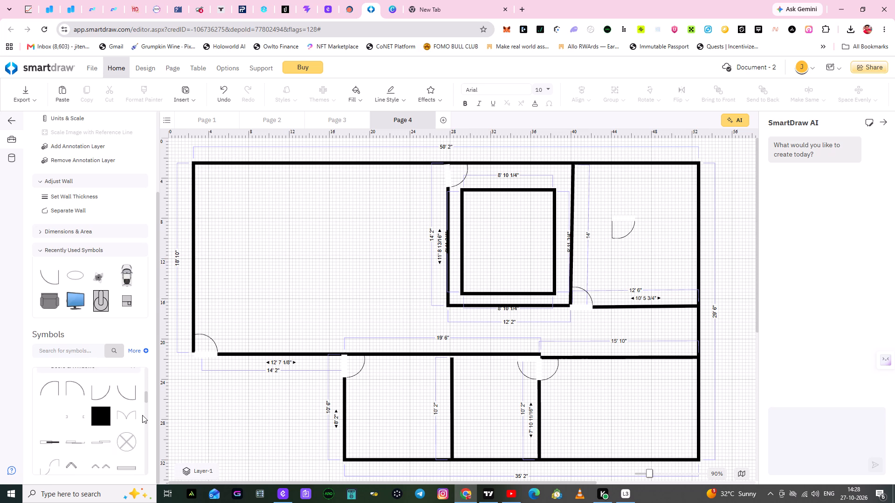
click(147, 398)
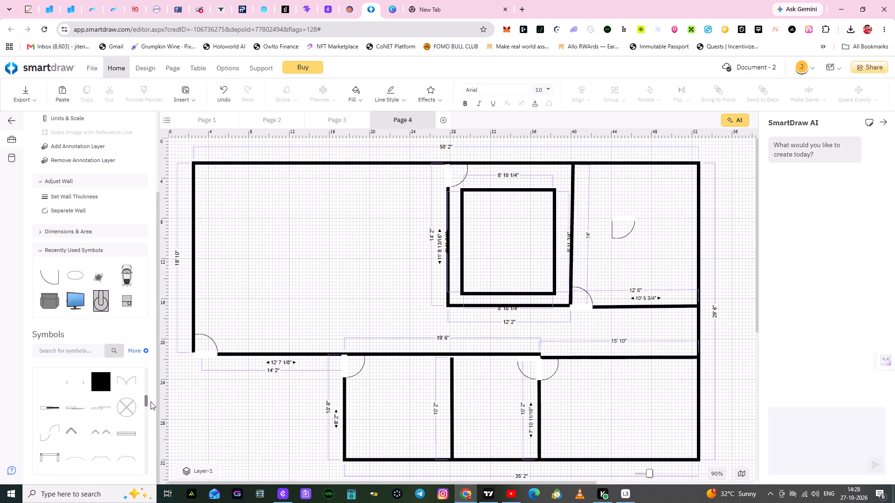
scroll(157, 310, down, 4)
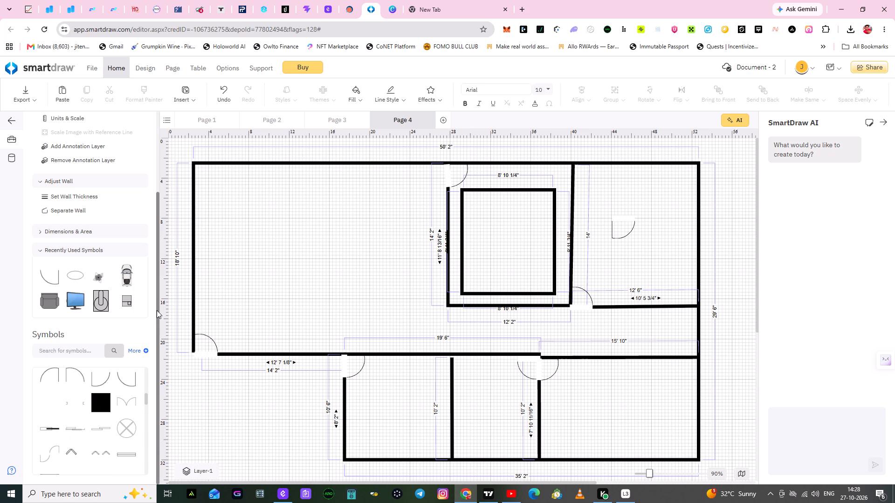
drag(157, 310, 158, 342)
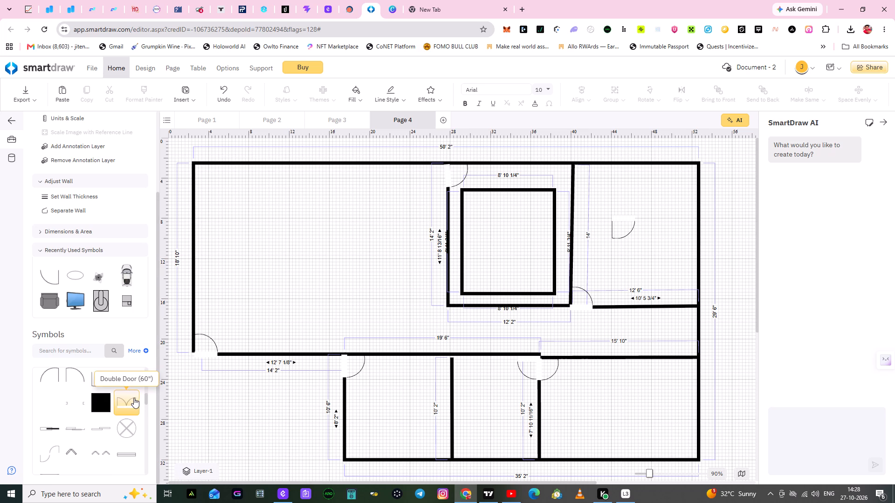
scroll(134, 398, down, 6)
scroll(134, 398, up, 1)
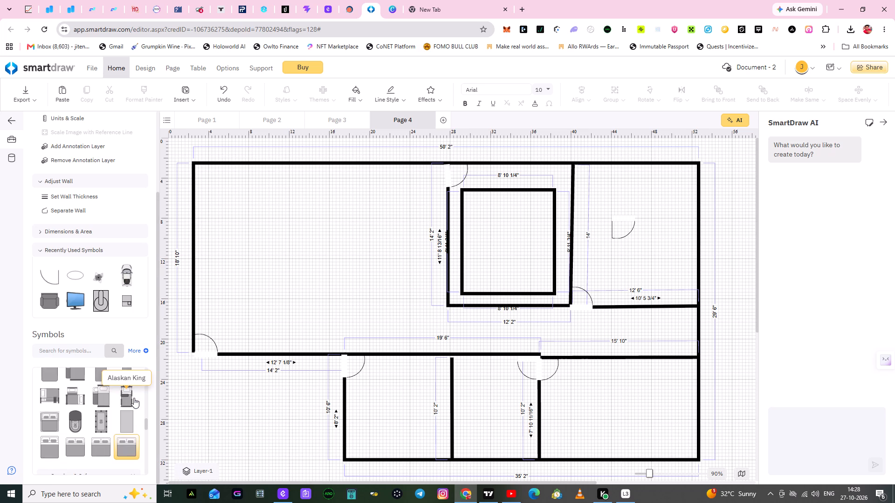
scroll(134, 398, down, 3)
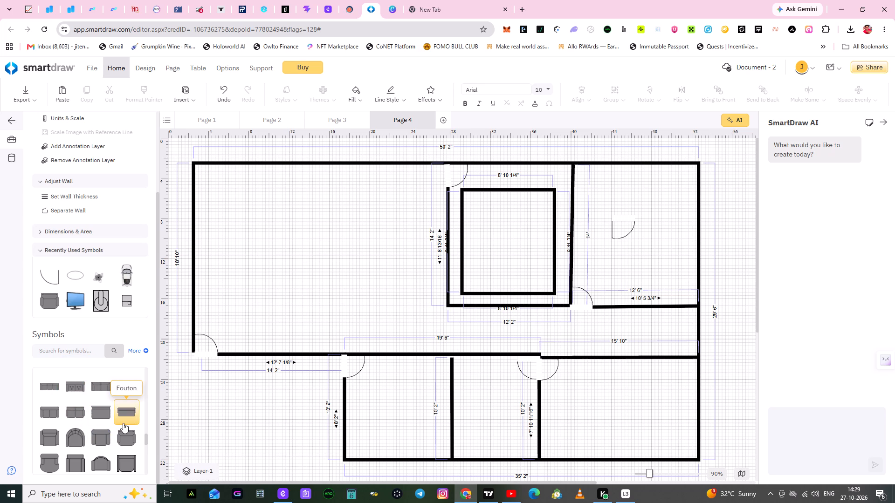
scroll(123, 423, down, 1)
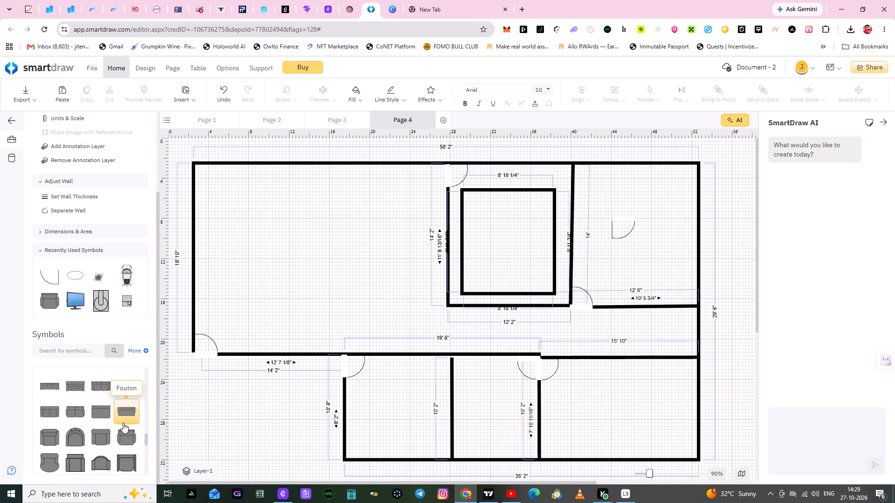
scroll(123, 423, down, 1)
scroll(123, 423, up, 1)
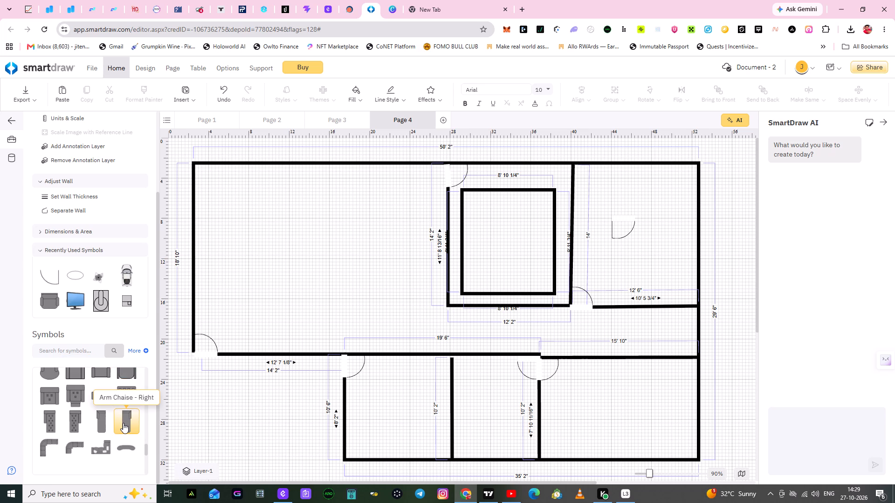
scroll(123, 423, up, 2)
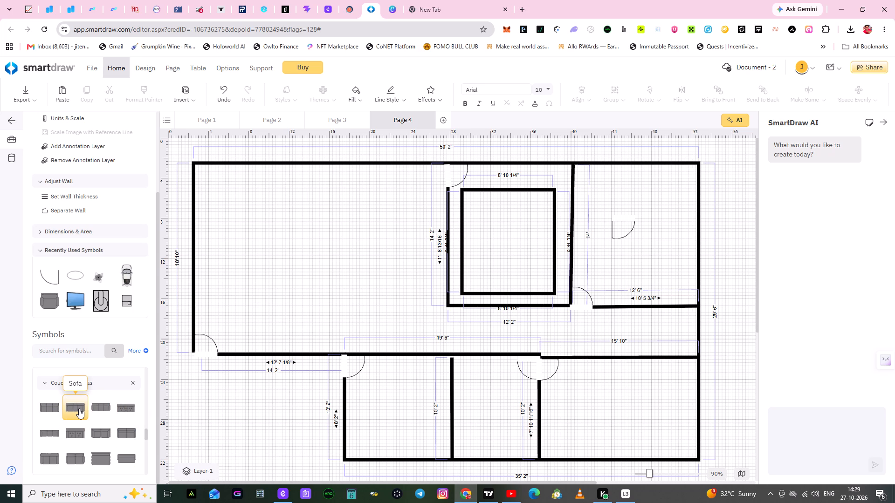
drag(79, 408, 250, 188)
click(325, 256)
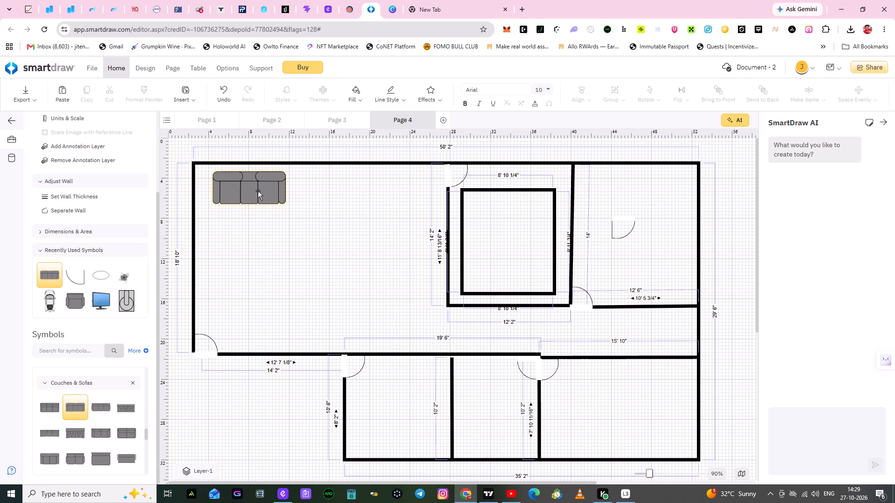
drag(258, 191, 278, 190)
click(307, 241)
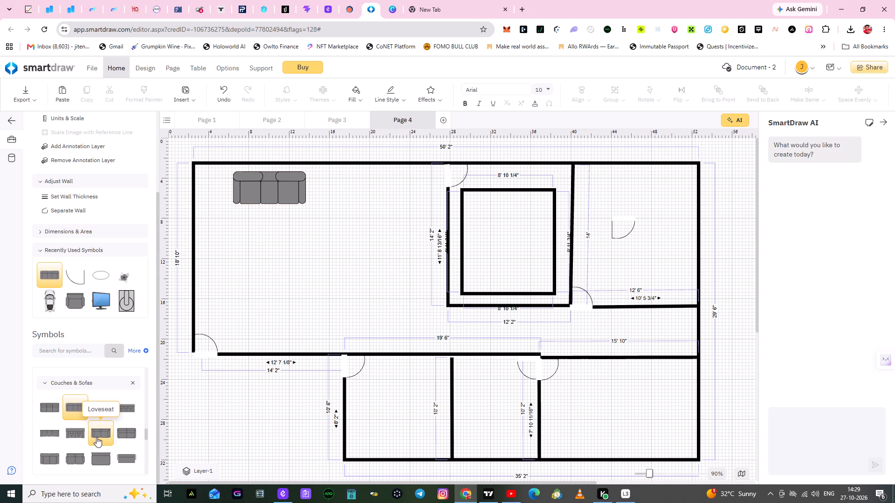
Insert an Arm Chair symbol below the sofa, at left 8' 4 1/2" and top 10' 1/2".
click(80, 458)
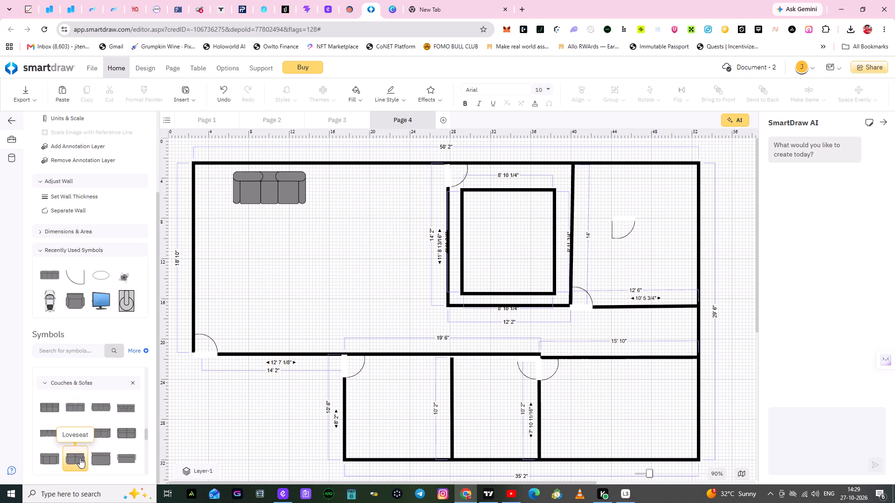
scroll(92, 431, down, 1)
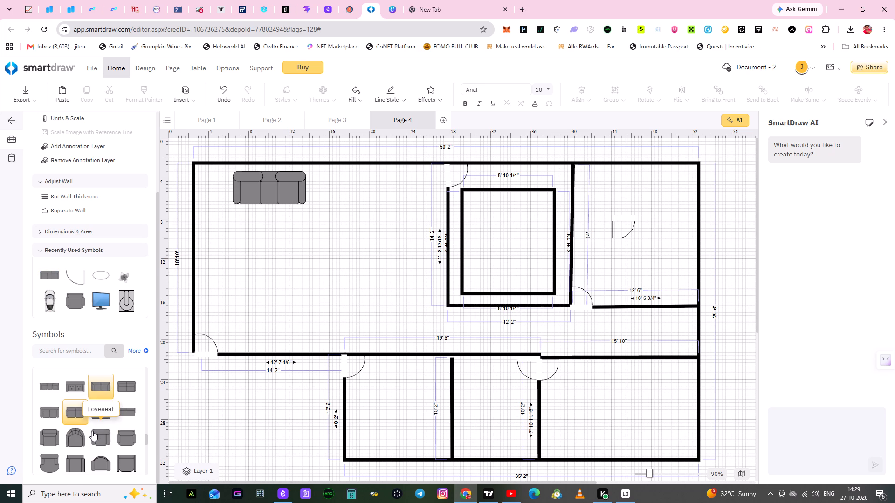
drag(55, 439, 55, 438)
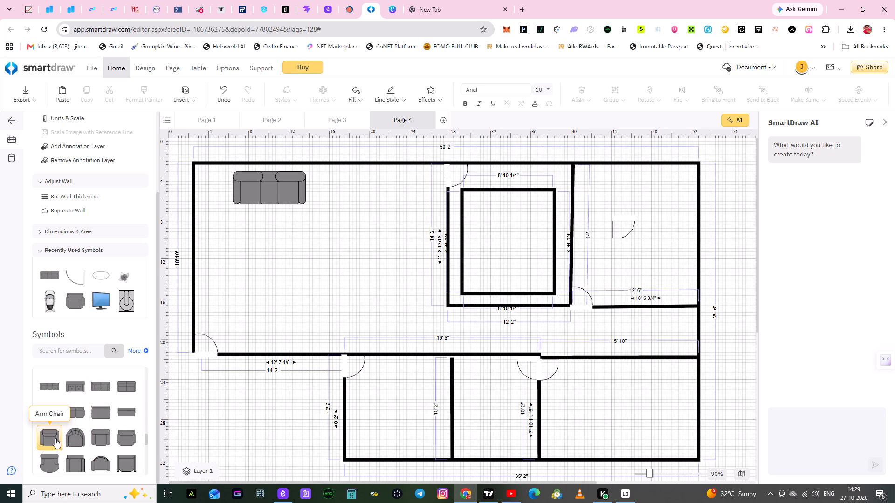
drag(55, 438, 271, 252)
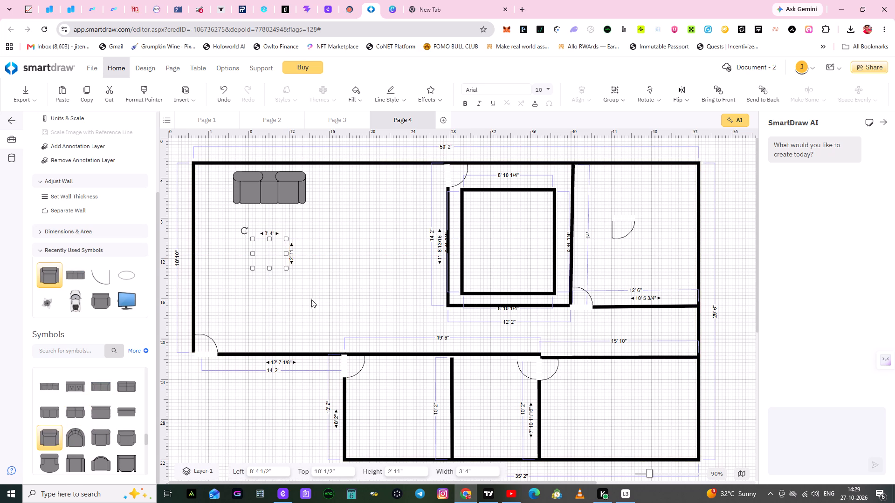
click(312, 299)
Rotate the arm chair 90° so its back faces the room's left wall.
click(273, 252)
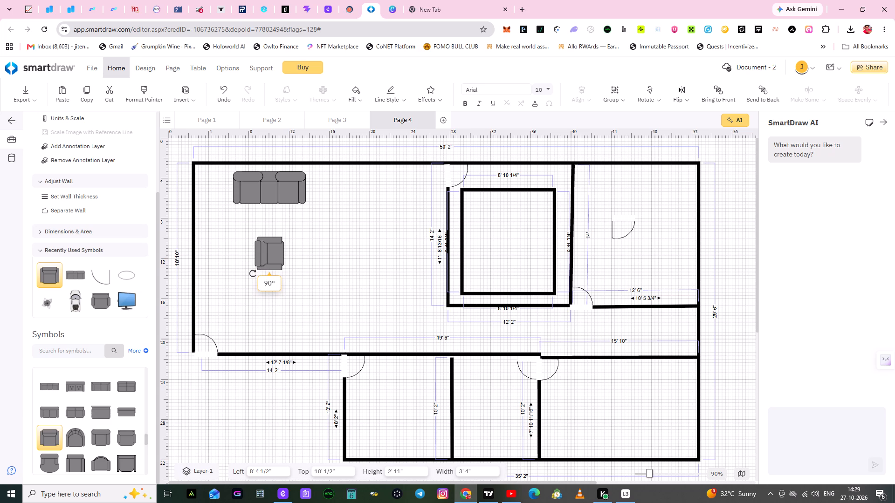
Enlarge the arm chair to about 3' 1" by 3' 6" and move it beside the large room's left wall, below the sofa.
click(281, 257)
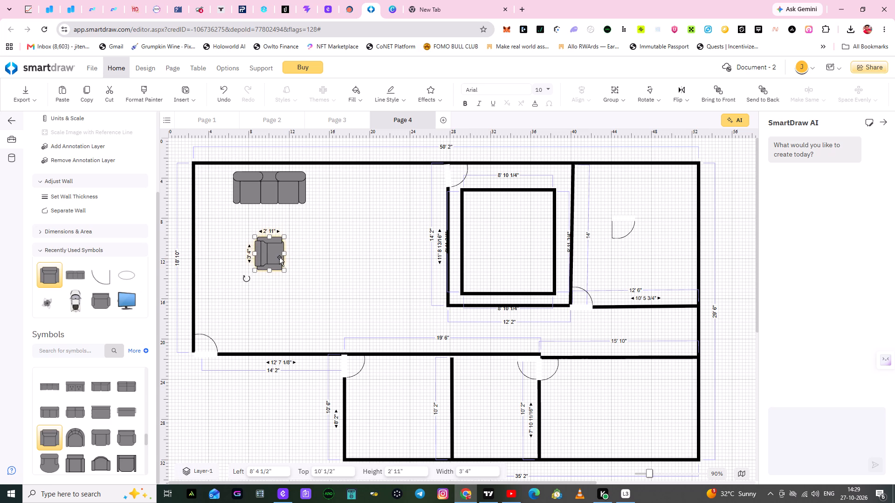
click(283, 271)
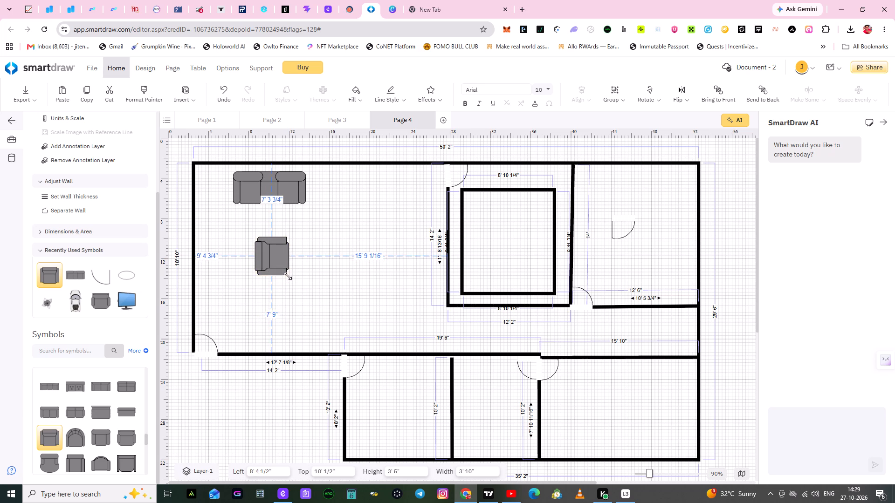
click(330, 285)
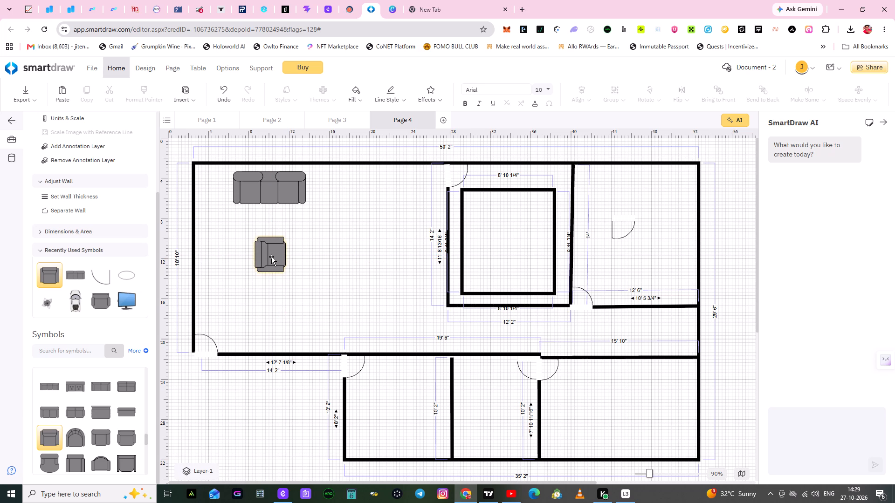
drag(271, 257, 242, 239)
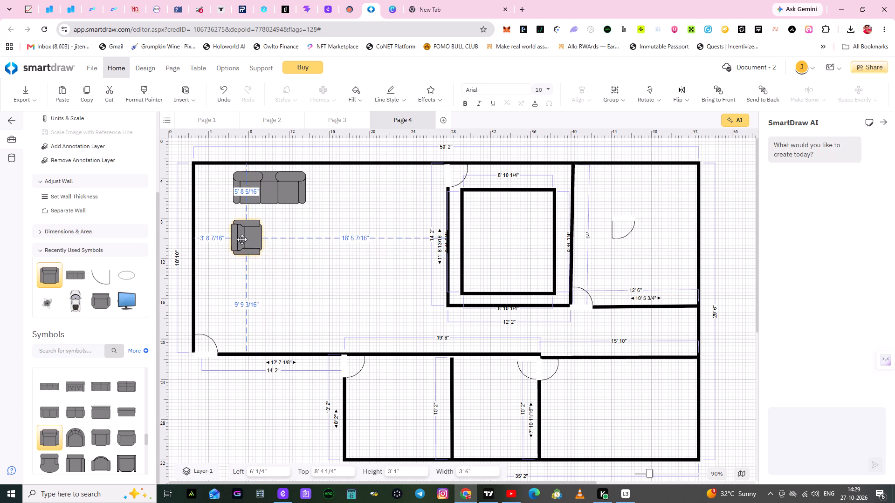
drag(242, 239, 215, 233)
click(262, 251)
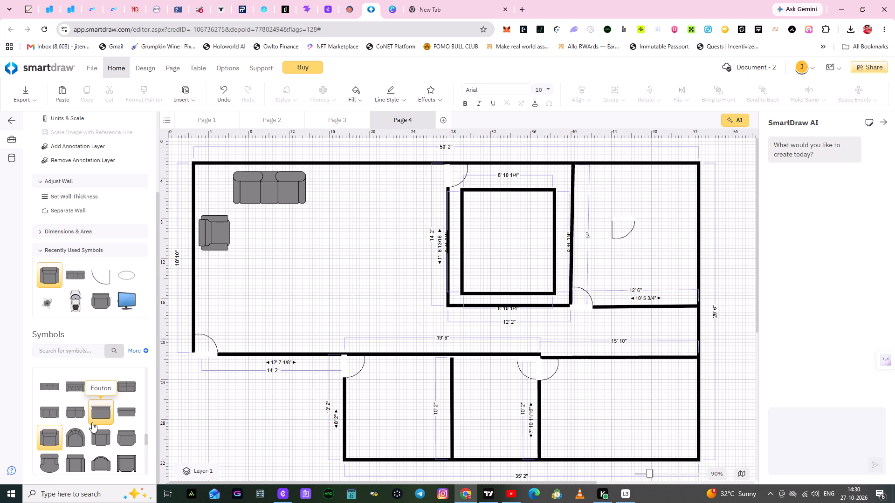
Place a Family Dinner Table symbol from Tables in the large room's right half, at about left 15' and top 7' 4".
scroll(92, 422, down, 1)
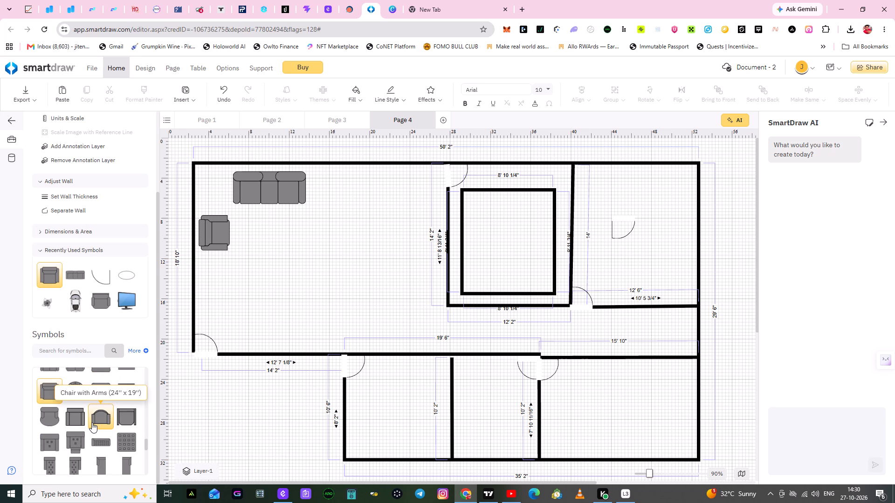
scroll(92, 422, down, 4)
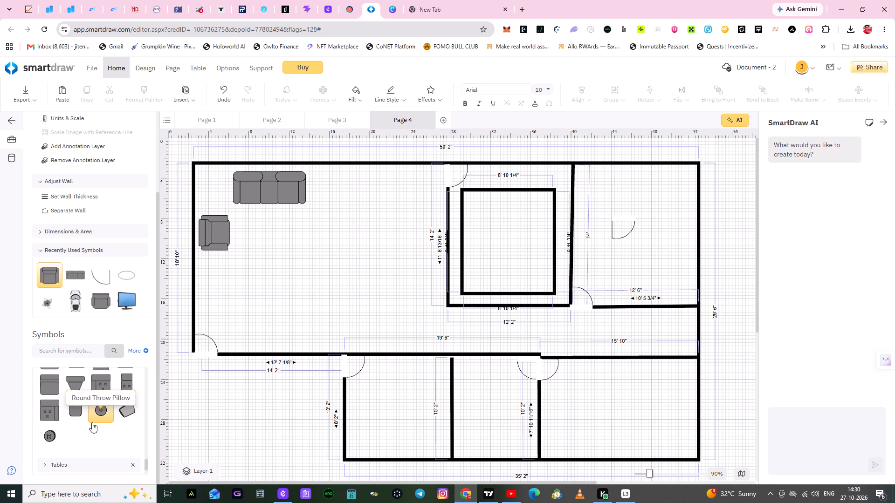
scroll(92, 422, down, 2)
click(77, 432)
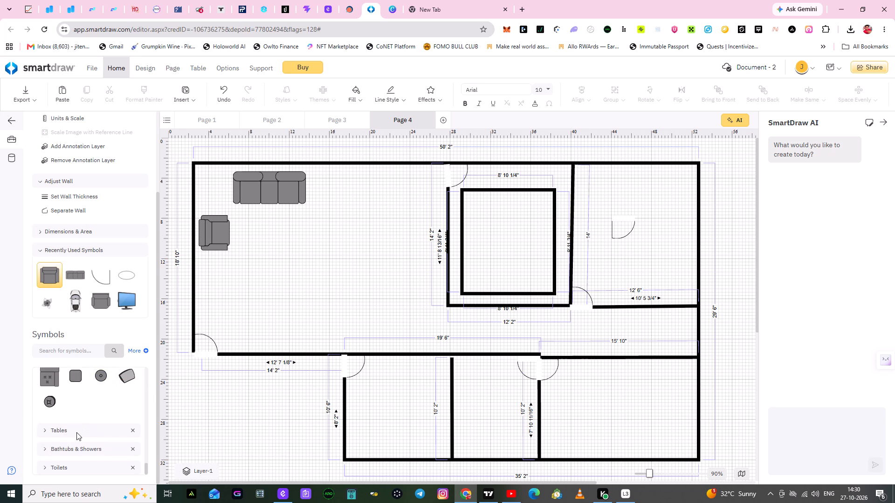
click(42, 429)
scroll(101, 412, down, 2)
scroll(105, 417, up, 1)
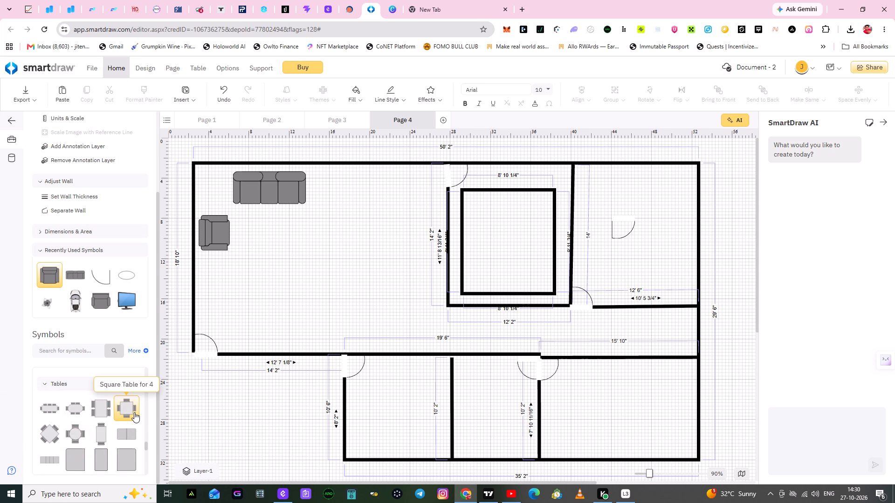
scroll(129, 417, down, 3)
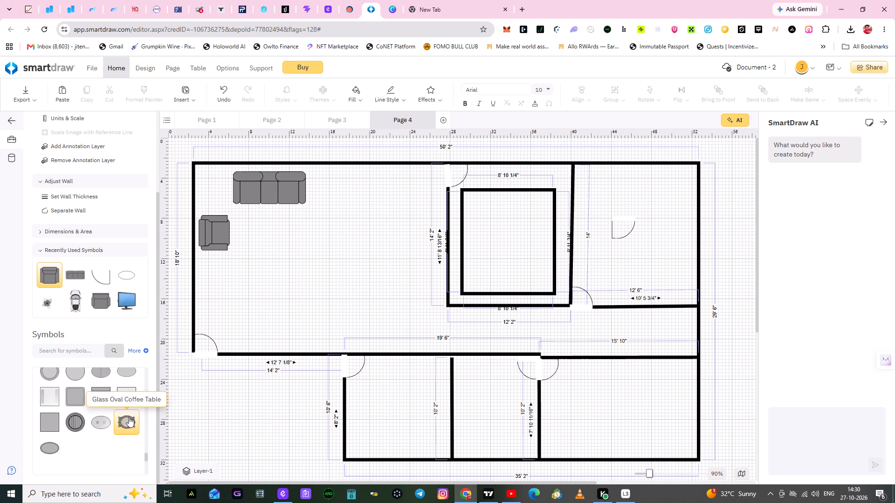
scroll(129, 417, down, 4)
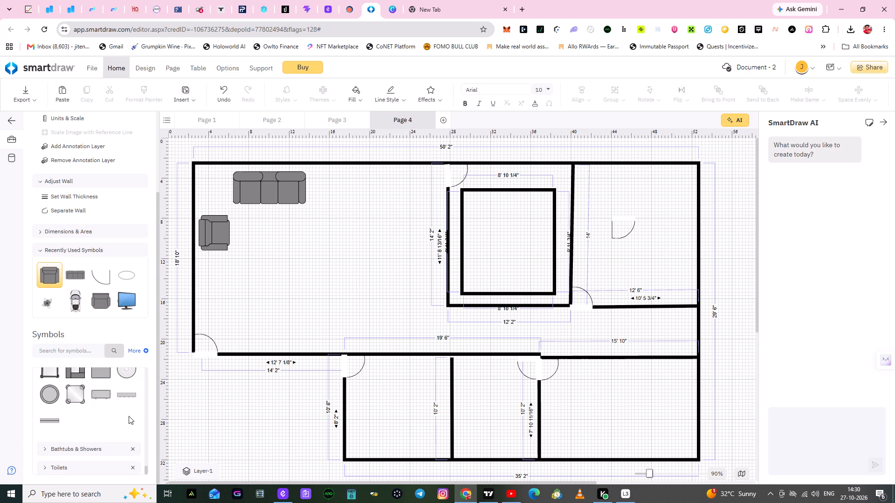
scroll(129, 416, up, 7)
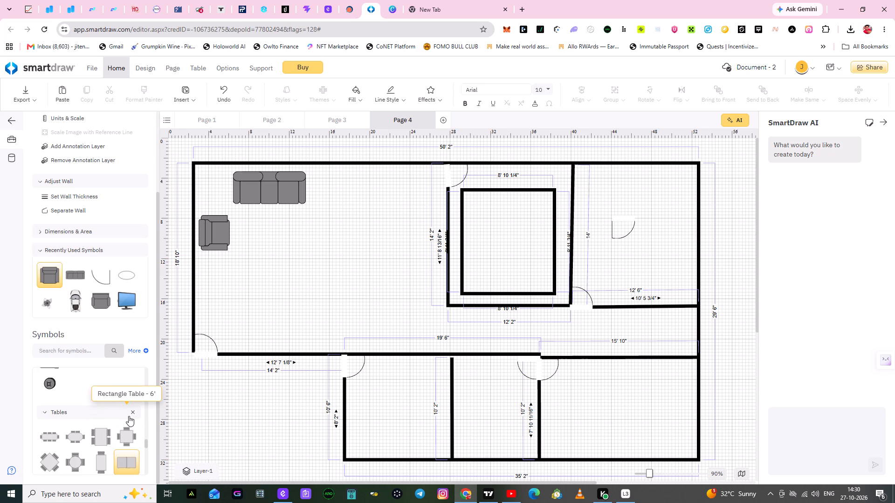
scroll(116, 422, down, 1)
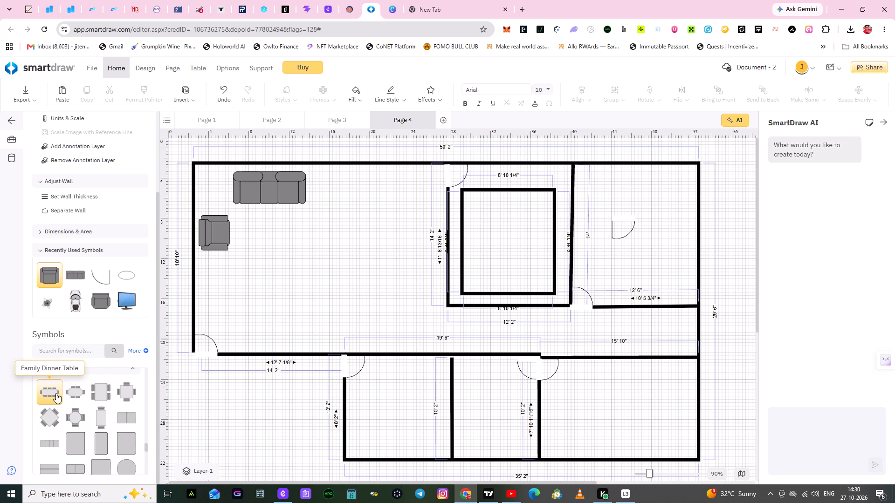
drag(56, 392, 374, 240)
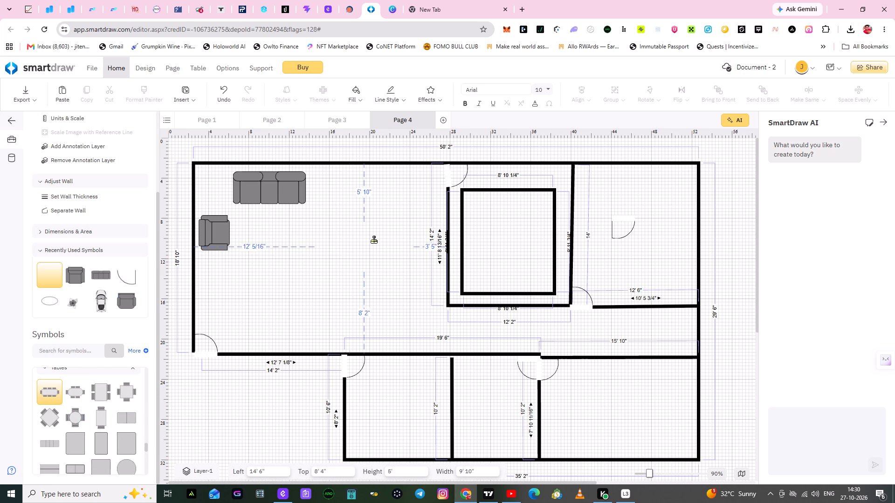
drag(374, 240, 368, 237)
click(375, 223)
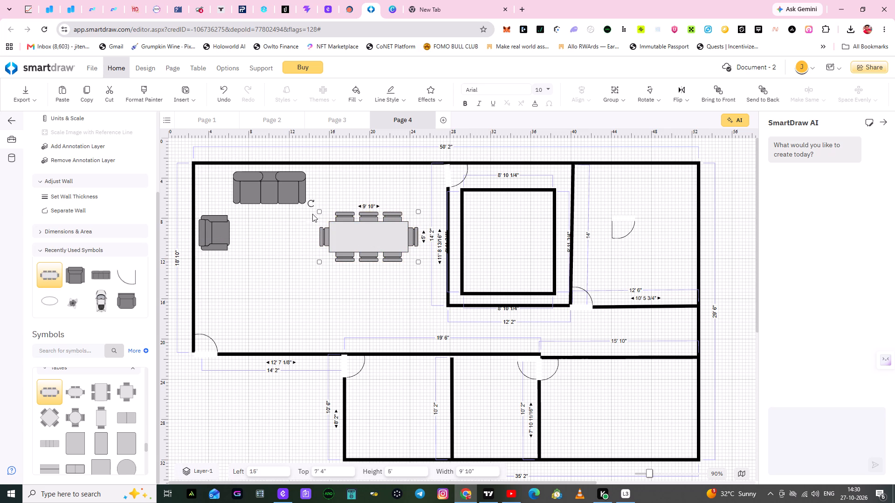
Shrink the dinner table to about 7' 2" wide and 3' 7 3/4" high, moving its upper left corner inward.
drag(320, 211, 347, 222)
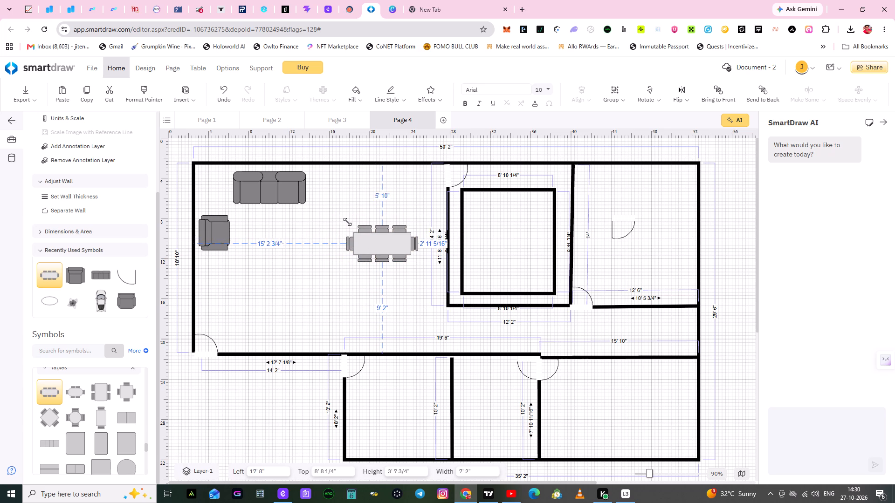
drag(347, 222, 348, 222)
click(369, 242)
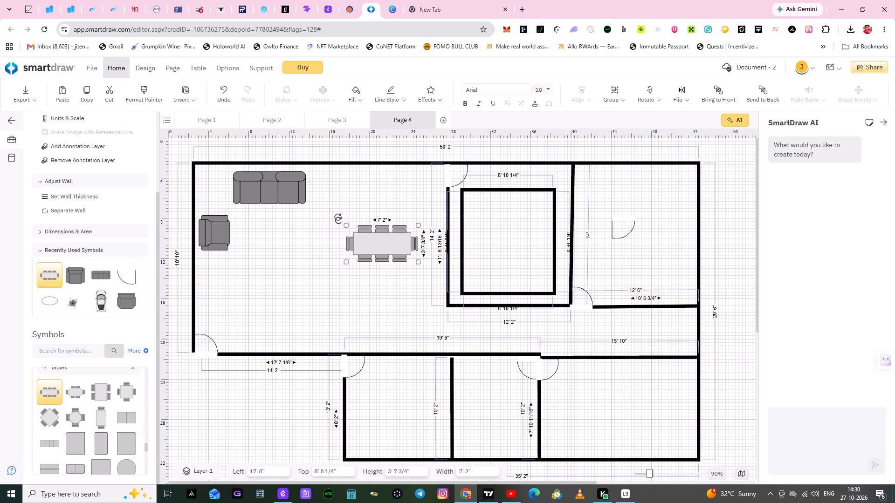
Rotate the dinner table a quarter turn so its long sides run parallel to the large room's left wall.
drag(338, 217, 403, 206)
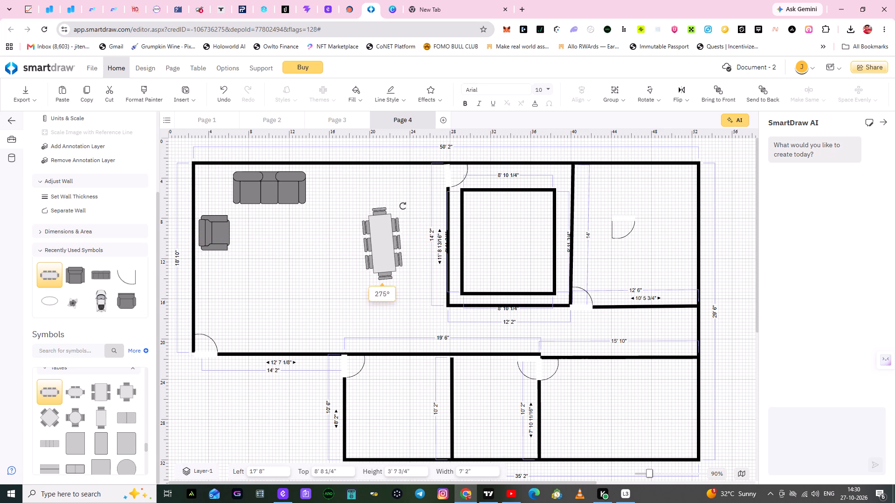
drag(403, 206, 405, 208)
click(381, 307)
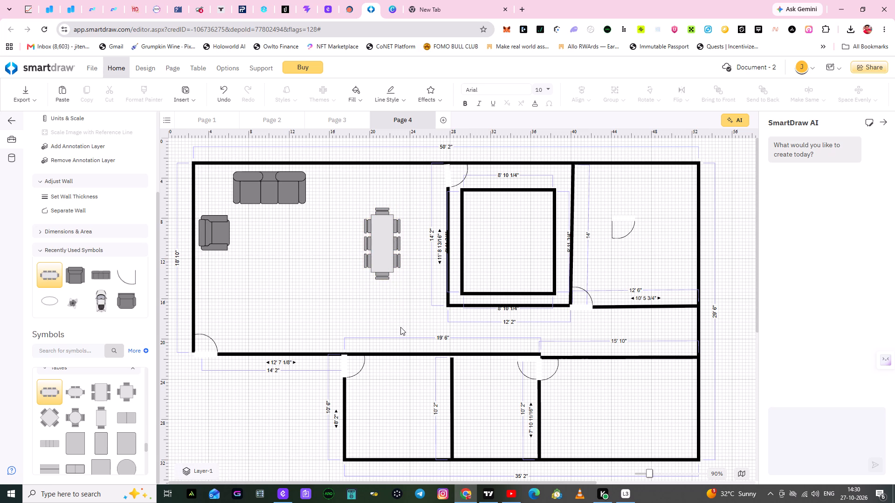
click(288, 256)
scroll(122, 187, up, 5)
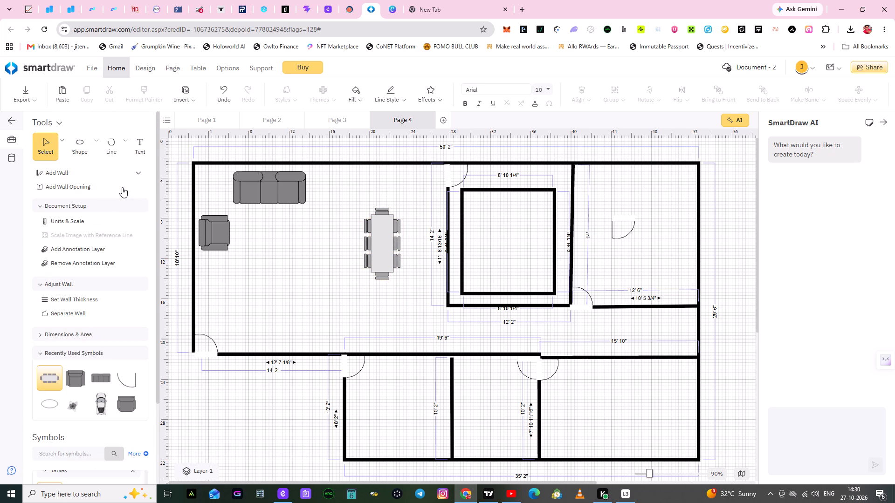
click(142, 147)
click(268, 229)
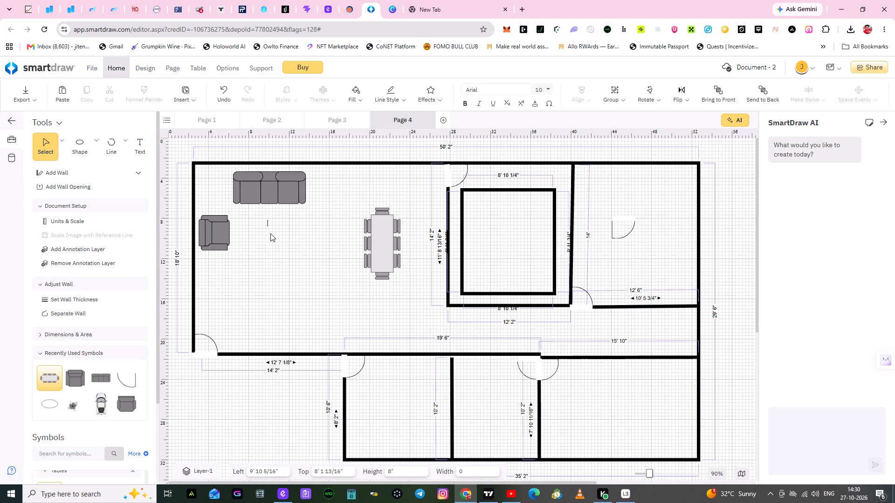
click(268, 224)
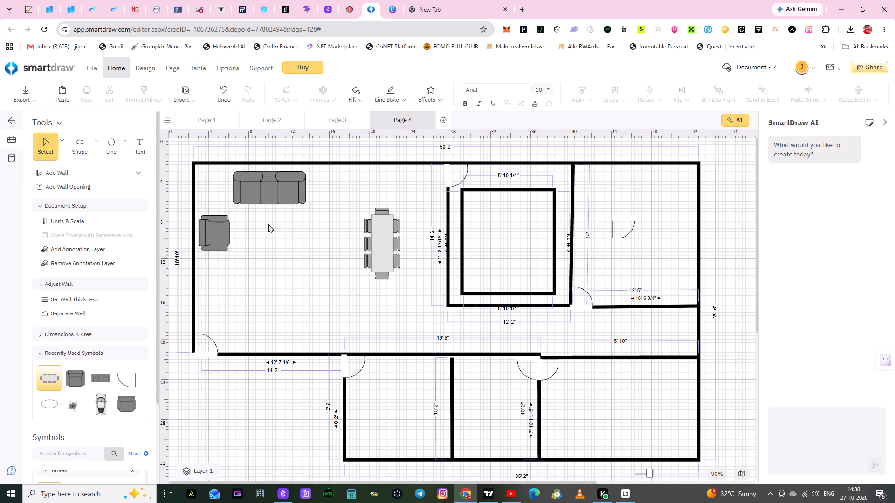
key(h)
Add the text label "Hall" to the large room, below the sofa and between the arm chair and dinner table.
click(141, 150)
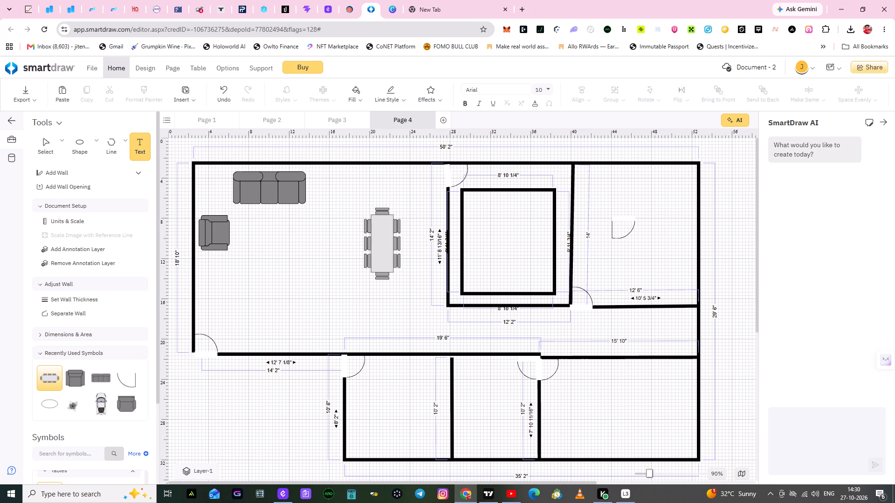
click(265, 255)
key(h)
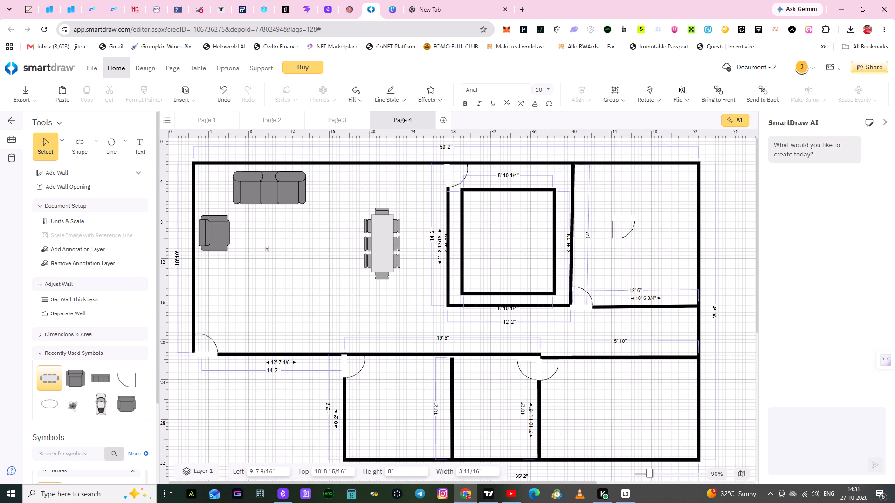
key(BackSpace)
key(a)
text(ll)
click(307, 292)
Enlarge the Hall label's text box to about 1' 3" high and adjust its side edges so the text shifts slightly right.
click(269, 247)
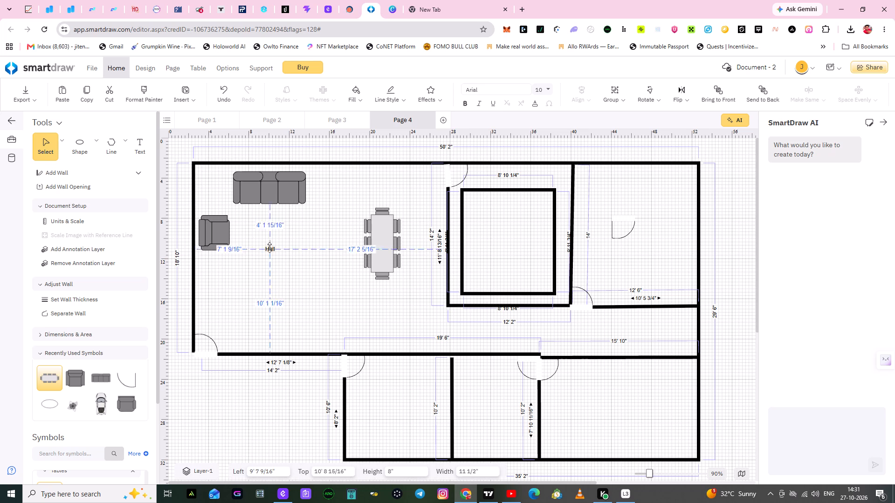
drag(275, 251, 285, 251)
click(273, 272)
click(269, 249)
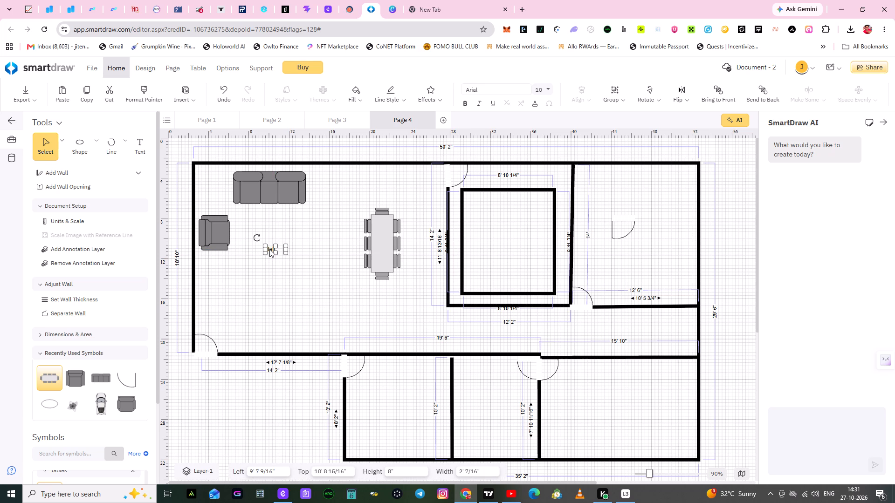
click(274, 253)
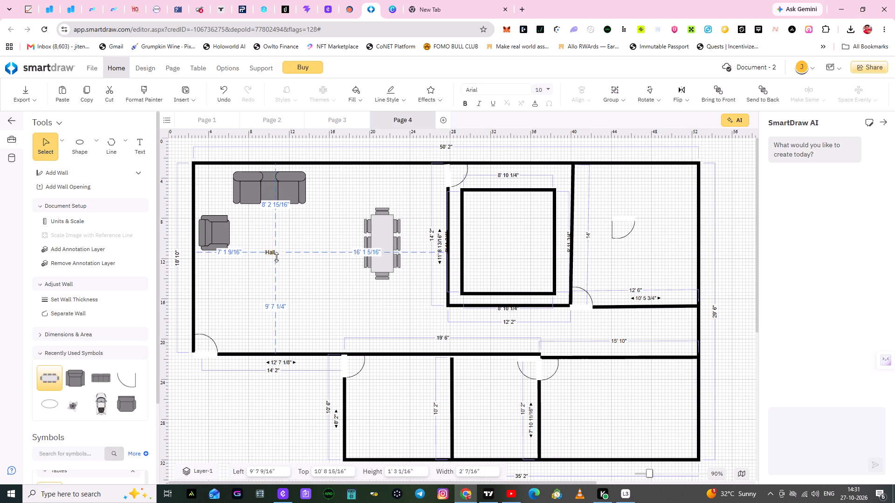
click(280, 275)
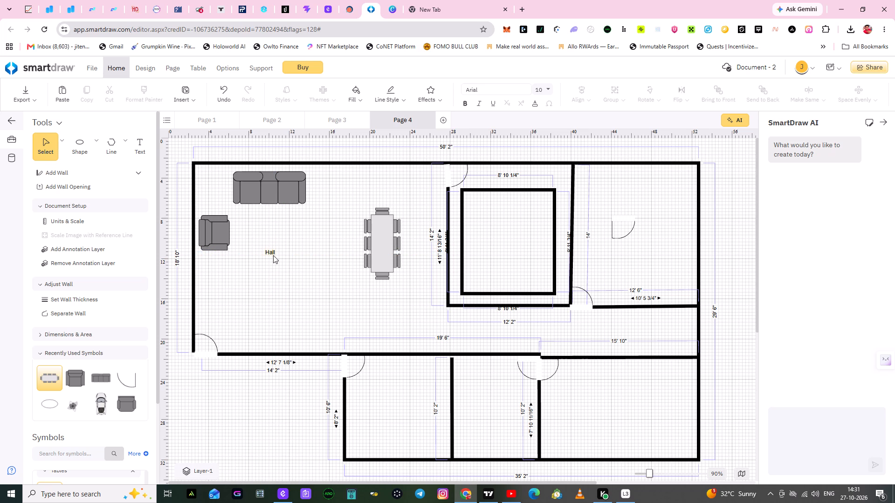
click(270, 251)
drag(266, 251, 264, 252)
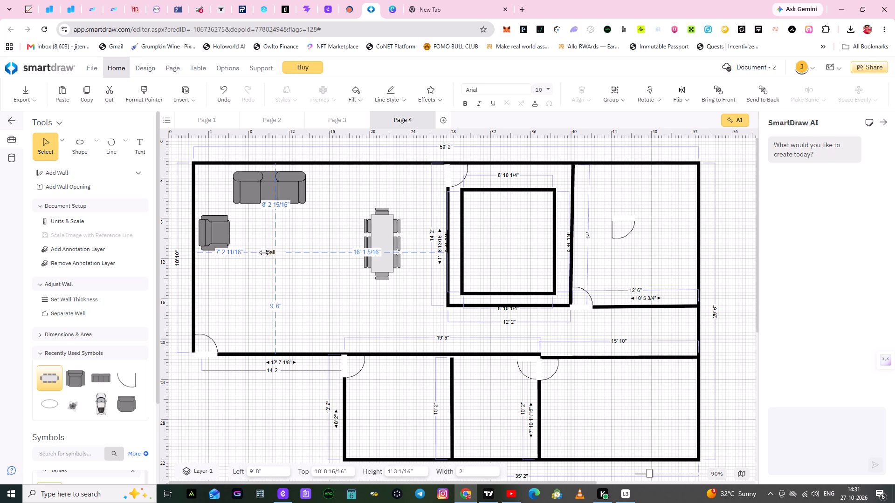
drag(264, 252, 273, 253)
click(307, 295)
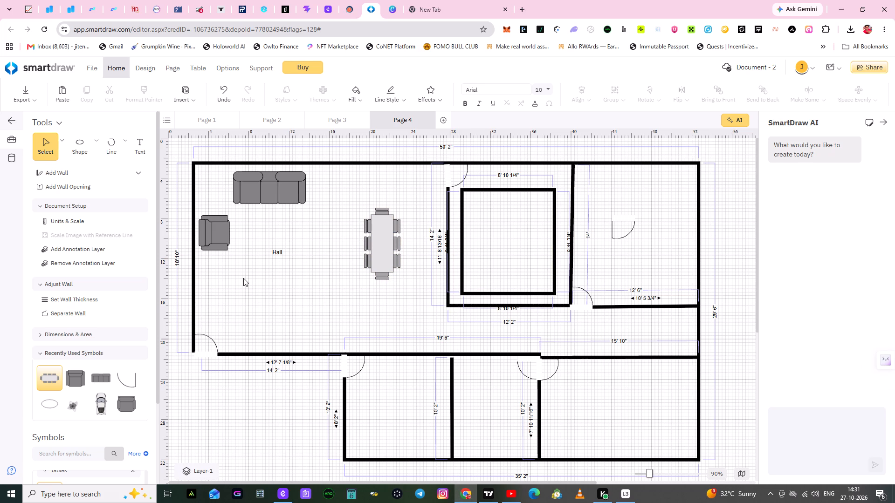
Browse past the table symbols in the symbol library and expand the Toilets category.
scroll(129, 333, up, 2)
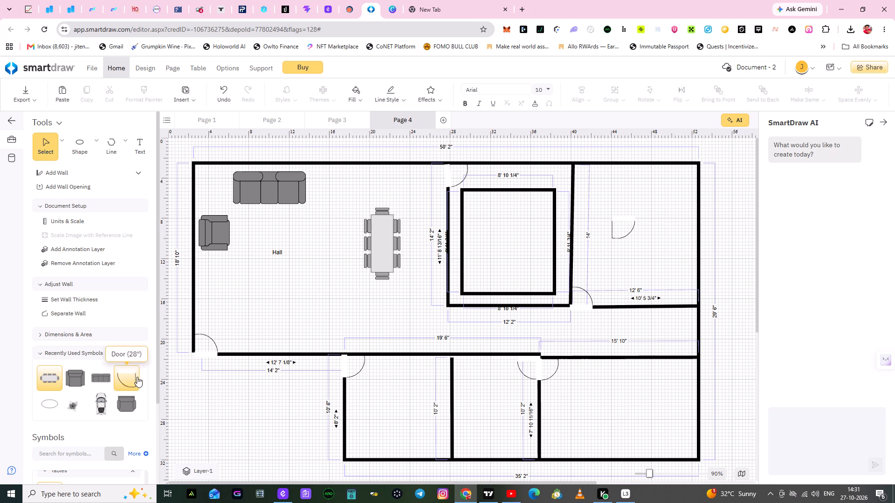
scroll(150, 384, down, 4)
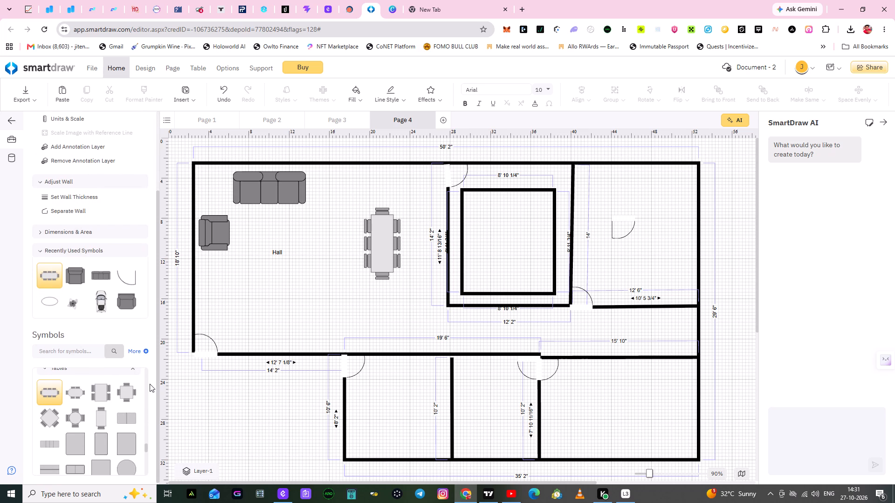
scroll(150, 384, down, 1)
scroll(132, 418, down, 2)
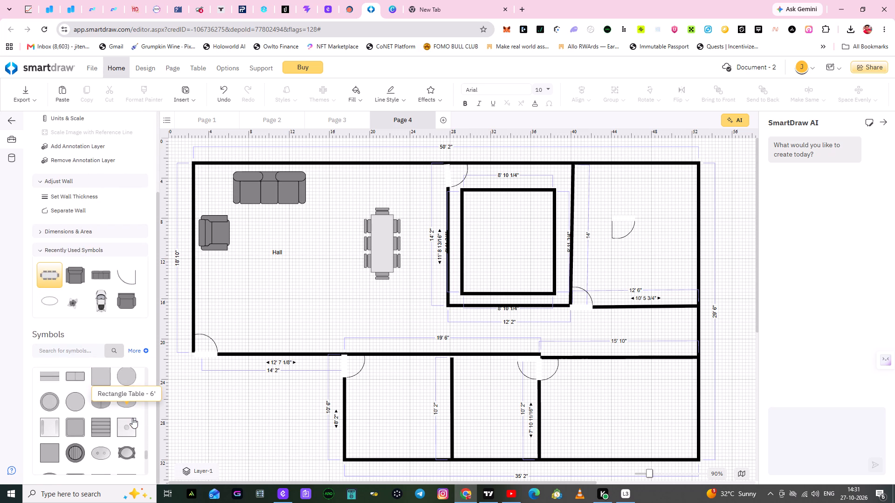
scroll(132, 418, up, 1)
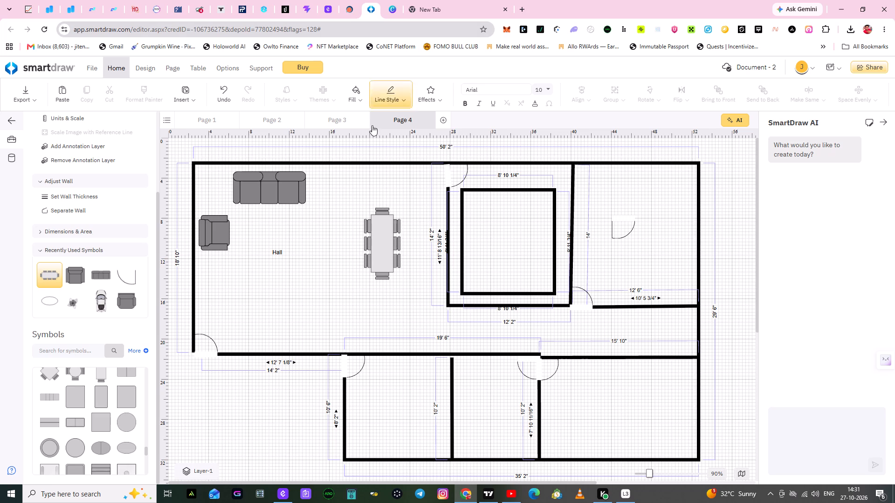
scroll(78, 417, down, 3)
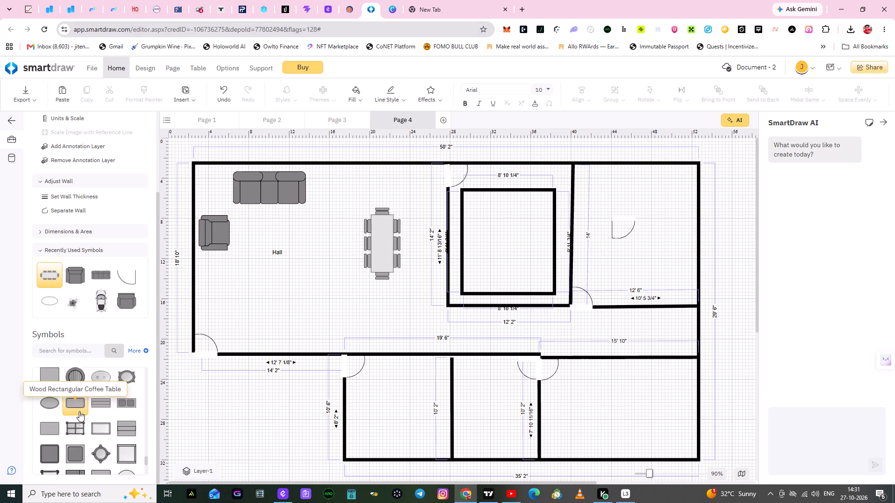
scroll(79, 407, down, 5)
click(69, 469)
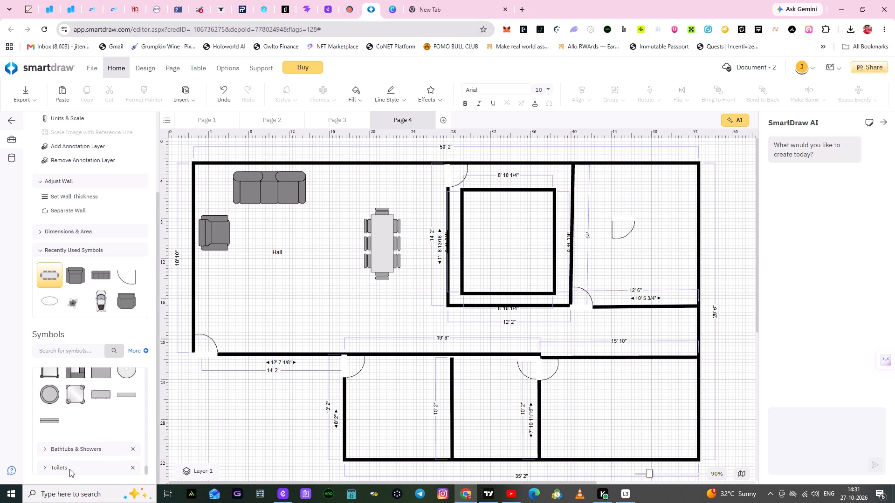
click(45, 467)
scroll(128, 423, down, 4)
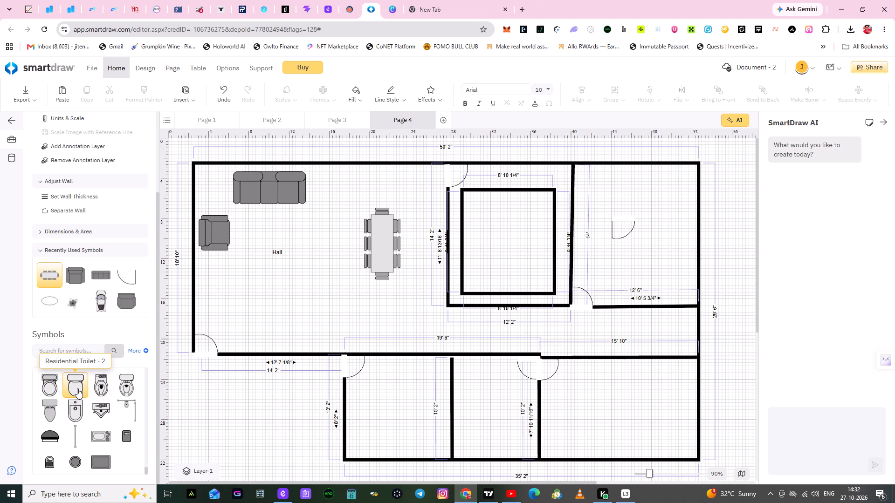
Place the first toilet symbol in the lower-left room beside its right partition, at about 26' 6" left and 25' 8" top.
drag(51, 387, 256, 385)
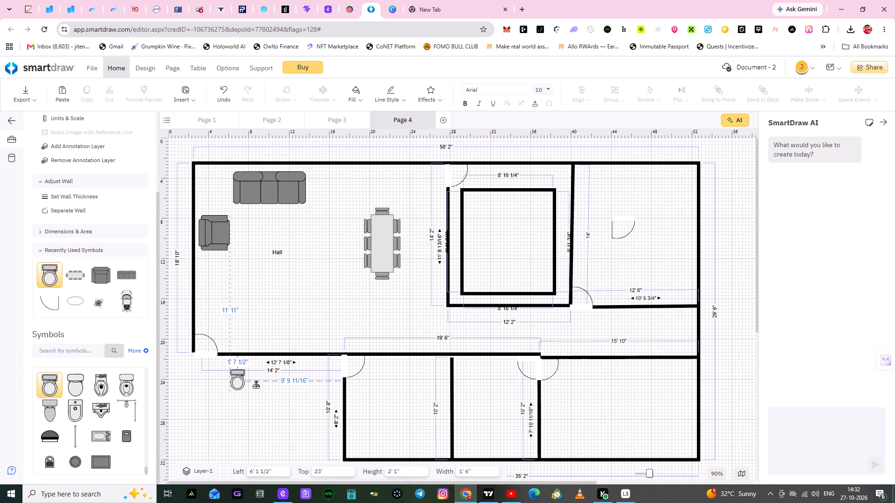
drag(256, 385, 433, 408)
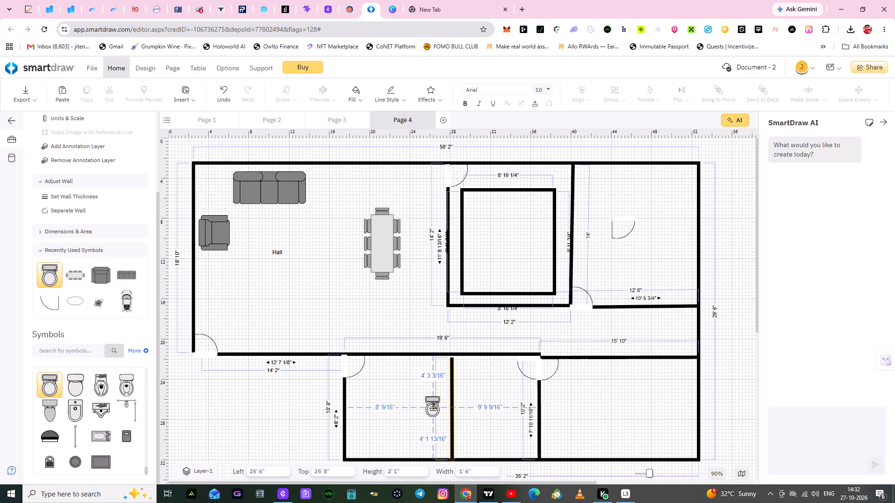
drag(433, 408, 441, 408)
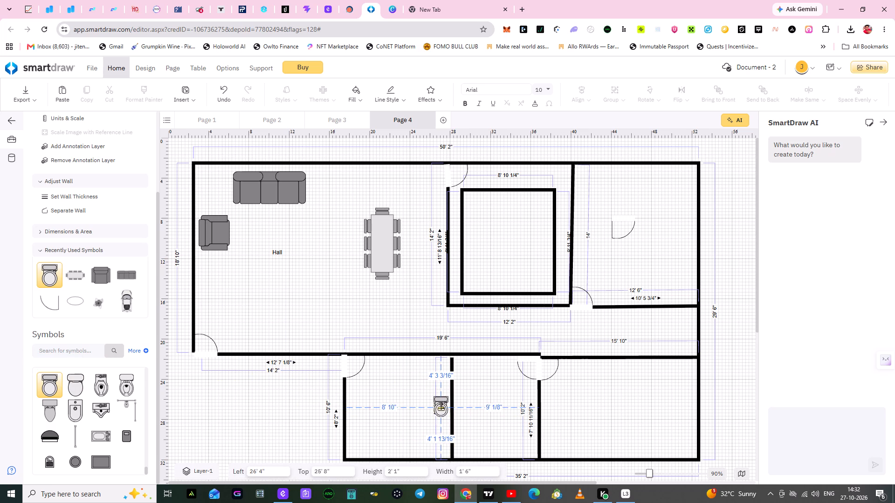
drag(441, 408, 443, 408)
click(441, 409)
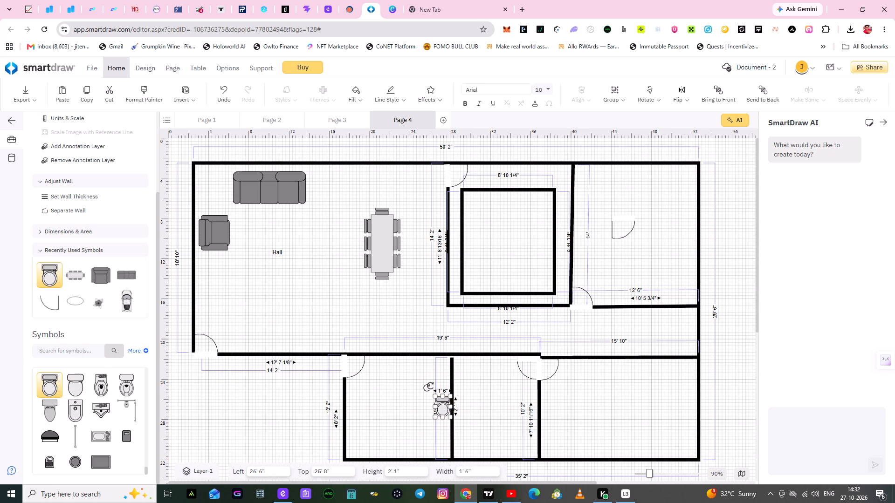
Rotate the toilet a quarter turn clockwise so its tank backs onto the partition, and keep it selected.
drag(426, 389, 458, 384)
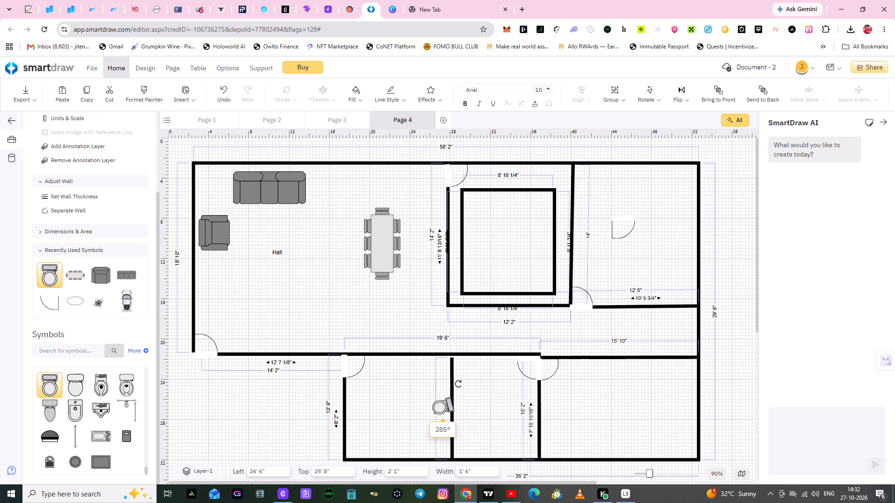
drag(458, 384, 461, 391)
click(464, 408)
click(446, 410)
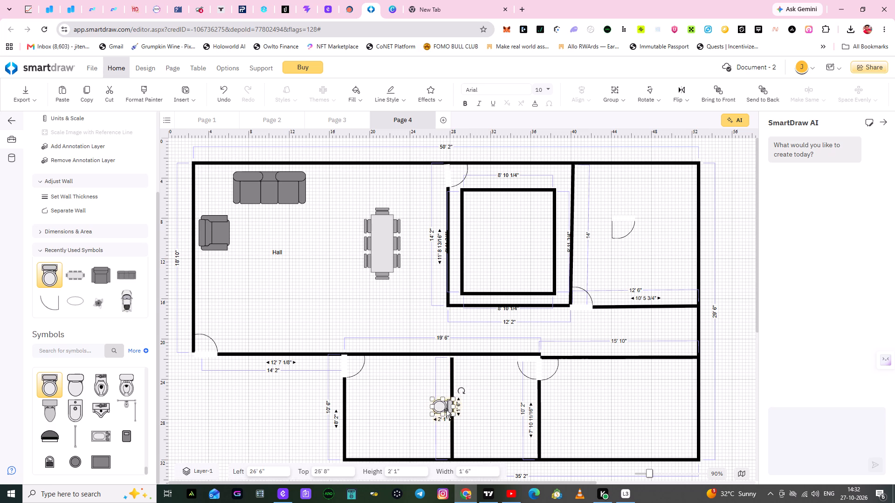
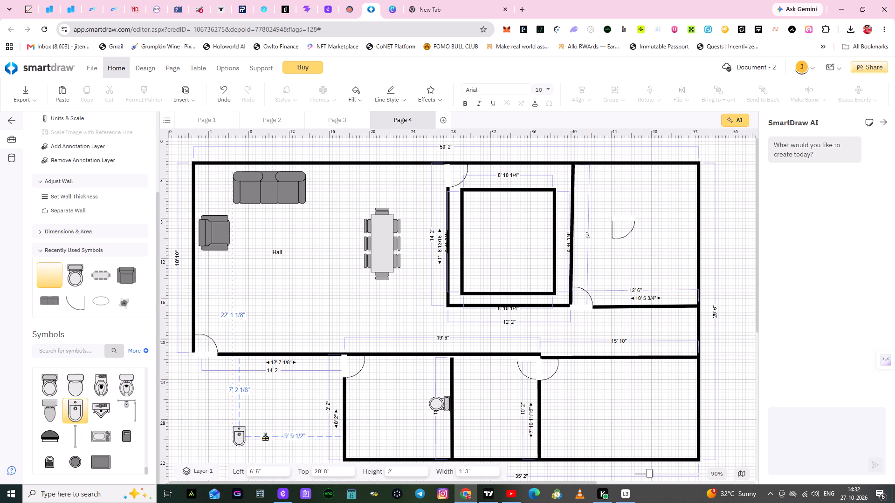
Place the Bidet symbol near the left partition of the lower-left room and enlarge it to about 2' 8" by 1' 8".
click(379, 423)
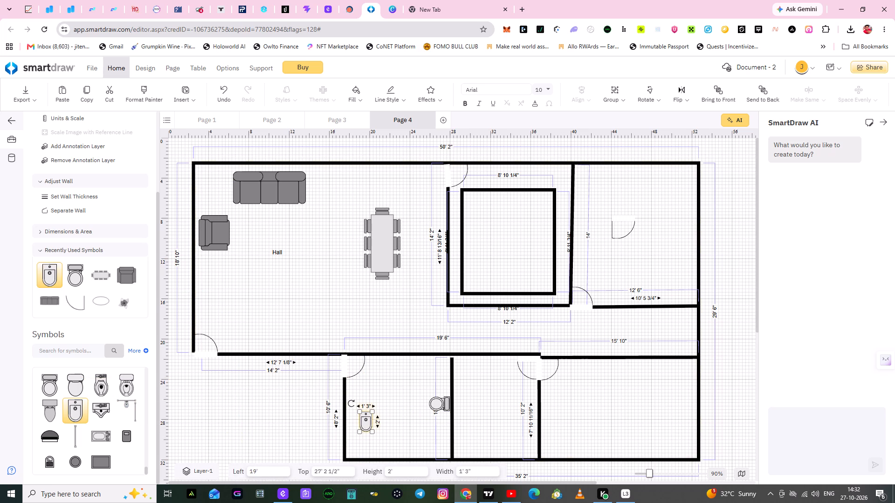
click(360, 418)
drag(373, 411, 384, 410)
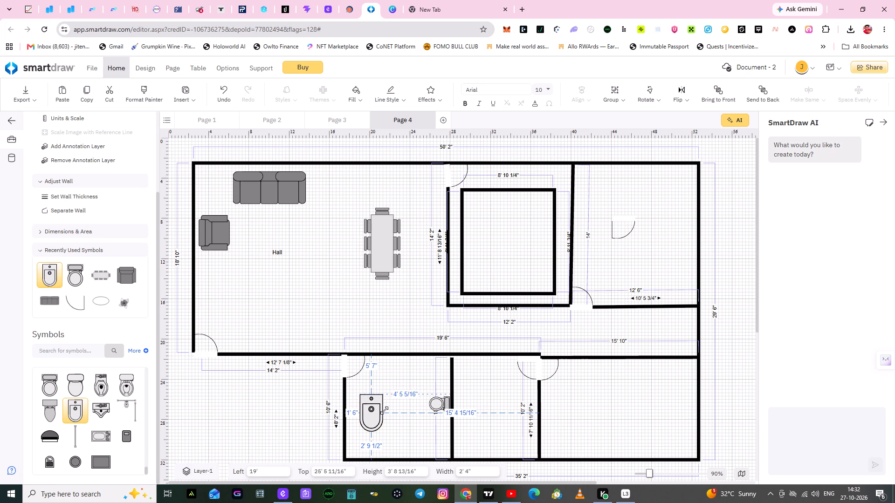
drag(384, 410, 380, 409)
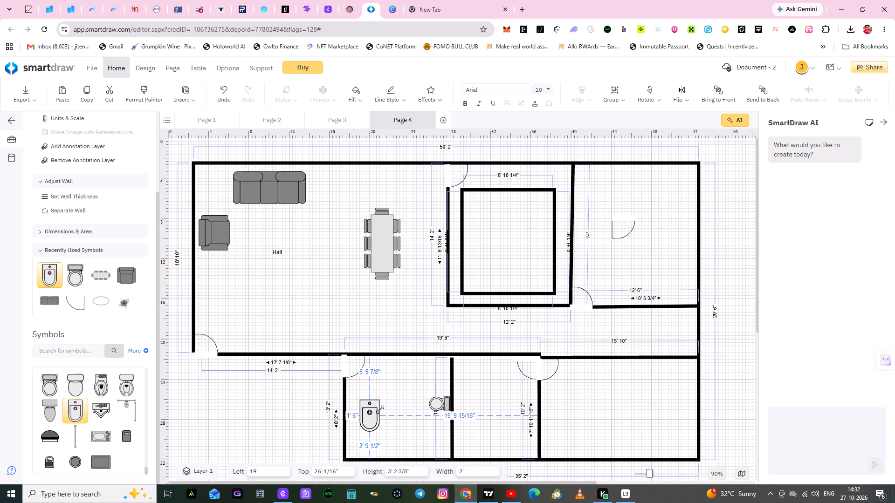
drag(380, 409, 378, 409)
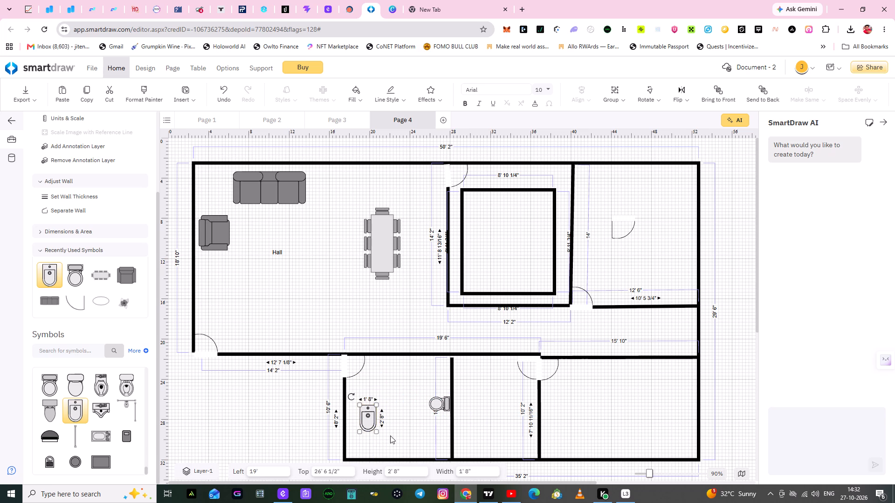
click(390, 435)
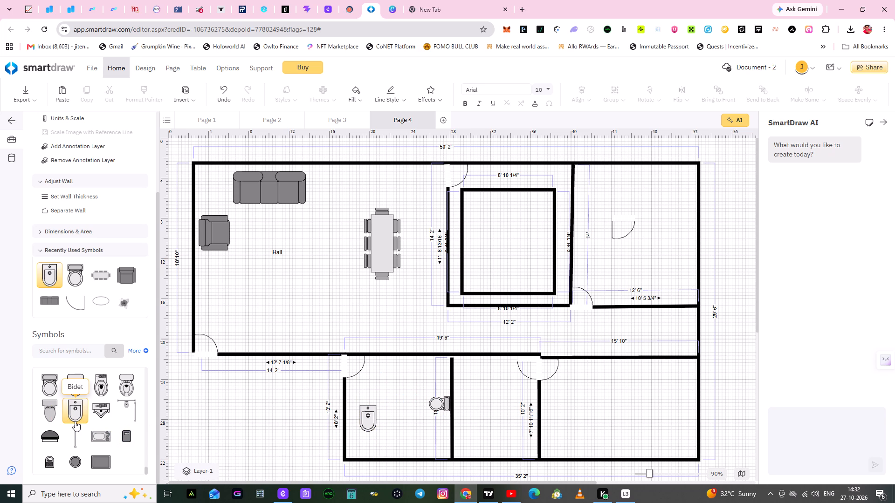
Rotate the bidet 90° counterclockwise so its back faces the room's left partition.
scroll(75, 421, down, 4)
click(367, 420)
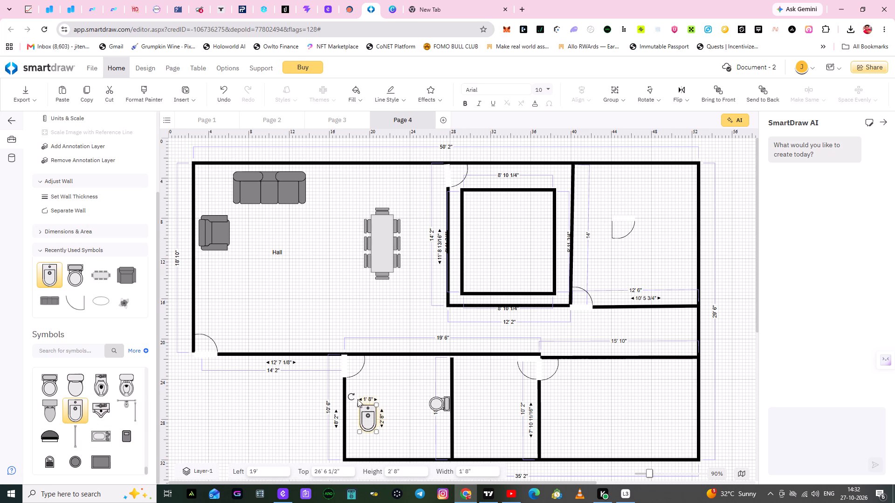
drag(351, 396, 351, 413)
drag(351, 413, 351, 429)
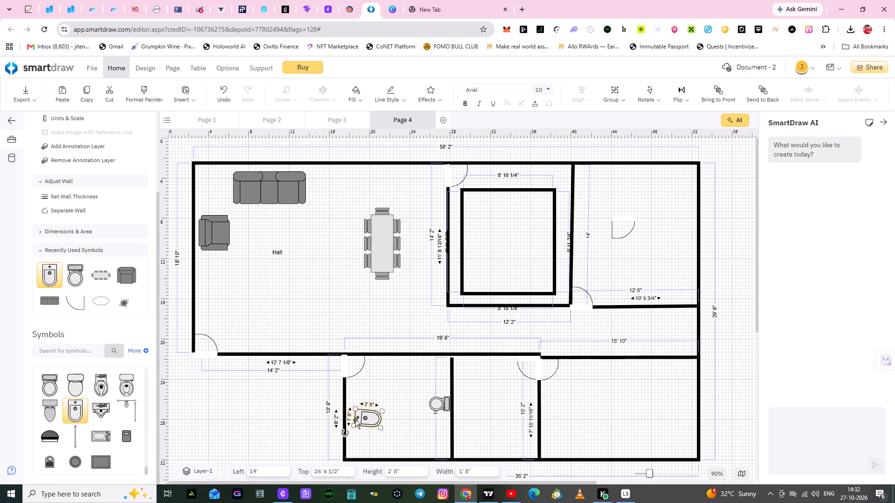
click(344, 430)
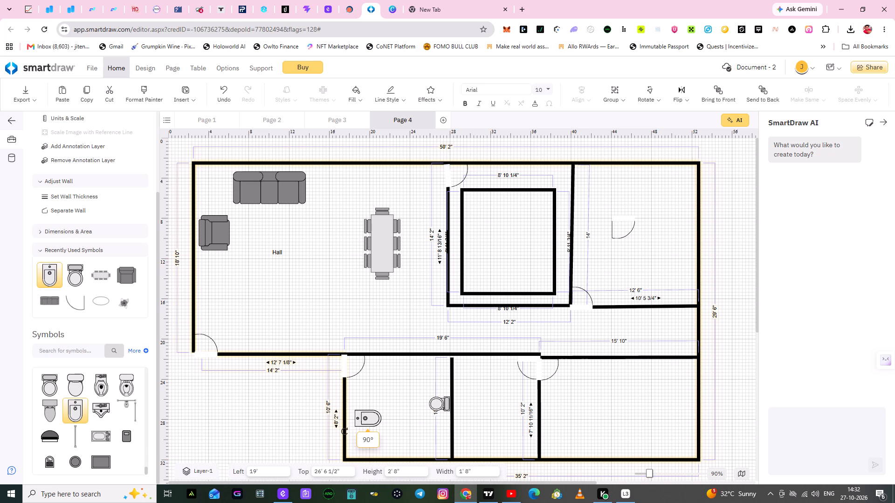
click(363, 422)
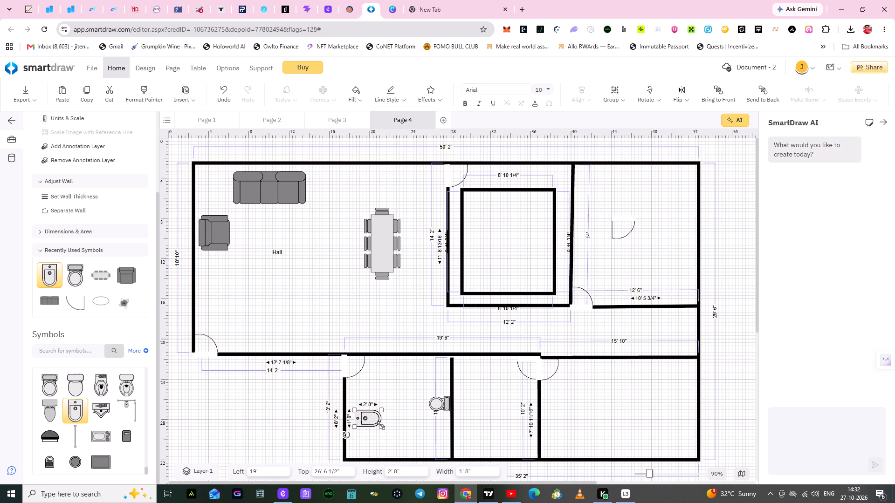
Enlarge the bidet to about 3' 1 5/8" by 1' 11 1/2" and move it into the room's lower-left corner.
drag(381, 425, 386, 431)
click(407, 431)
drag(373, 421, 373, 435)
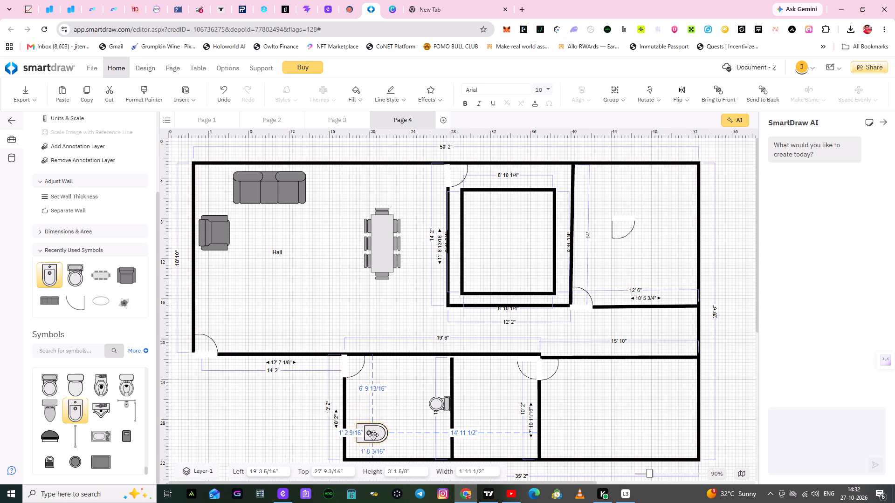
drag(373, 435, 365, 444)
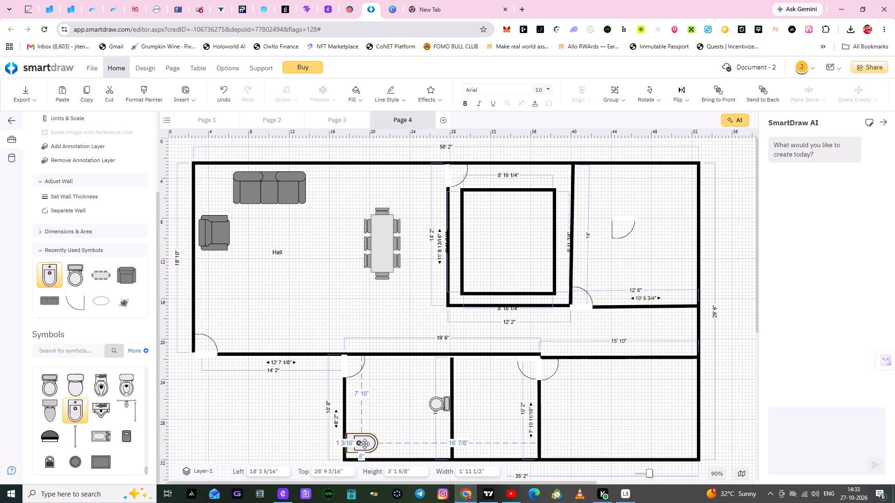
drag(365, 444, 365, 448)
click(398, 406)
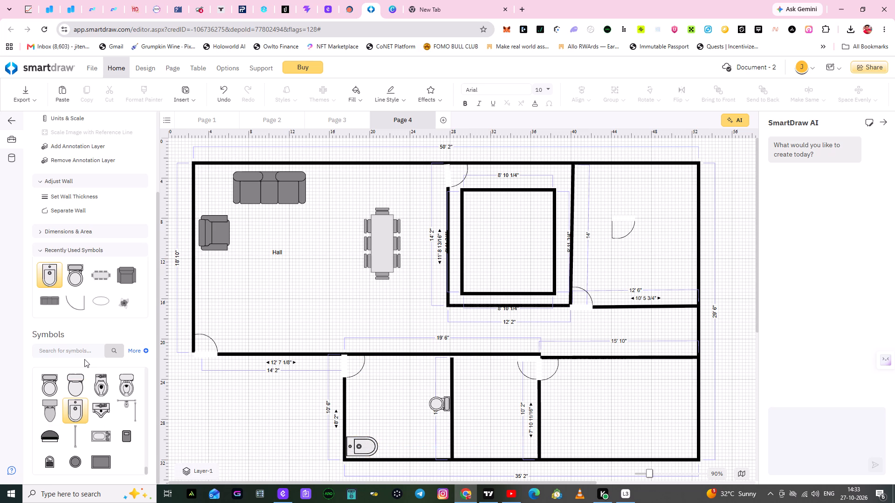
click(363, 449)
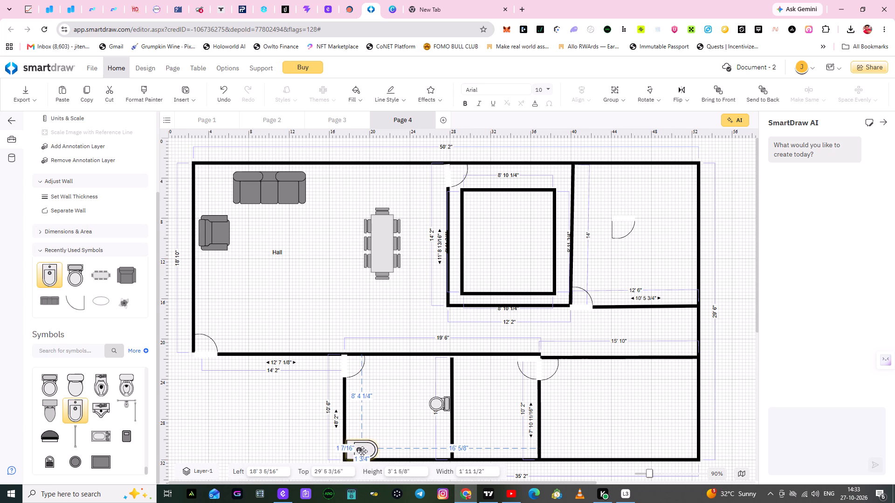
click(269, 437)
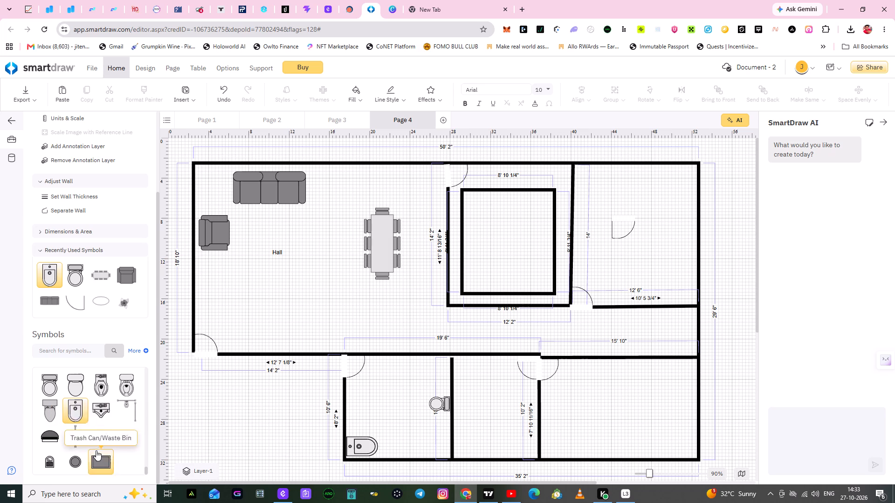
Expand the Bathtubs & Showers category and place a Bathtub in the lower-left room at about 20' 10" left and 24' top.
scroll(105, 435, down, 2)
scroll(105, 435, up, 2)
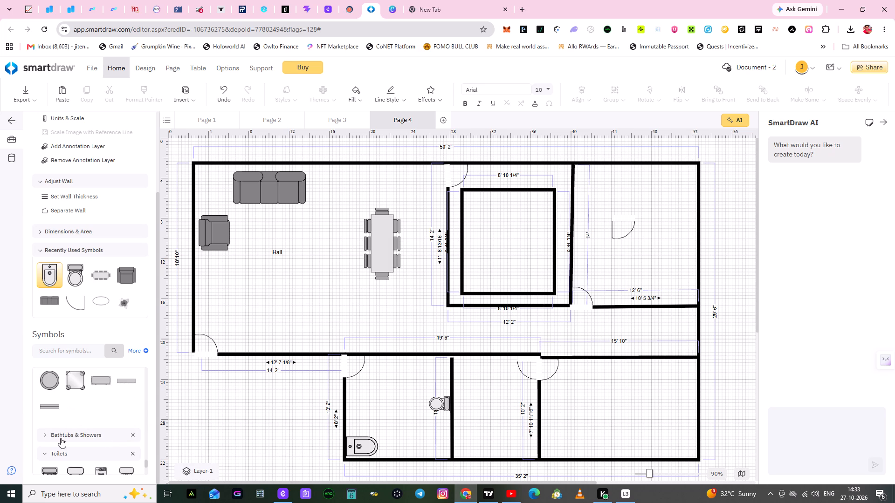
click(76, 435)
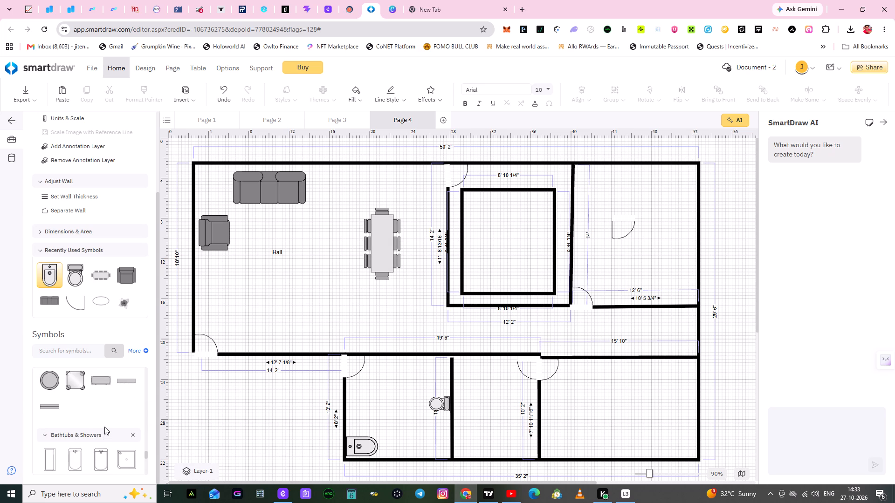
scroll(104, 427, down, 1)
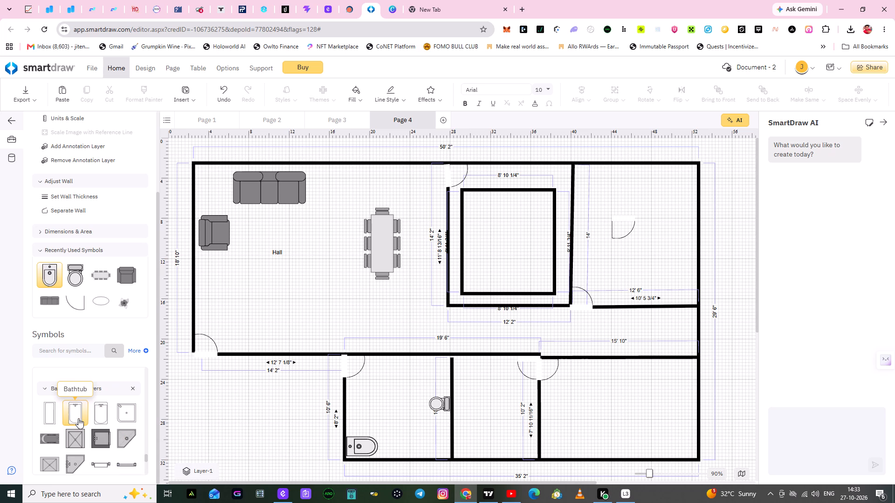
drag(78, 418, 250, 423)
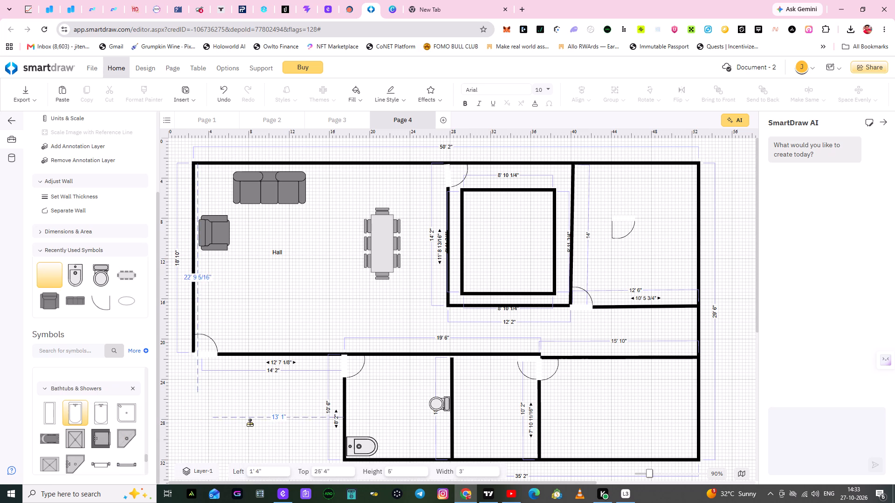
drag(250, 423, 392, 406)
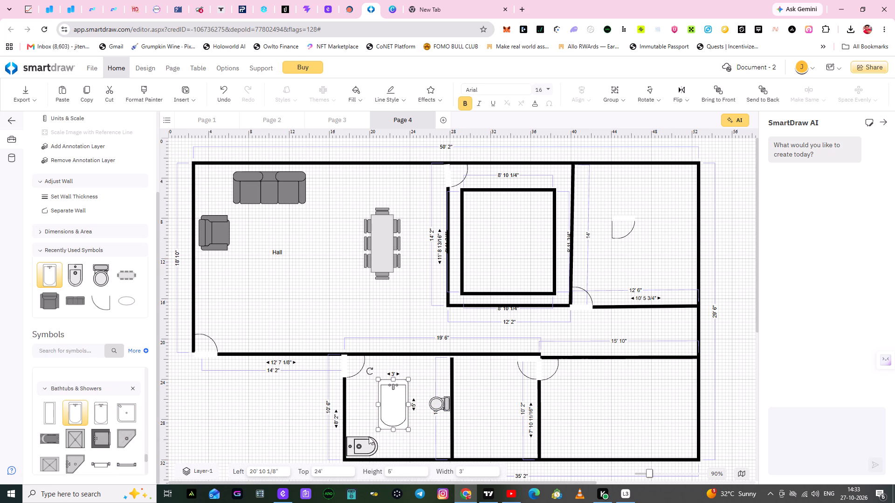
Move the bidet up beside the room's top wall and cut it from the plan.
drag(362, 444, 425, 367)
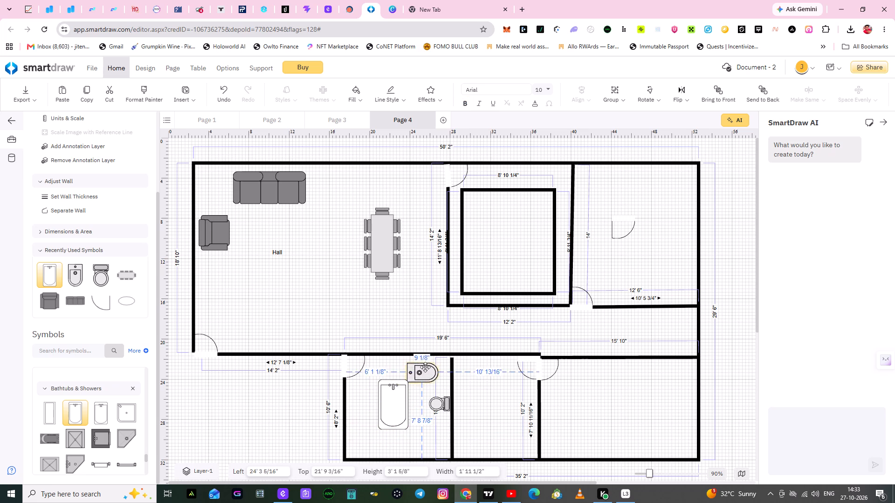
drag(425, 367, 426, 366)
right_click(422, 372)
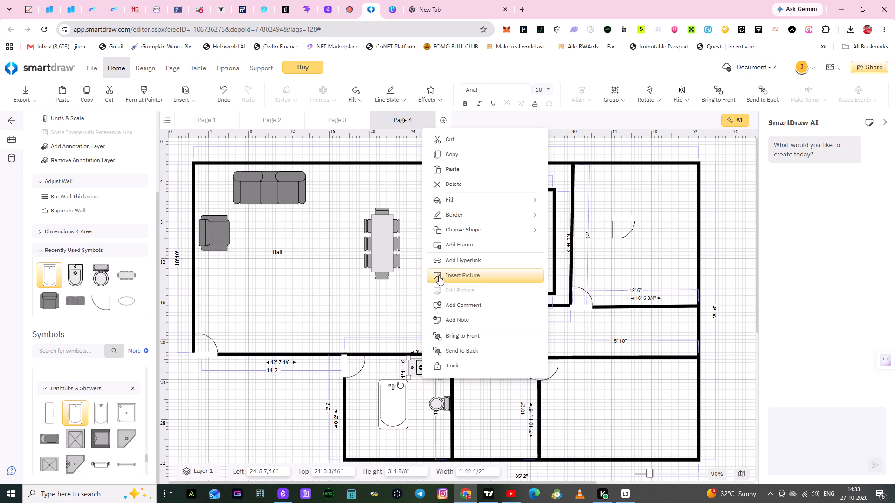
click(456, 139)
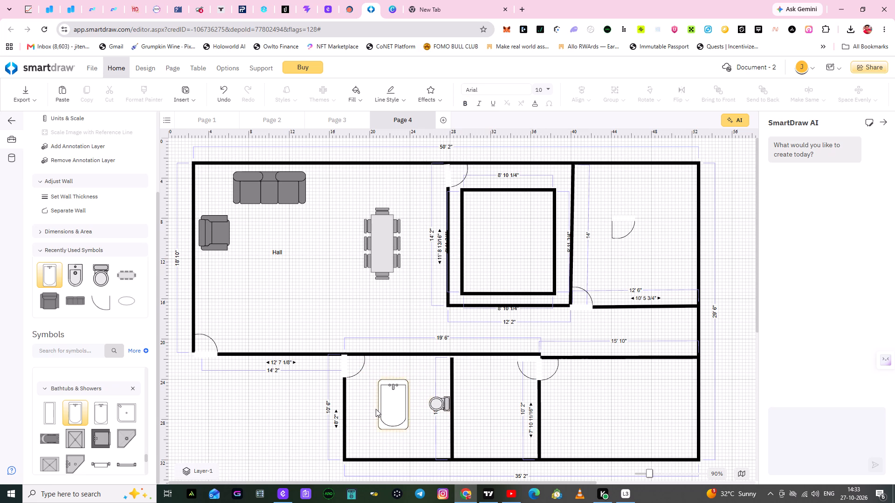
Rotate the bathtub about a quarter turn counterclockwise so its tap end faces the room's left partition.
click(397, 408)
drag(371, 371, 363, 425)
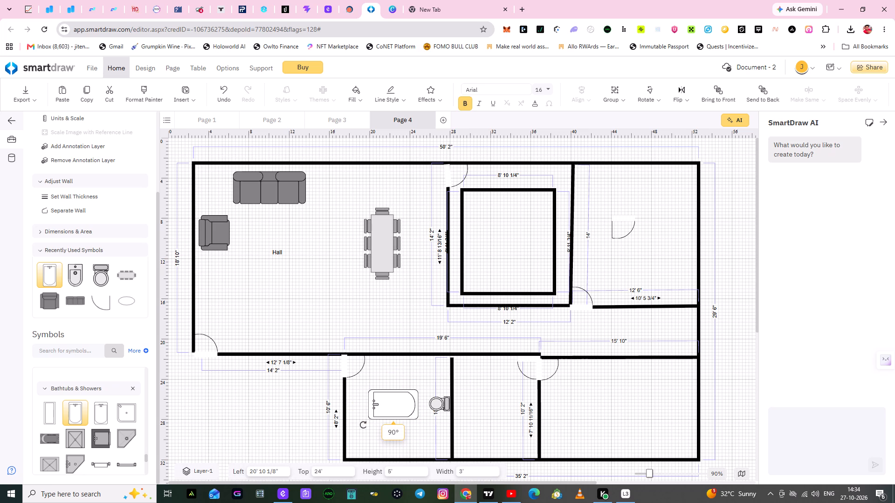
drag(363, 425, 363, 422)
click(365, 422)
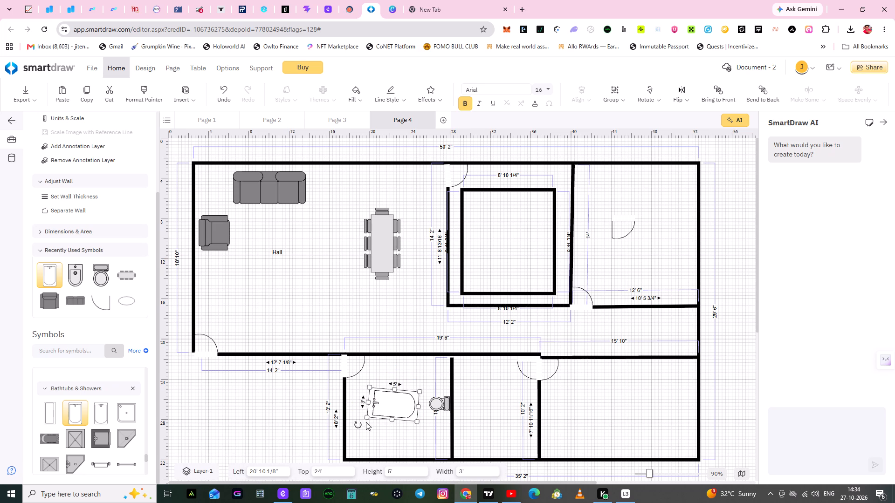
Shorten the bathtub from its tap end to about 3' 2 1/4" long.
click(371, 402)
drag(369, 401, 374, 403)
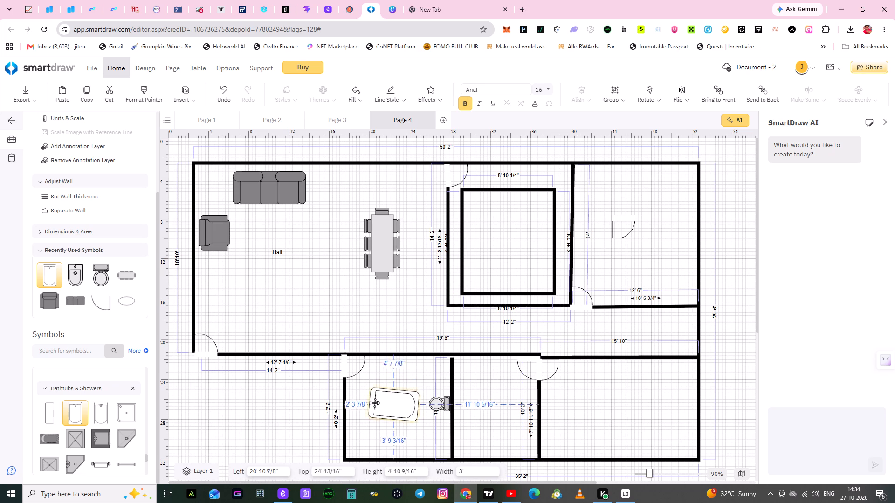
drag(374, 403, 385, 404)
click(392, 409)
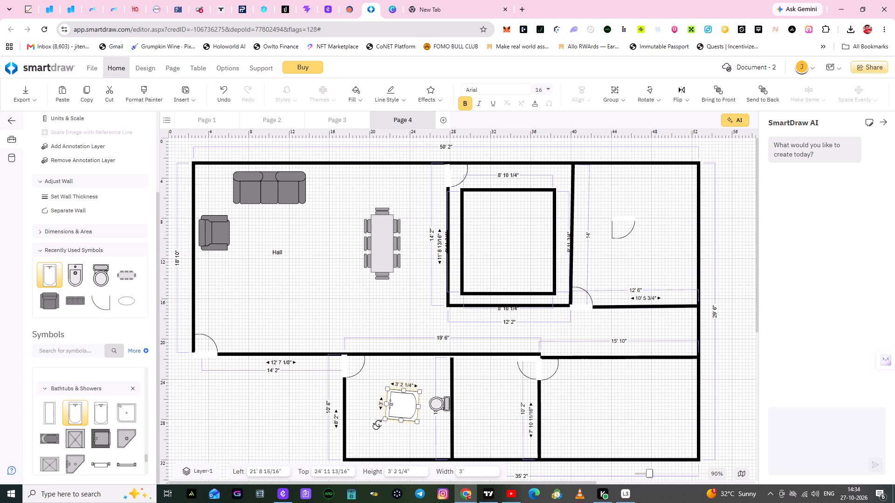
Straighten the slightly tilted bathtub so it lies parallel to the room's bottom wall.
click(376, 427)
click(375, 427)
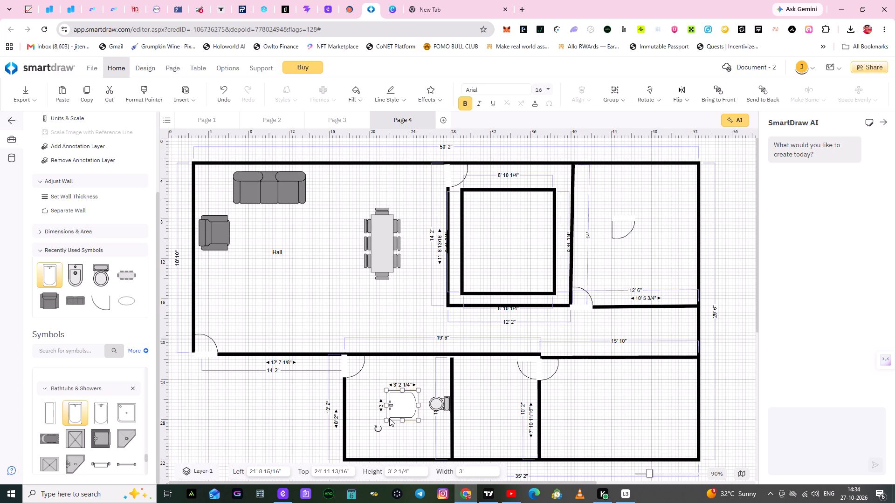
Move the bathtub into the room's lower-left corner, at about 17' 9" left and 28' 11" top.
drag(397, 410, 359, 443)
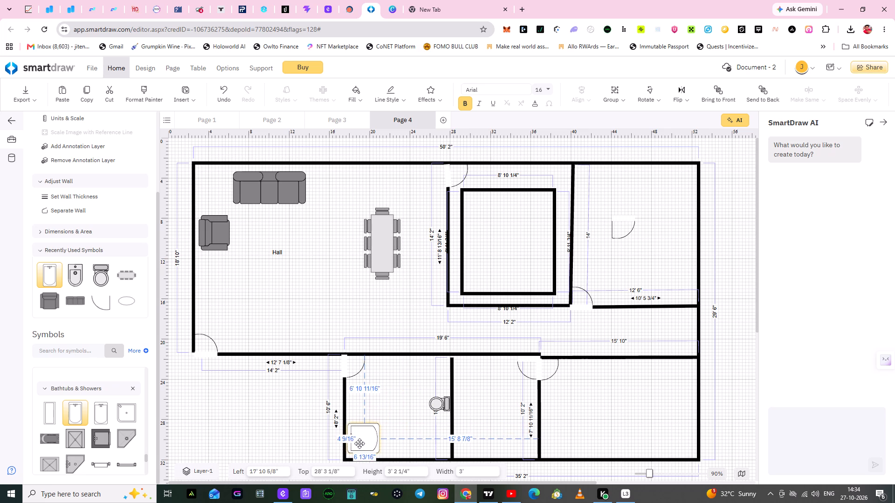
drag(359, 443, 356, 448)
click(418, 433)
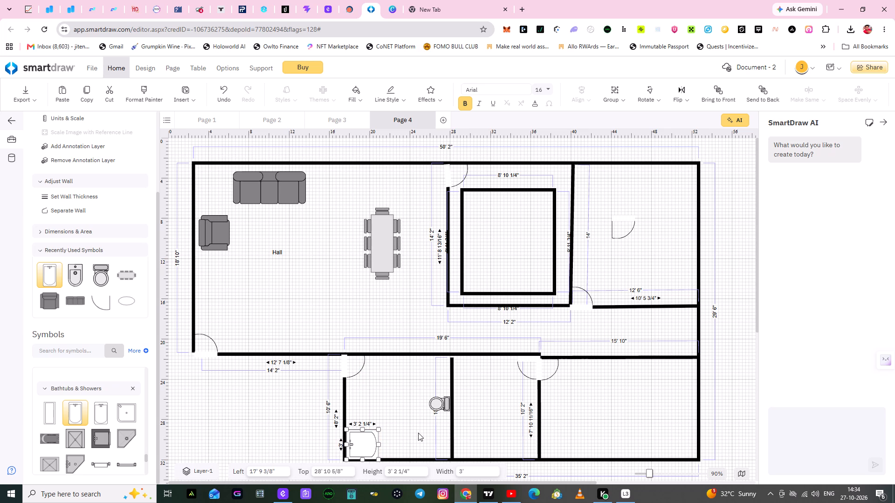
Lengthen the bathtub along the bottom wall to about 5' 3 3/4" by extending its rounded end.
click(375, 444)
drag(378, 445, 398, 446)
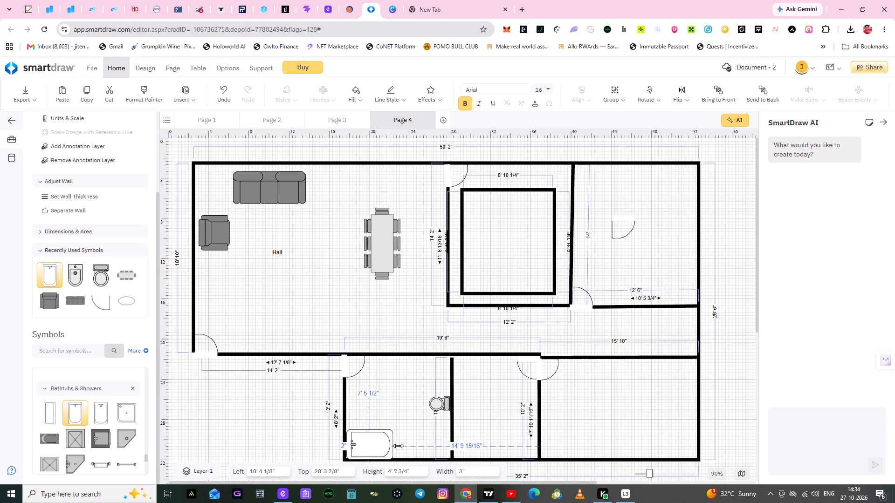
drag(398, 446, 403, 446)
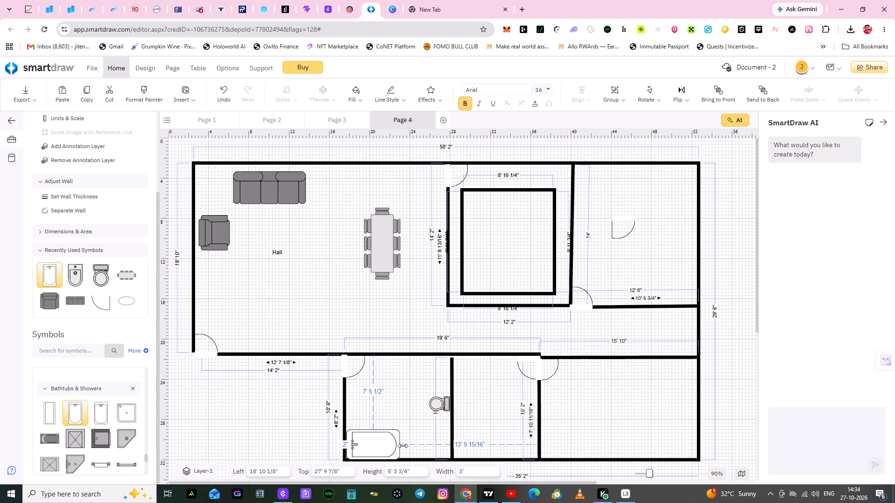
Resize the bathtub along the bottom wall to about 5' 11 3/4" long and 2' 3 3/4" wide.
drag(403, 446, 407, 446)
drag(377, 428, 380, 437)
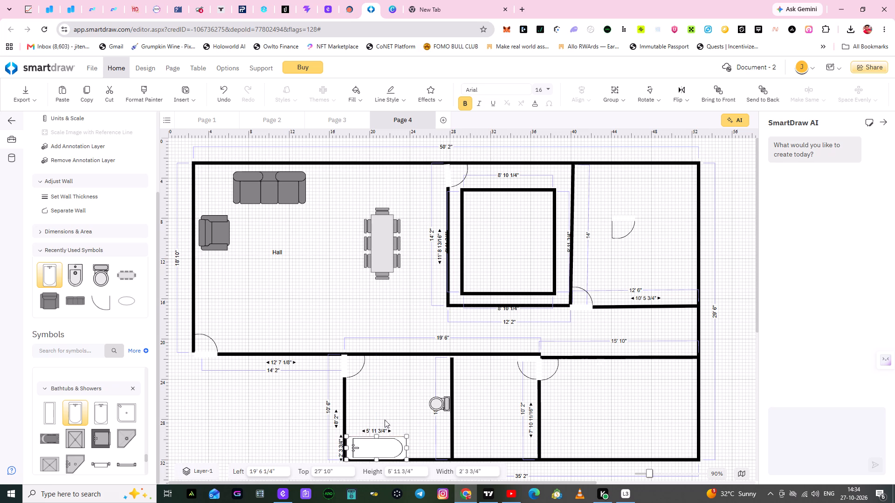
click(385, 420)
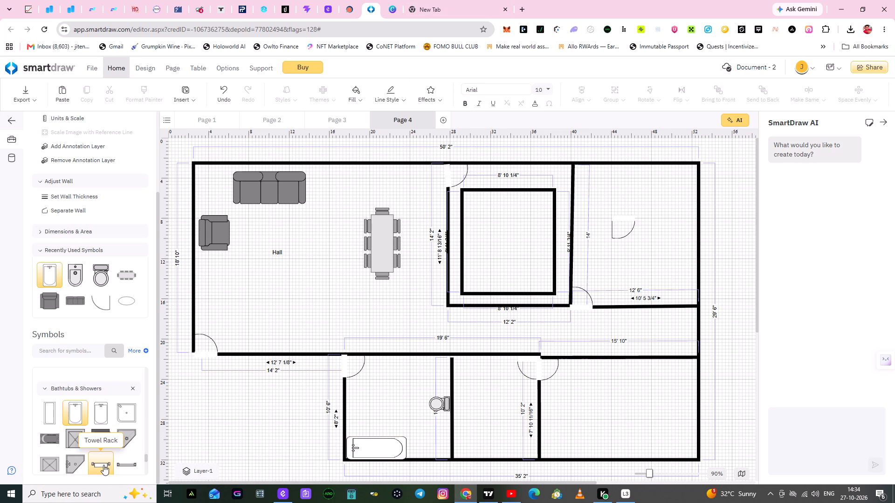
Place a Towel Rack symbol in the bathroom just above the bathtub's tap end.
drag(103, 465, 348, 421)
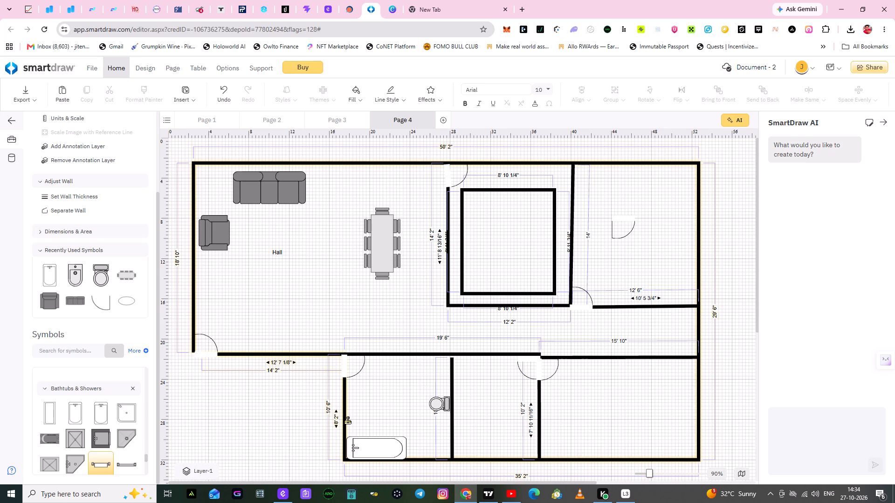
drag(348, 421, 356, 421)
click(365, 408)
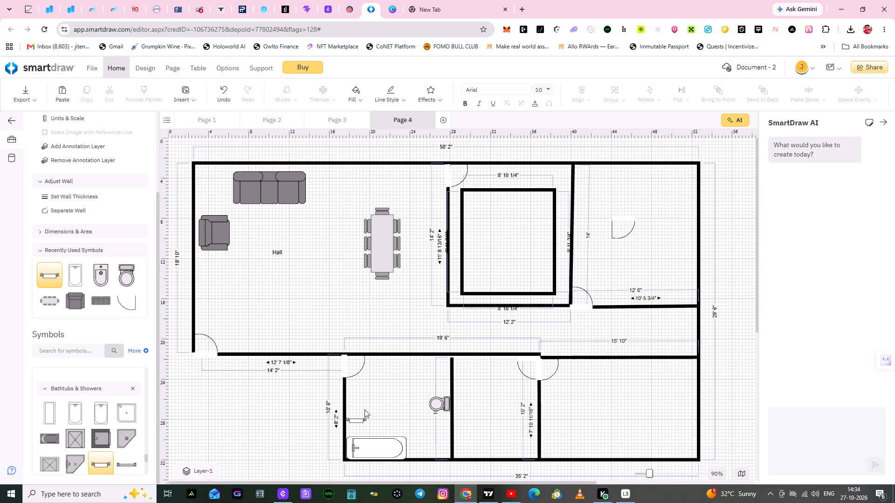
Rotate the towel rack roughly upright and move it close to the bathroom's left wall above the bathtub.
click(357, 421)
drag(336, 408, 349, 435)
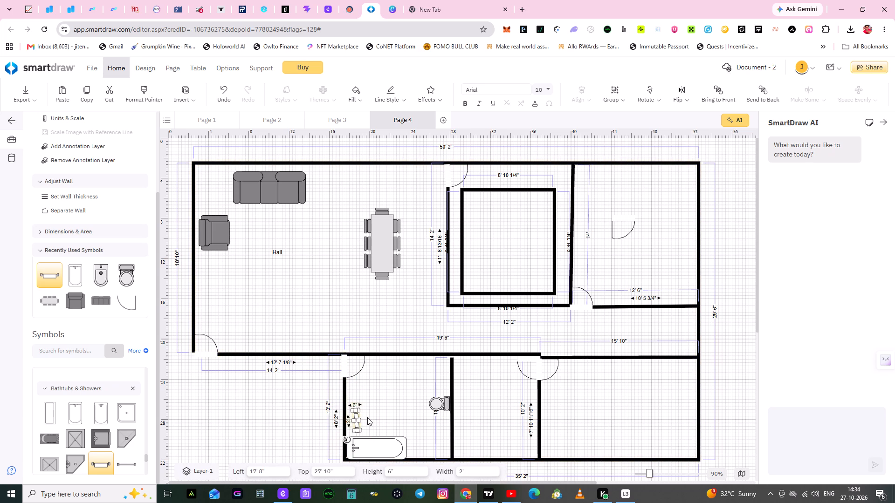
click(369, 422)
click(357, 424)
drag(357, 424, 352, 426)
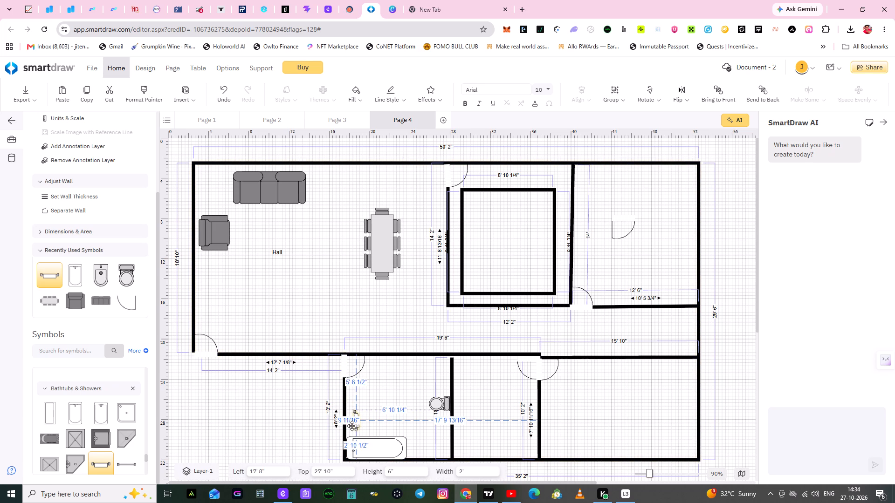
drag(352, 426, 349, 425)
click(369, 415)
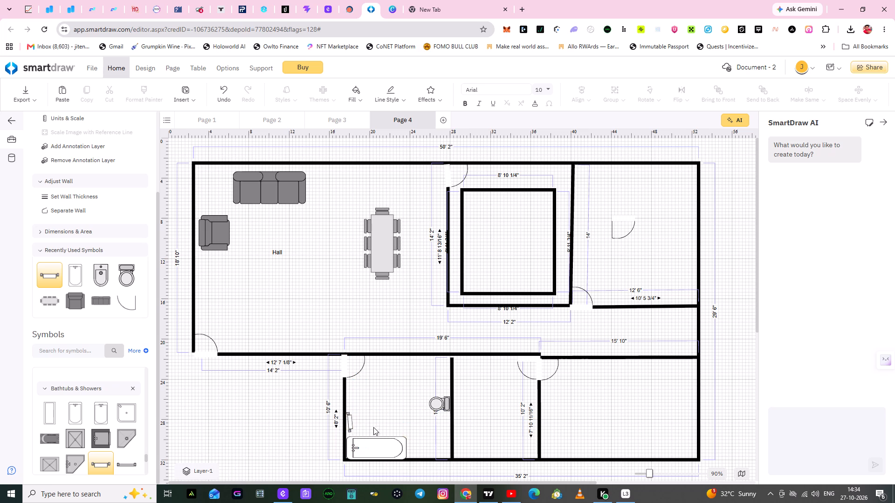
Straighten the tilted towel rack to 90° so it runs parallel to the bathroom's left wall.
click(351, 424)
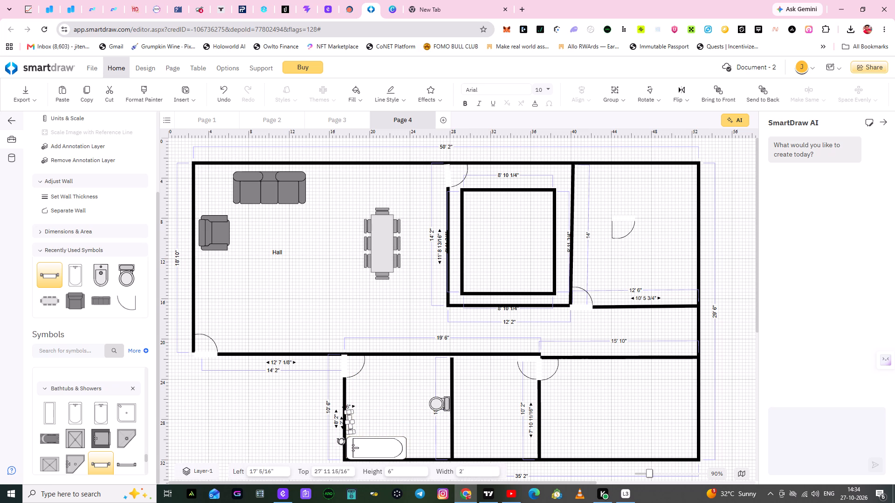
click(342, 442)
click(360, 427)
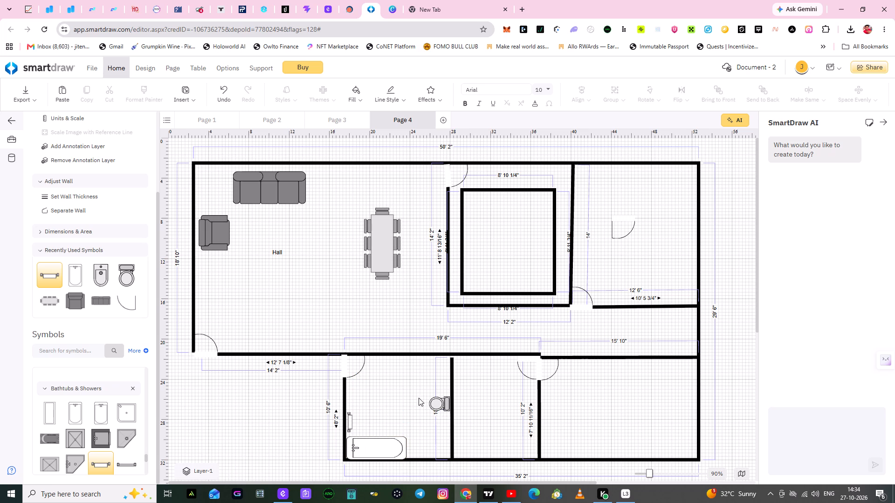
Adjust the towel rack's depth to about 6 11/16" beside the bathroom's left wall.
click(350, 421)
click(351, 421)
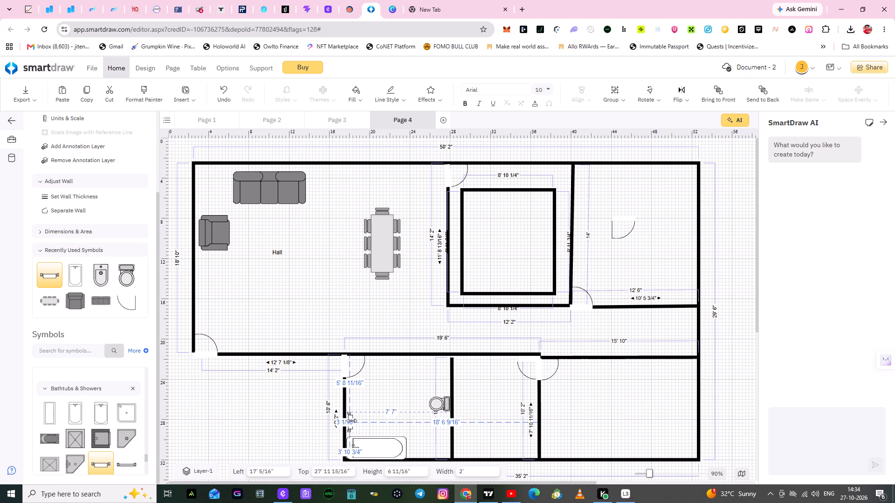
click(377, 416)
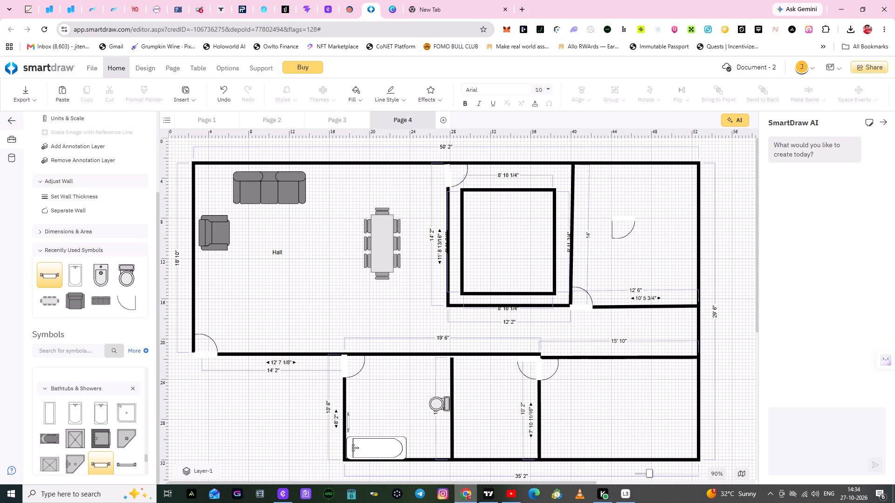
click(349, 421)
click(350, 423)
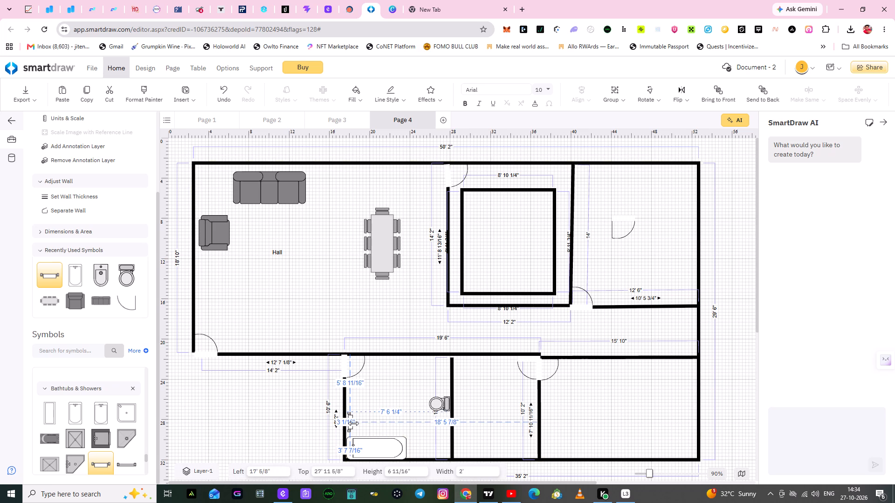
click(360, 414)
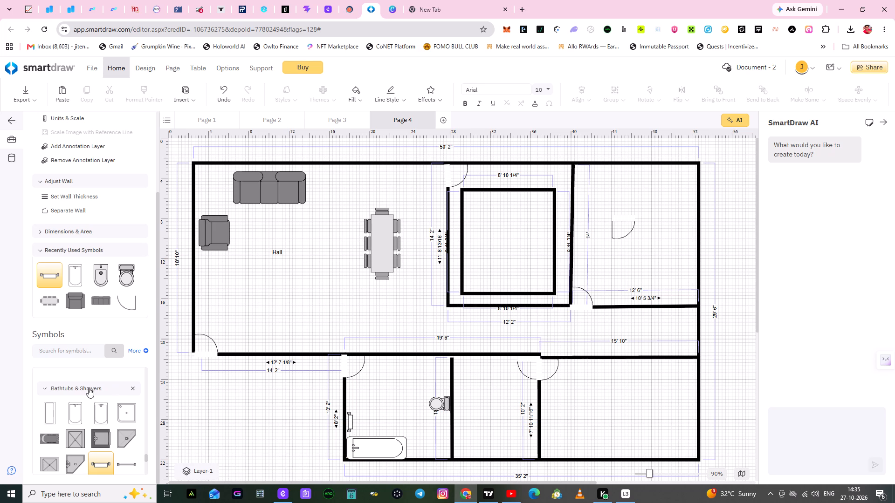
Move the towel rack flush against the bathroom's left wall, just above the bathtub.
click(350, 420)
click(350, 420)
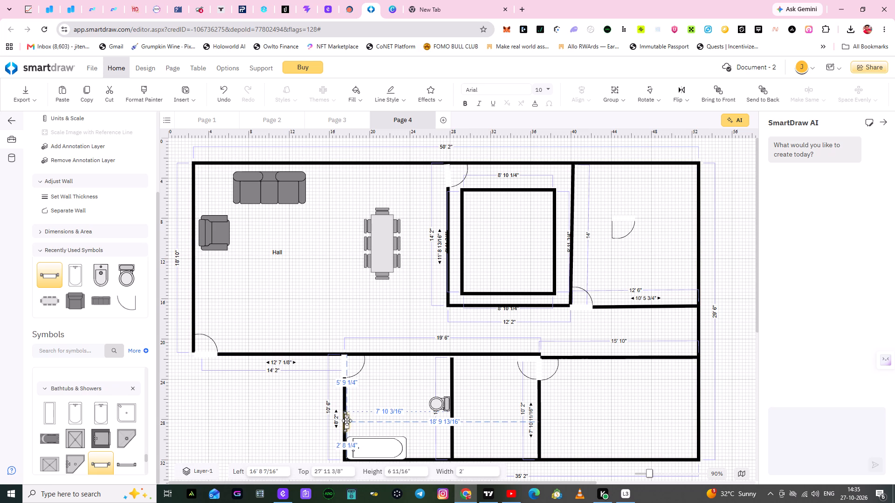
click(373, 411)
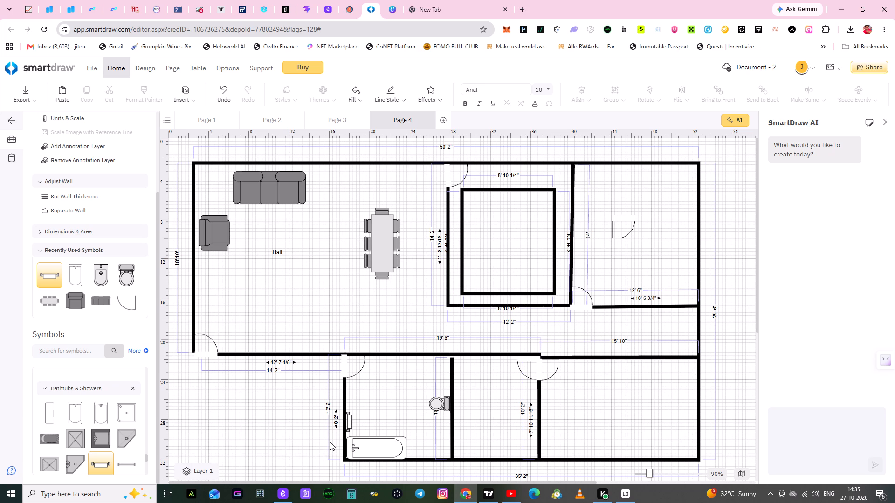
click(374, 397)
Add the text label TOILET in the upper part of the bathroom, between the door and the toilet.
scroll(110, 190, up, 4)
click(139, 145)
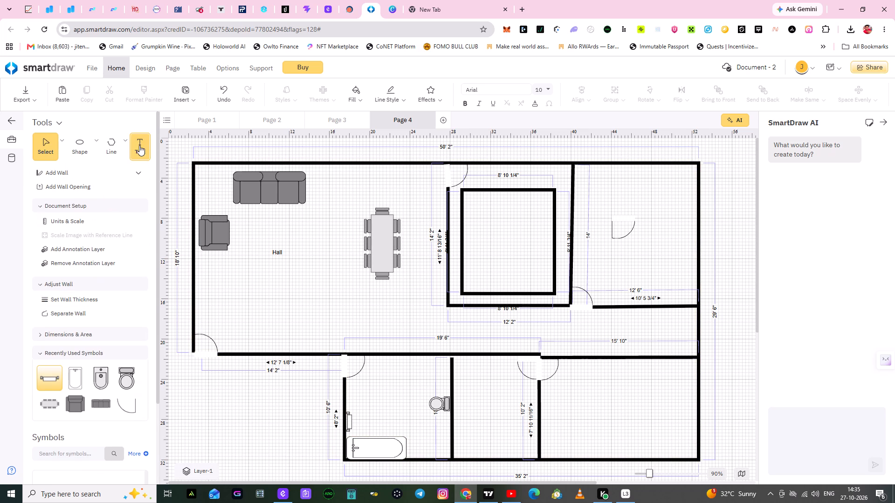
click(367, 395)
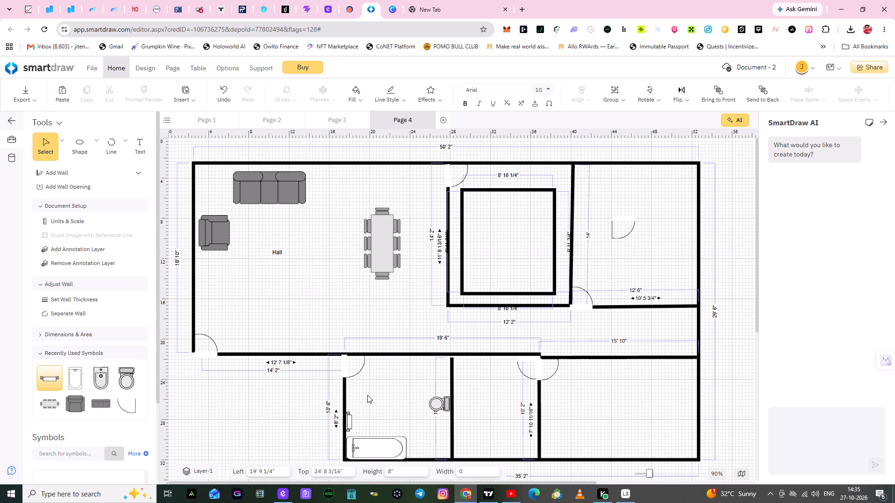
key(t)
key(o)
key(BackSpace)
key(BackSpace)
key(r)
key(BackSpace)
key(t)
text(OILET)
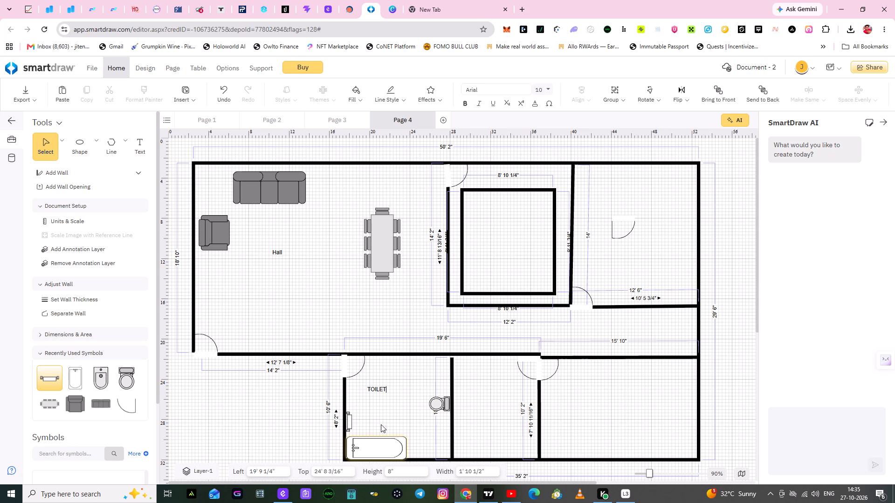
click(385, 420)
Widen the TOILET label's text box to about 2' 6 3/4".
click(379, 391)
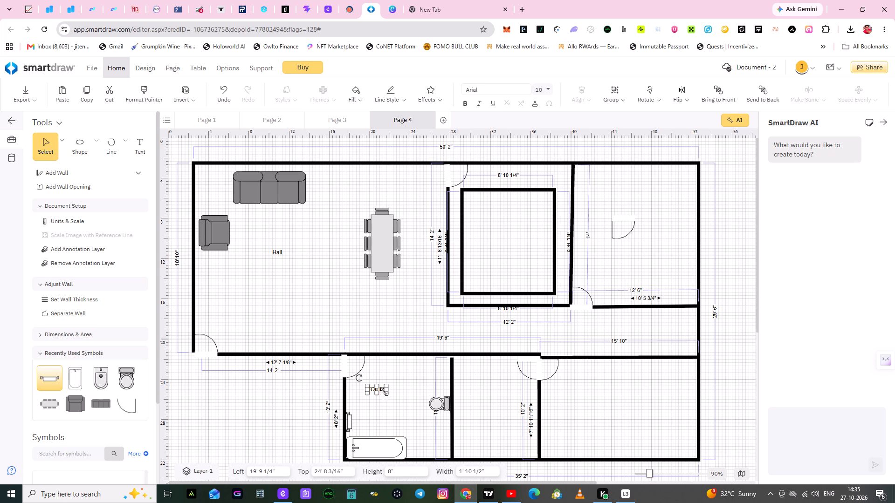
click(387, 393)
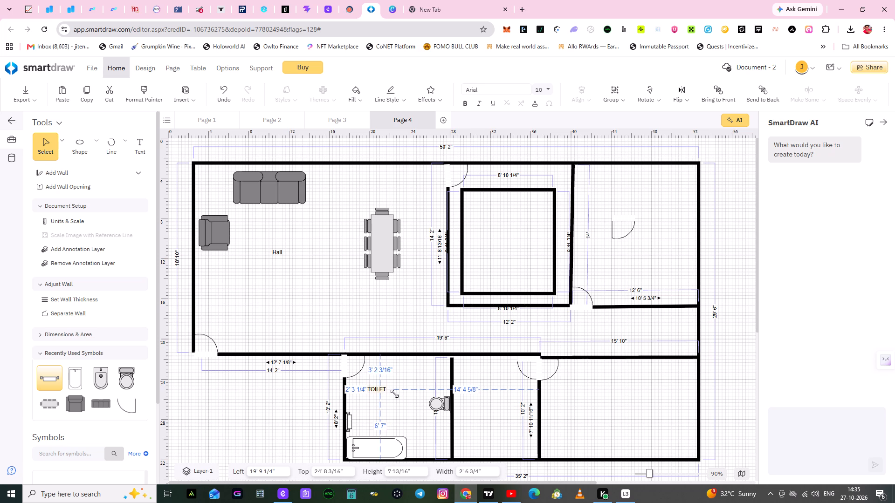
click(385, 414)
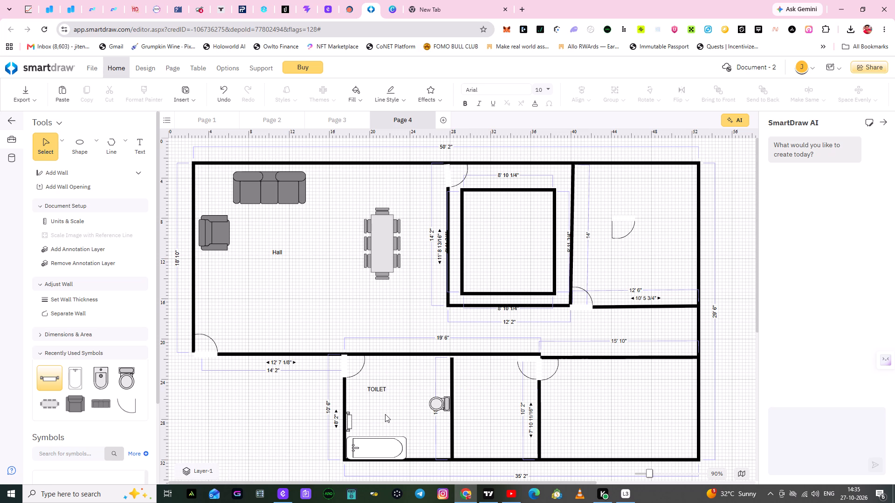
Shift the TOILET label slightly to the right within the bathroom, to about 19' 11" from the page's left edge.
click(378, 390)
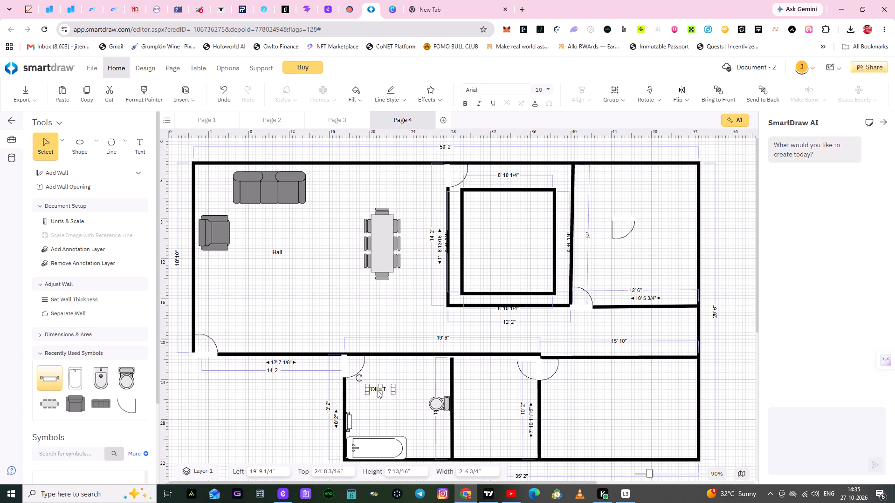
click(378, 390)
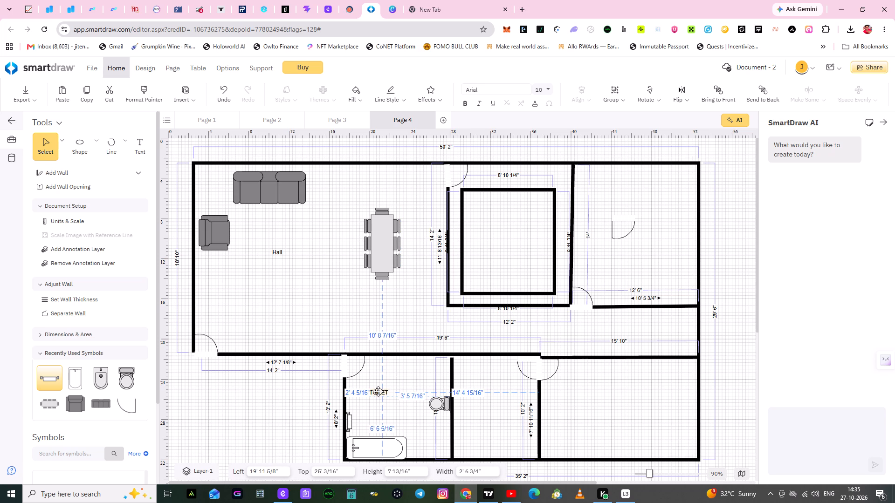
click(406, 413)
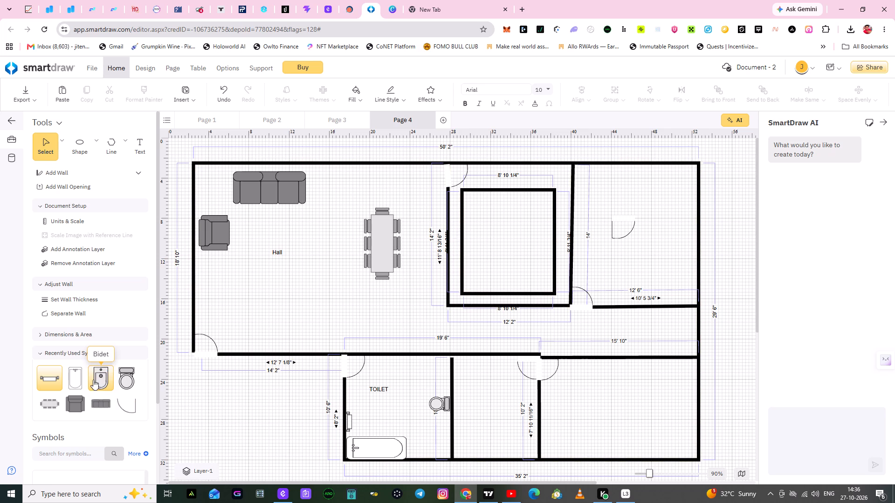
Add a Shower Head - 5 symbol inside the bathroom against its left wall, just above the towel rack.
scroll(98, 382, down, 6)
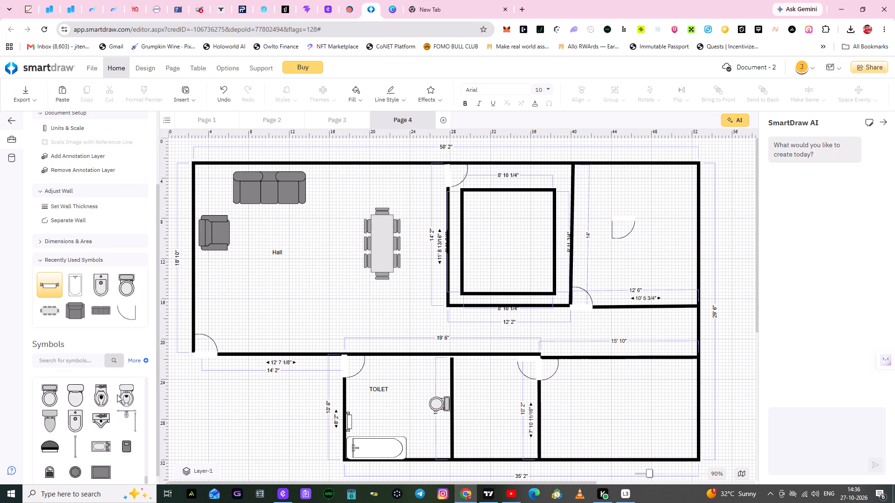
scroll(117, 394, down, 2)
scroll(119, 408, up, 3)
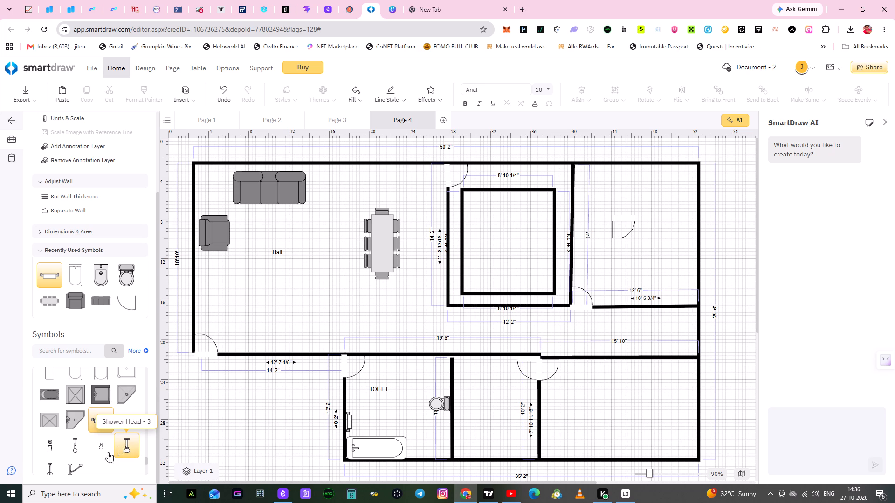
drag(76, 467, 111, 457)
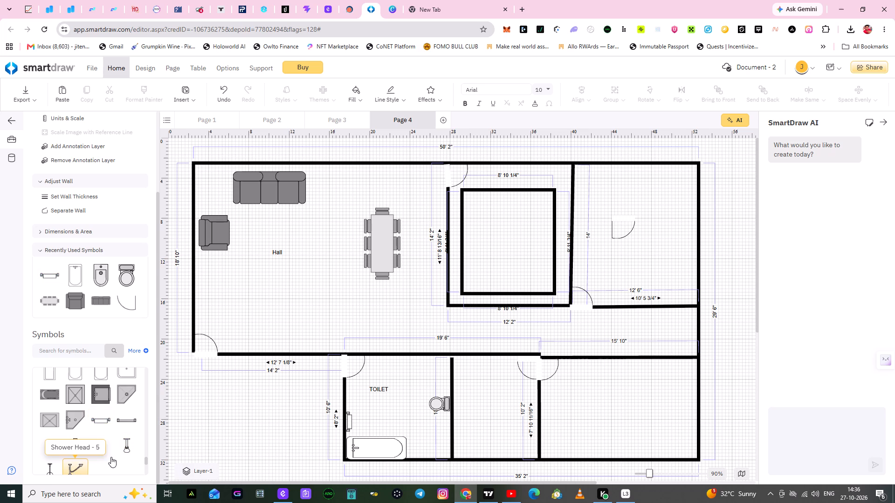
drag(111, 457, 324, 414)
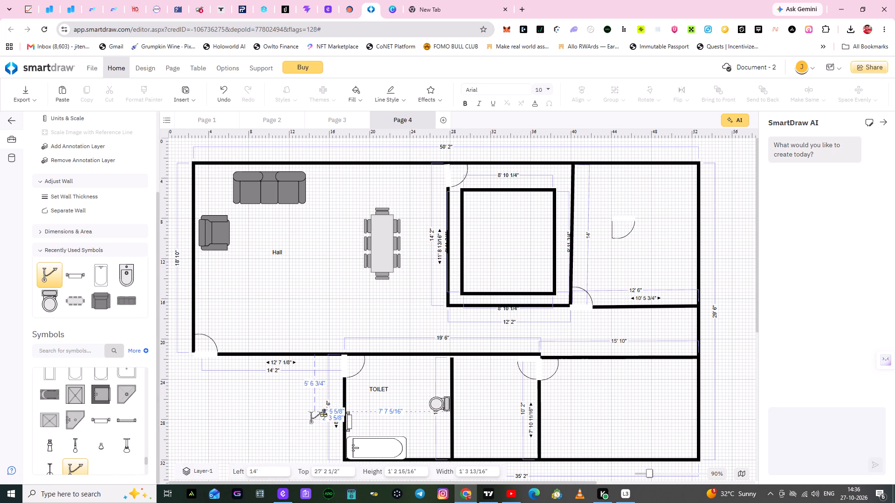
drag(324, 414, 351, 407)
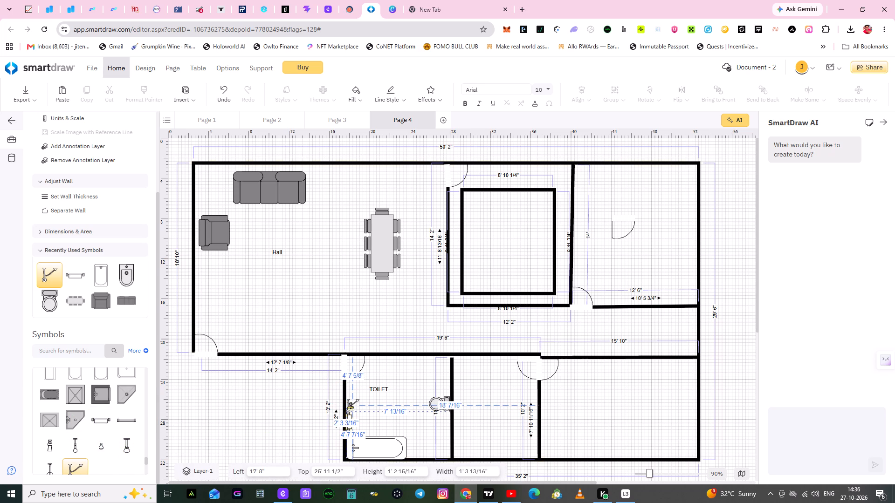
drag(351, 407, 351, 406)
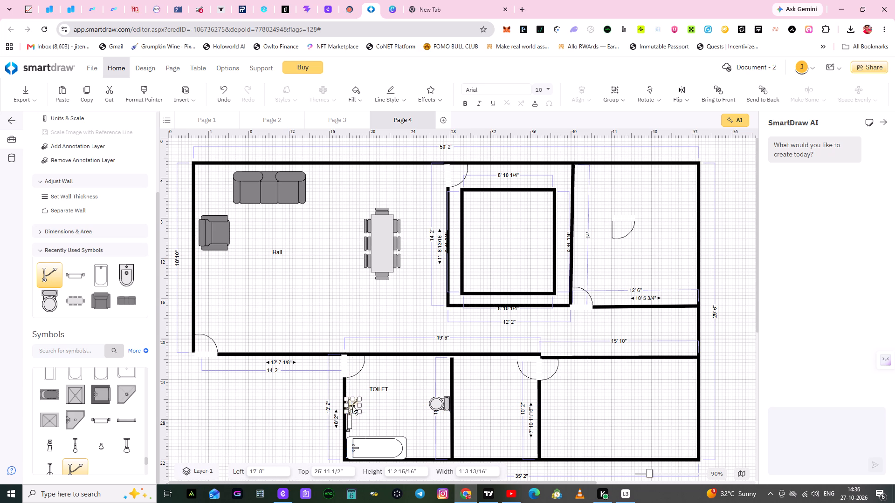
click(371, 407)
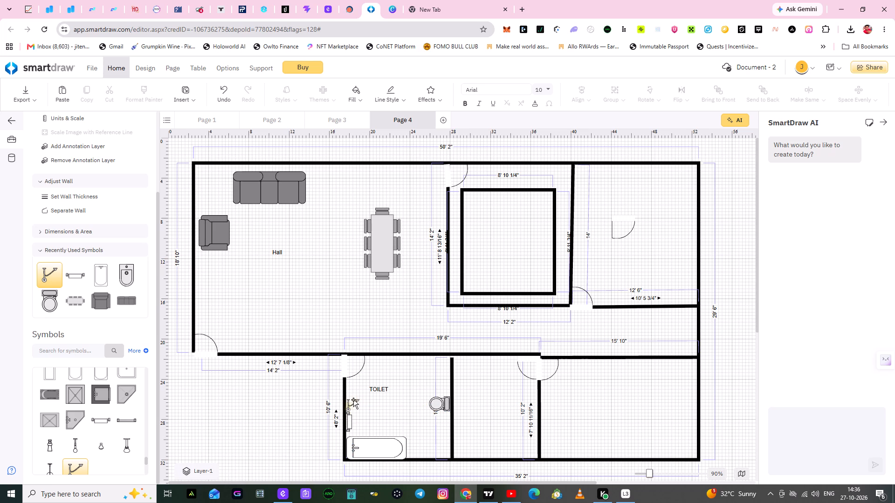
click(353, 401)
click(368, 411)
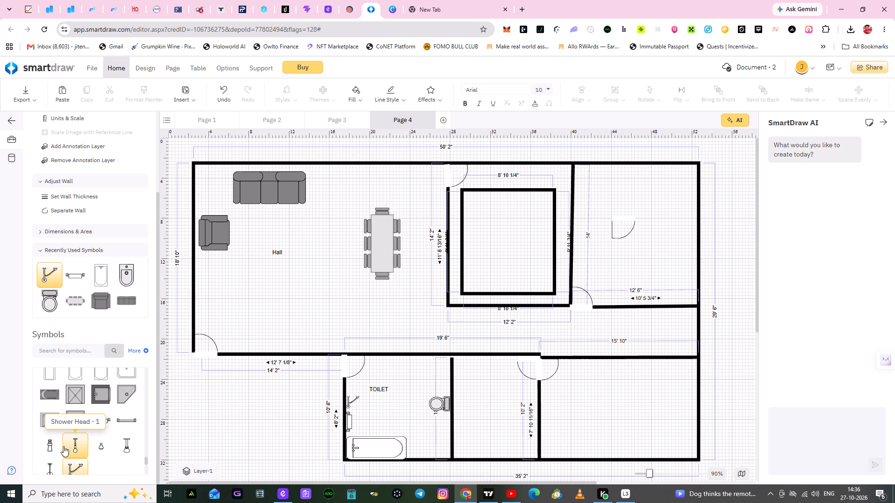
Browse the symbol library's table, bathtub, shower and toilet symbols for further items to furnish the rooms.
scroll(63, 446, up, 2)
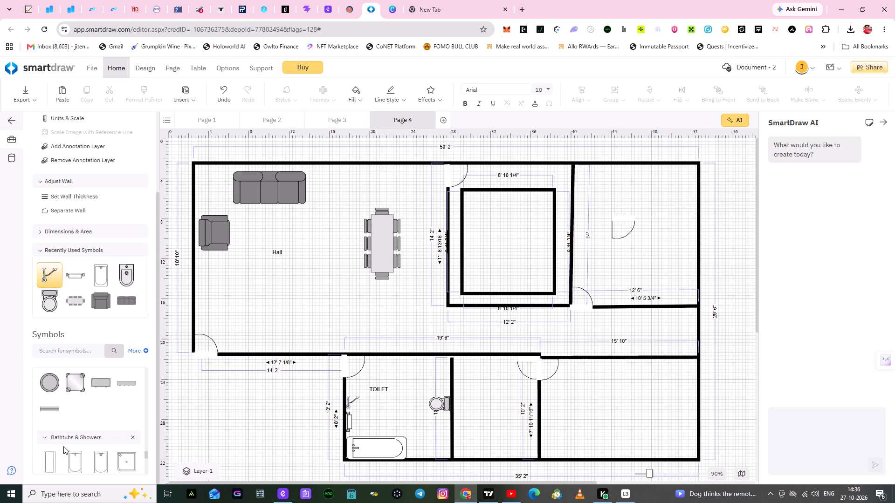
scroll(63, 446, up, 3)
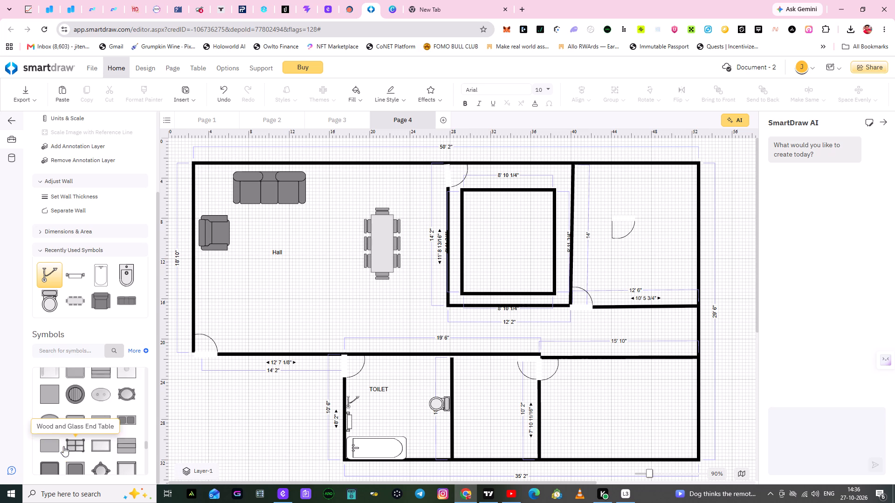
scroll(83, 433, up, 1)
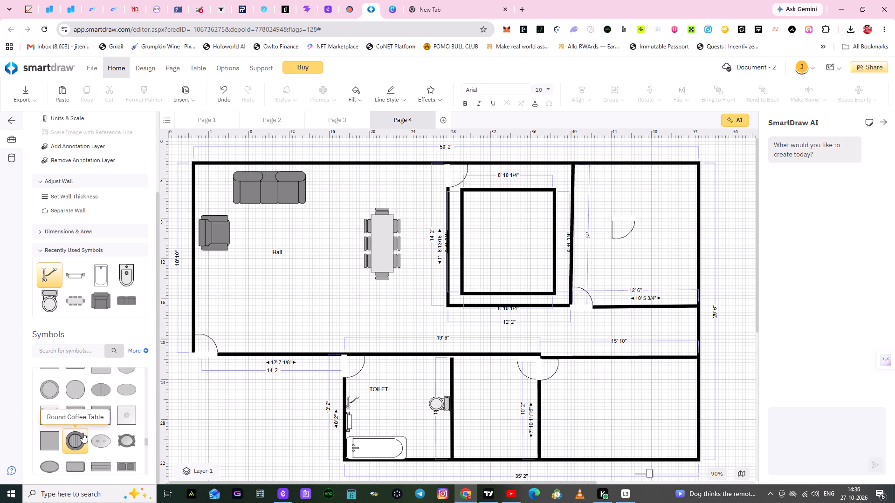
scroll(83, 433, up, 1)
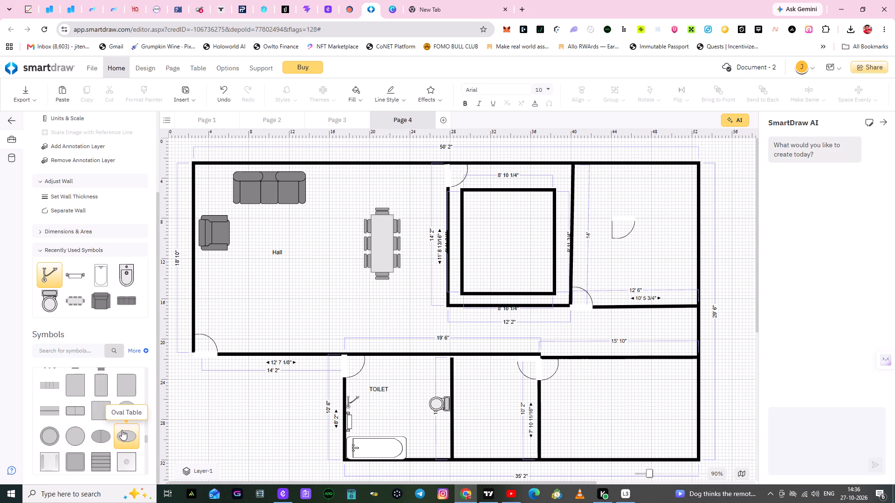
scroll(85, 426, up, 2)
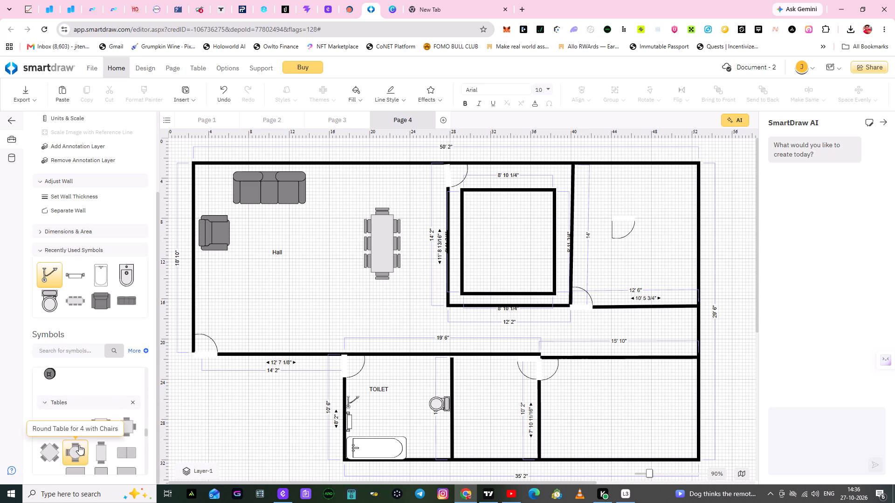
scroll(108, 433, down, 1)
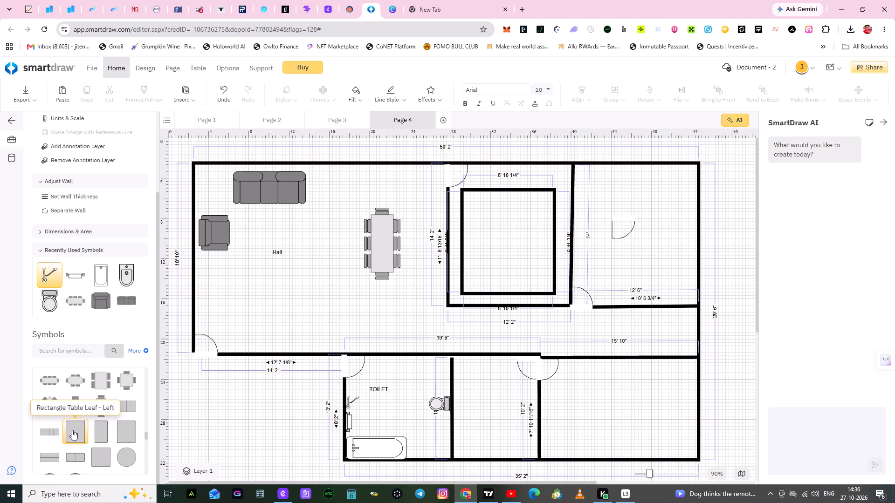
scroll(76, 422, down, 6)
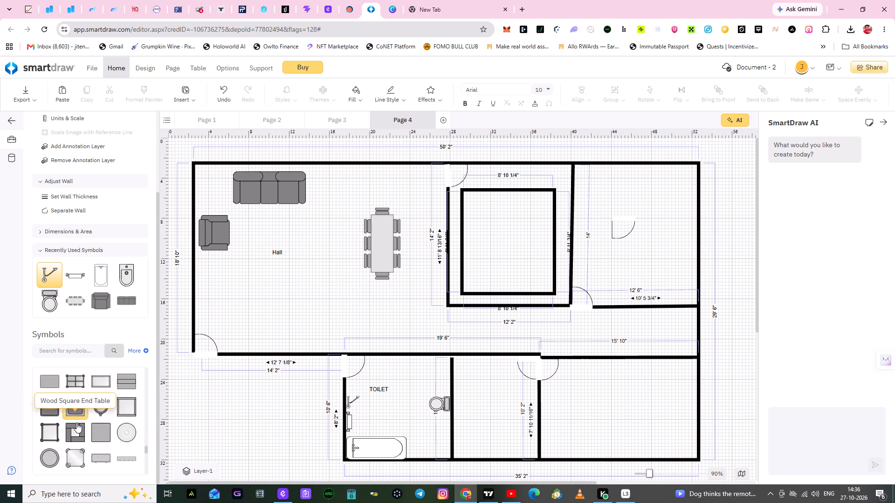
scroll(76, 422, down, 9)
scroll(77, 421, up, 2)
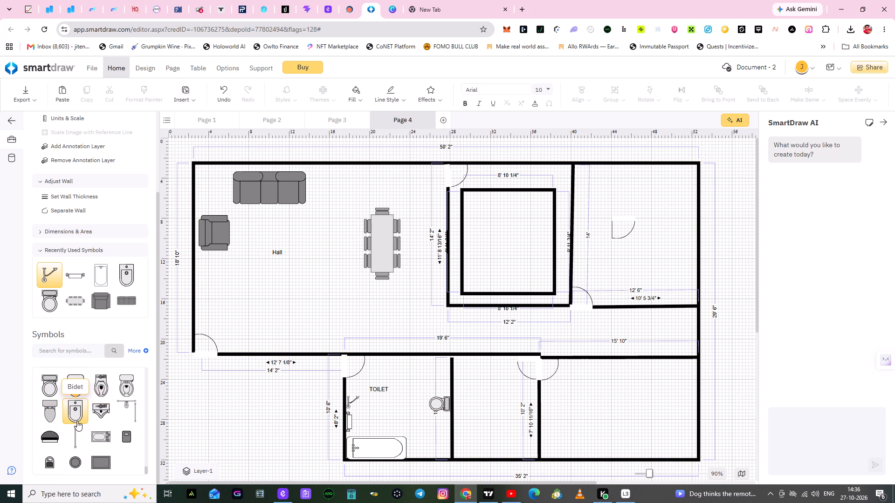
scroll(77, 421, up, 8)
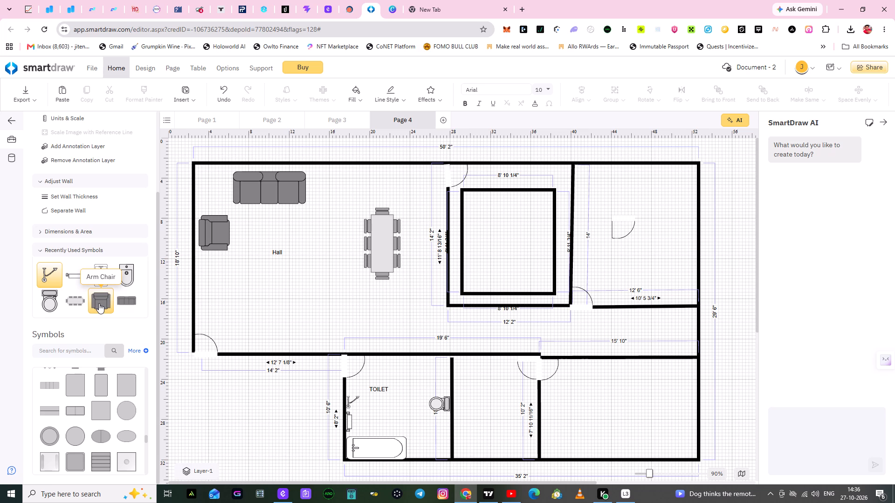
Add a second arm chair in the hall below the first one and rotate it 90° to face into the room.
drag(99, 303, 225, 285)
click(314, 292)
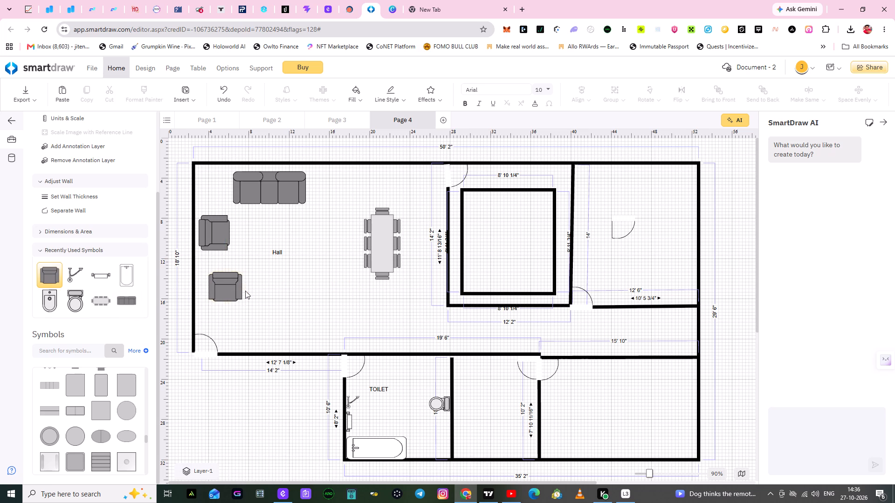
click(242, 291)
drag(200, 262, 200, 292)
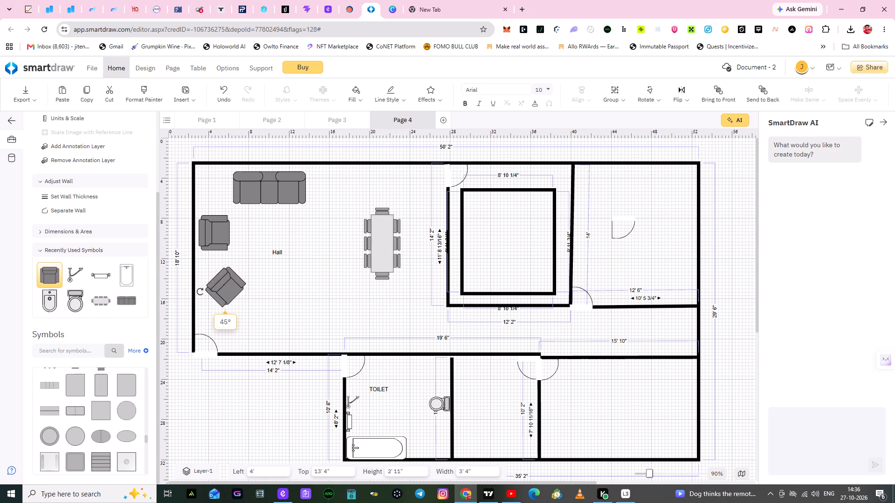
drag(200, 292, 204, 307)
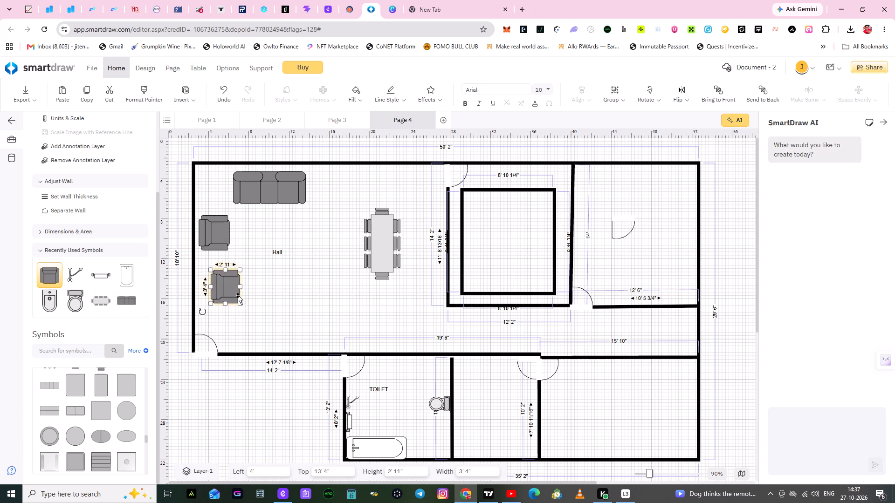
Move the new arm chair toward the hall's left wall, directly below the first arm chair, to about 2' 9 3/4" left and 13' 2 1/4" top.
click(232, 292)
drag(234, 294, 220, 291)
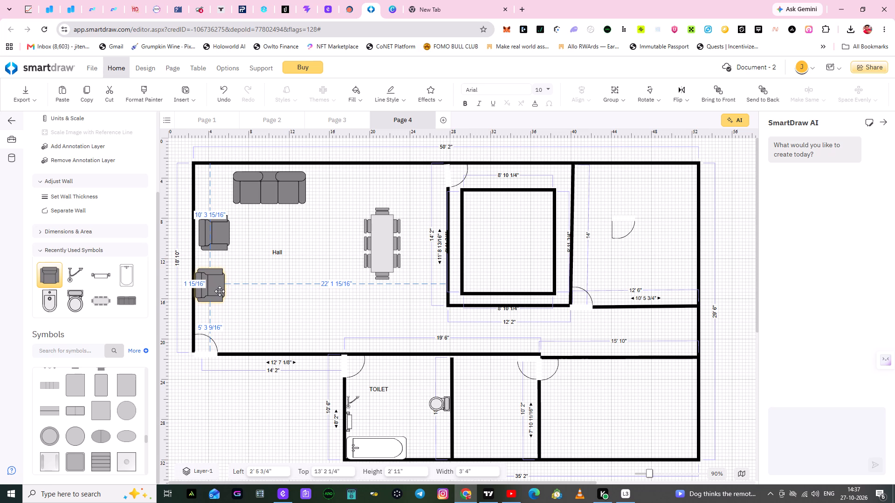
drag(220, 291, 221, 291)
click(268, 309)
Enlarge the lower arm chair slightly, to about 3' 1 1/4" high and 3' 4 1/4" wide.
click(209, 288)
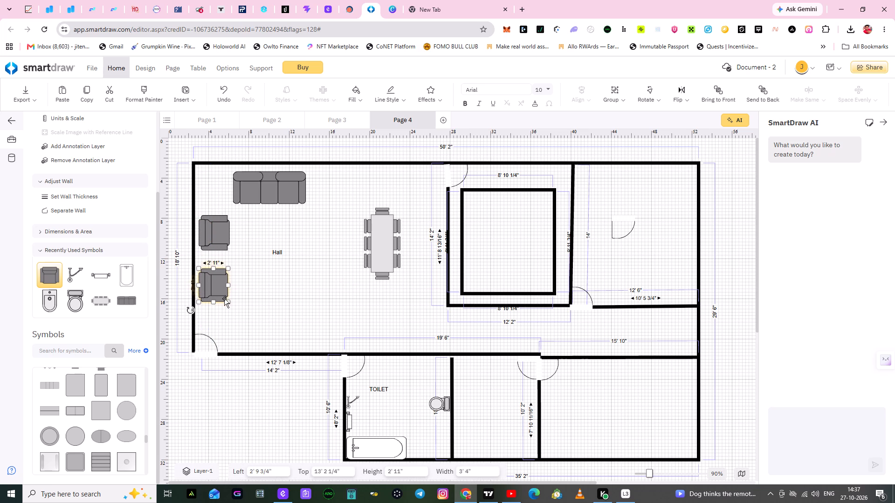
click(227, 301)
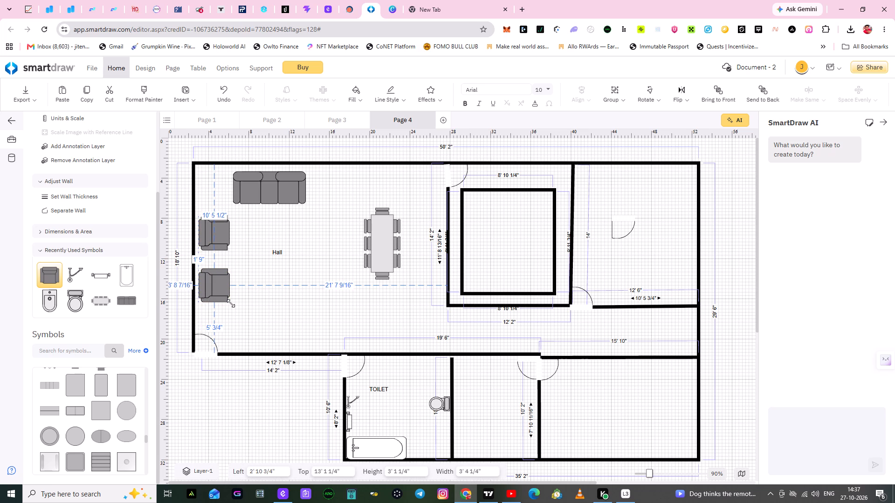
click(284, 319)
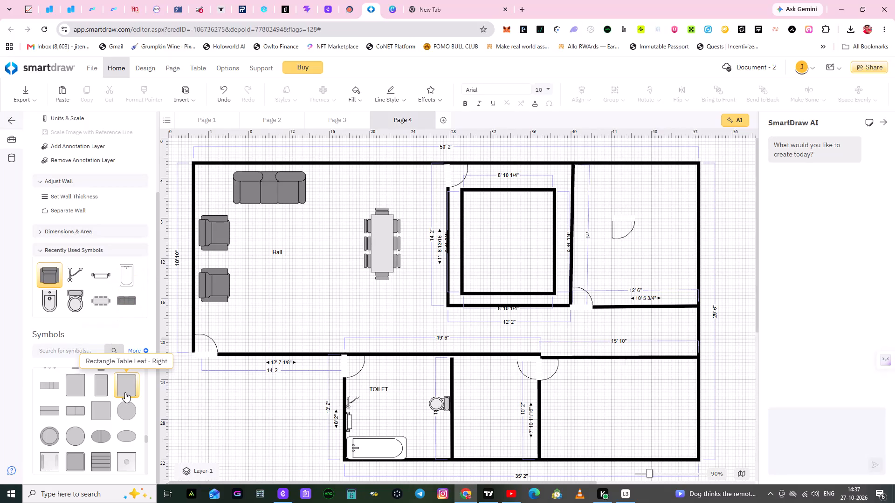
Place a Bed with Bedframe in the upper-right room near its outer wall, at about 46' 4" left and 4' 6" top.
scroll(125, 392, up, 6)
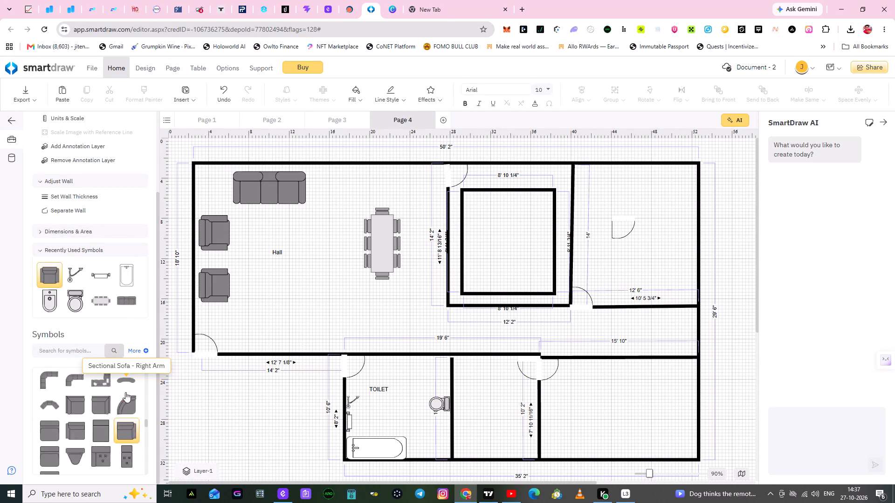
scroll(125, 392, up, 4)
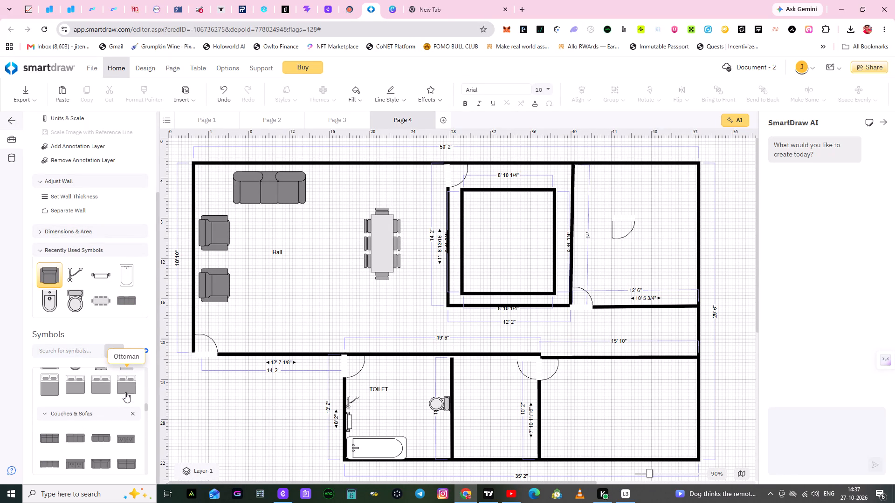
scroll(83, 411, up, 2)
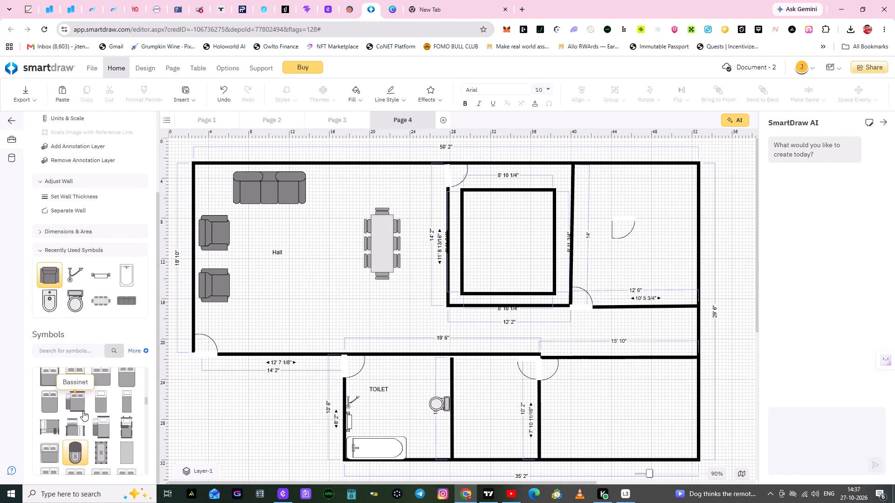
scroll(83, 411, up, 2)
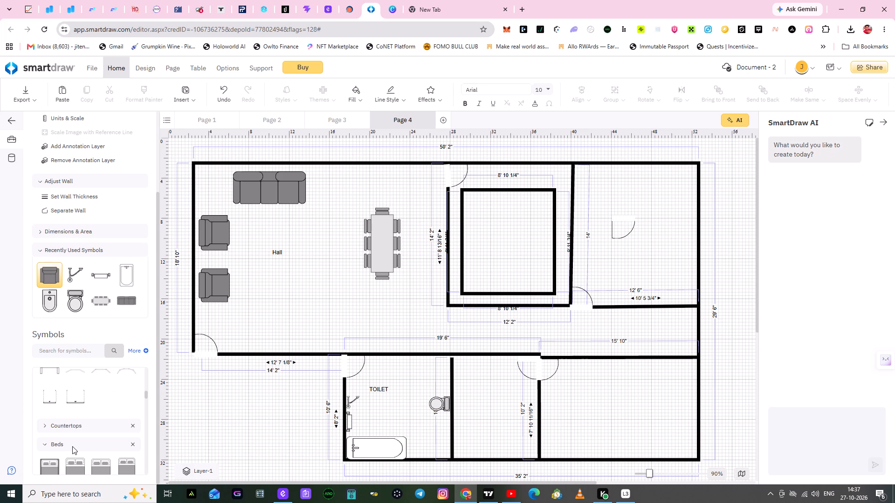
click(62, 443)
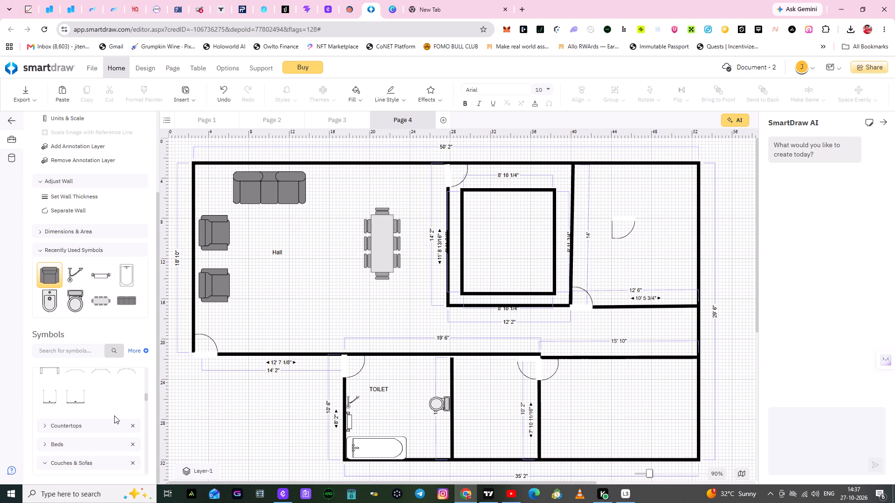
scroll(114, 415, down, 1)
click(55, 397)
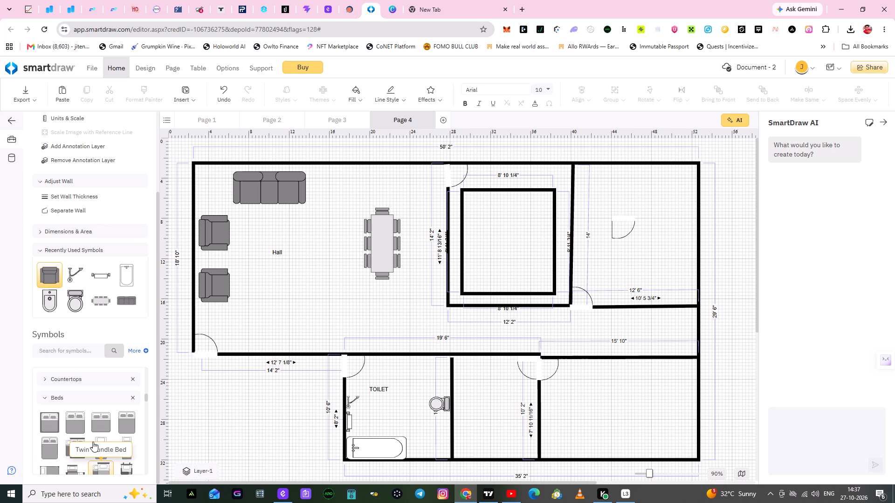
drag(55, 423, 160, 395)
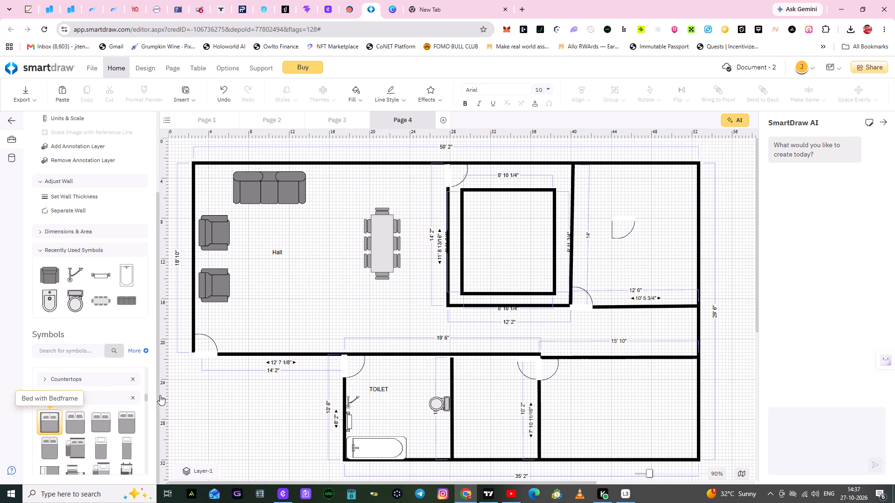
drag(160, 395, 621, 243)
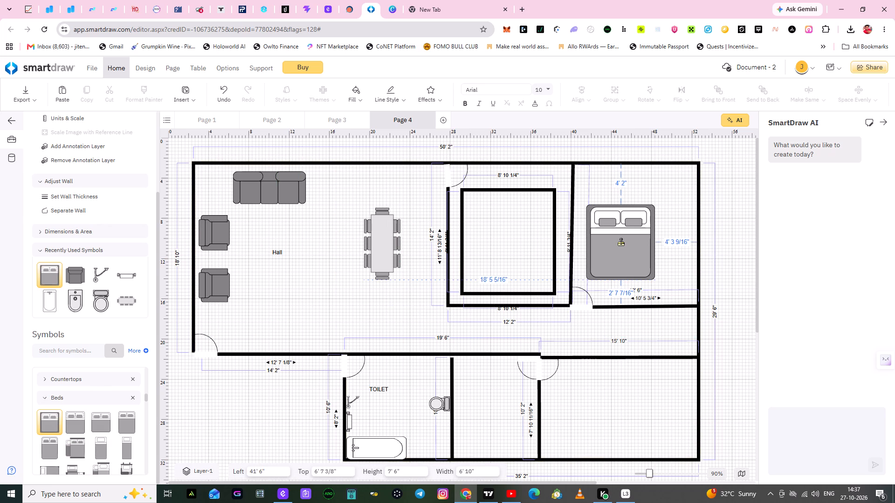
drag(621, 243, 639, 230)
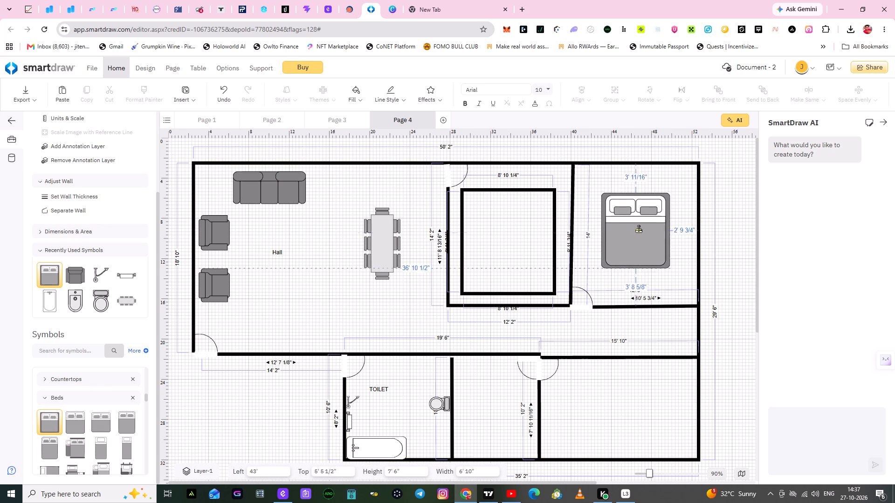
drag(639, 230, 659, 221)
Rotate the bed in the upper-right room to 270° so its pillows lie against the outer wall.
click(648, 231)
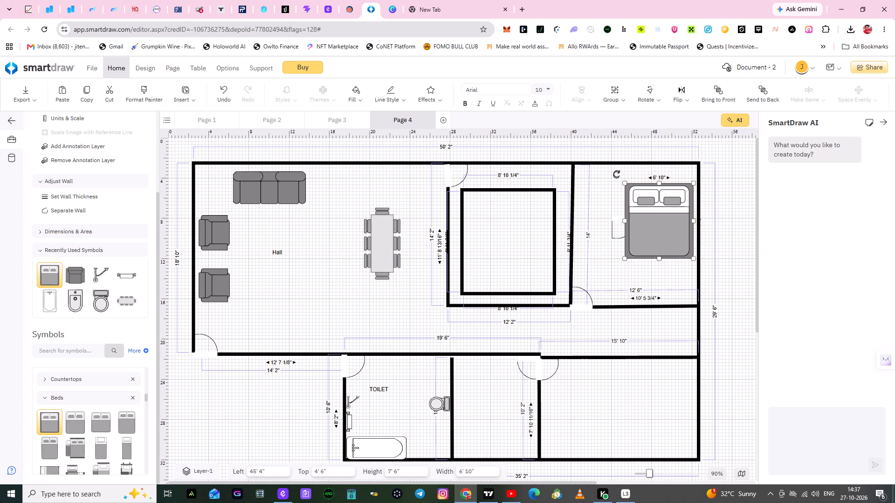
drag(617, 174, 652, 167)
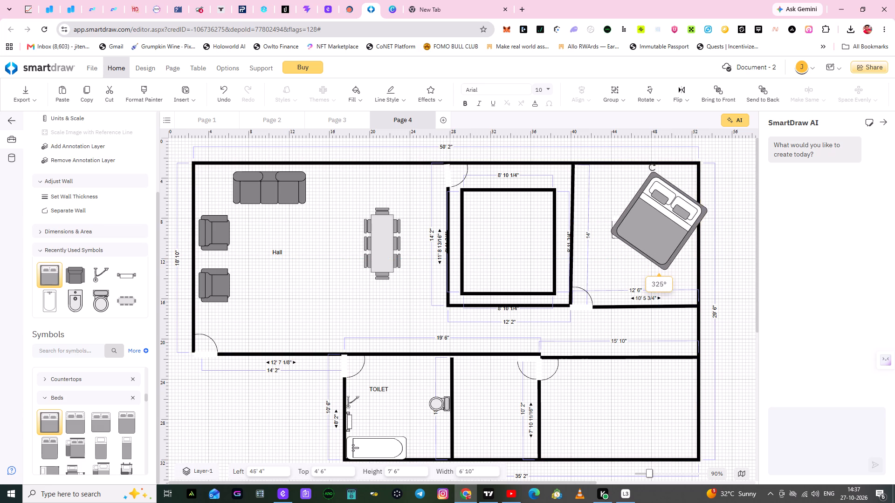
drag(652, 167, 682, 205)
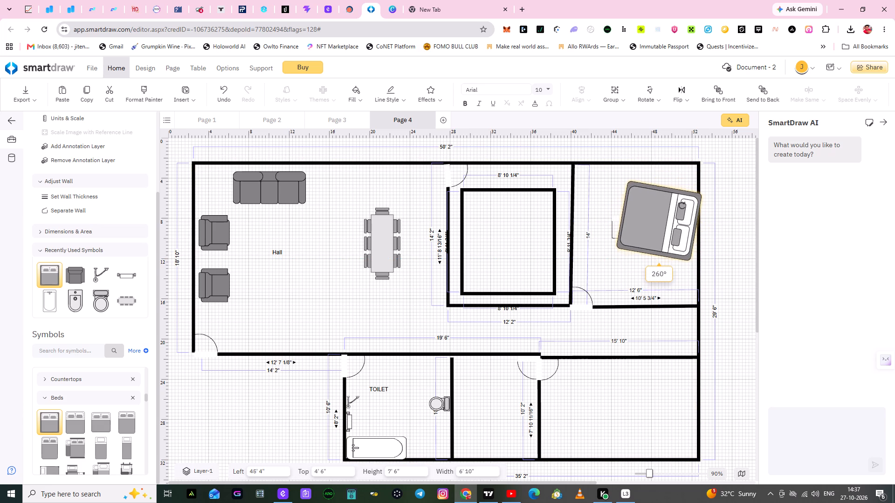
drag(682, 205, 685, 201)
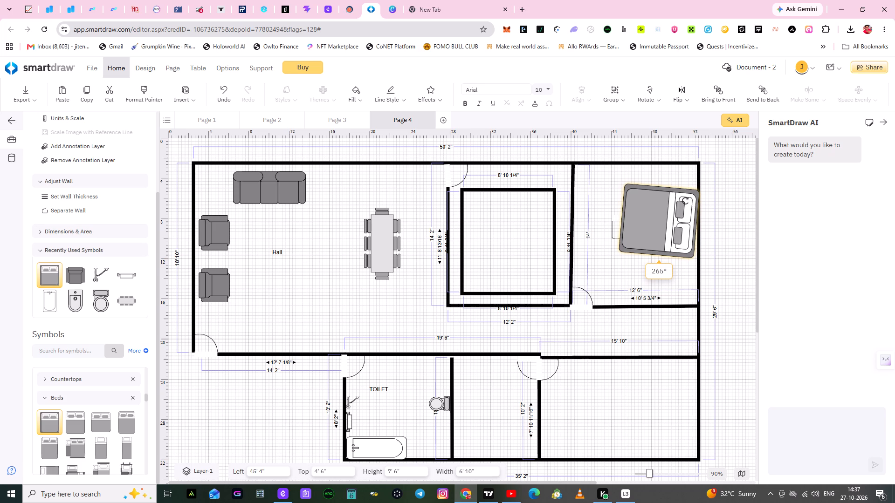
drag(685, 201, 688, 196)
drag(688, 196, 690, 195)
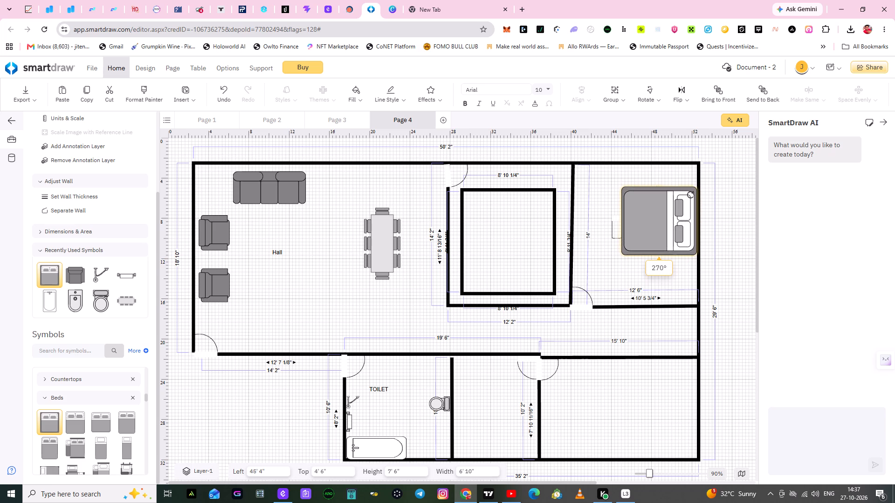
drag(690, 195, 691, 194)
click(590, 205)
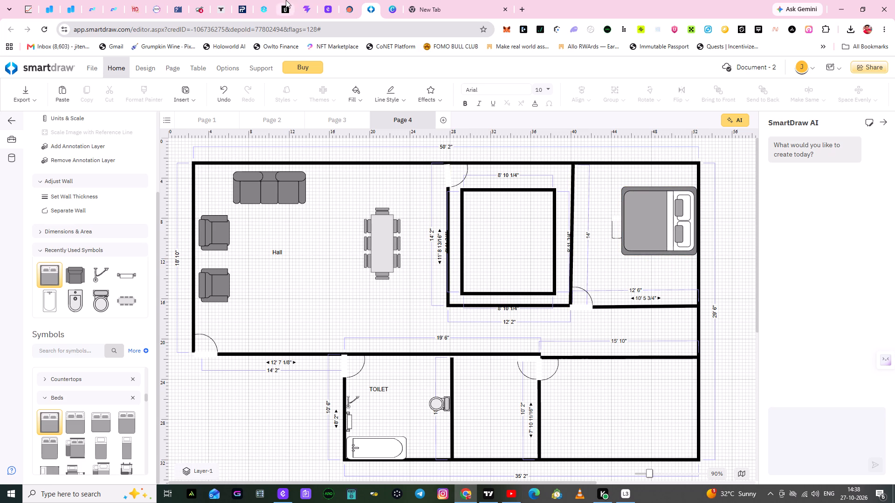
Narrow the bed in the upper-right room to about 5' 6" wide, pulling in its lower side.
click(654, 238)
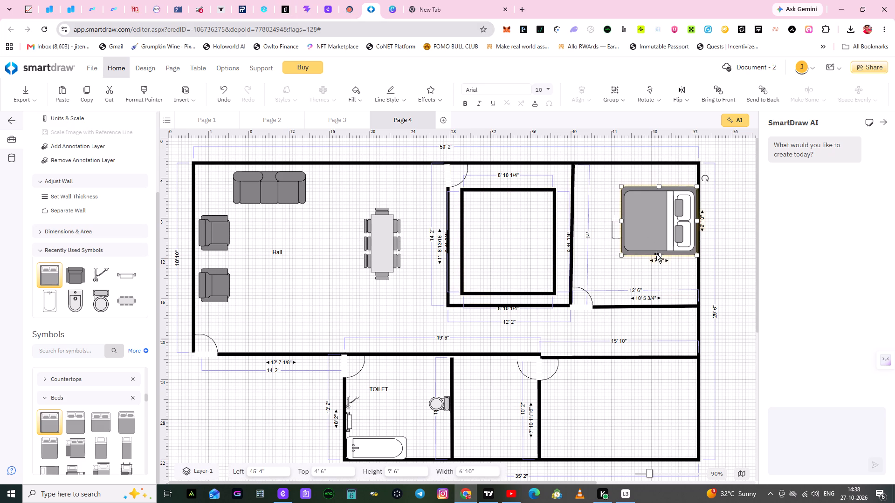
drag(661, 254, 661, 245)
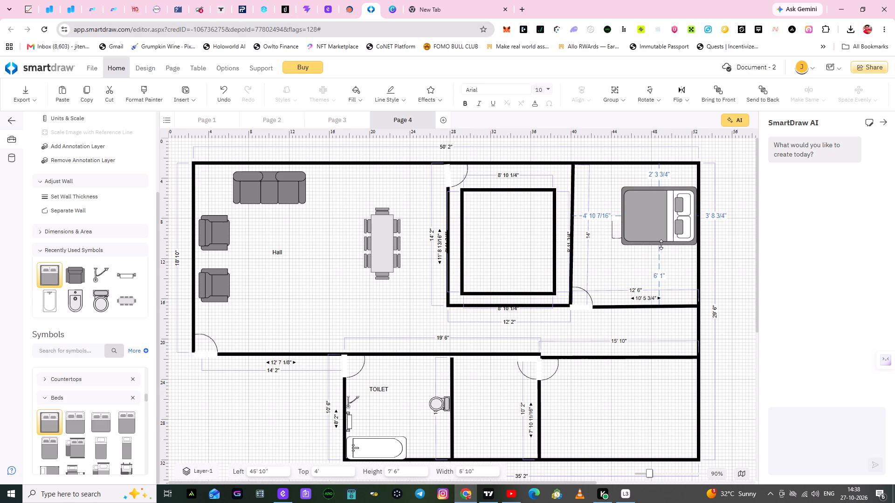
drag(661, 245, 662, 243)
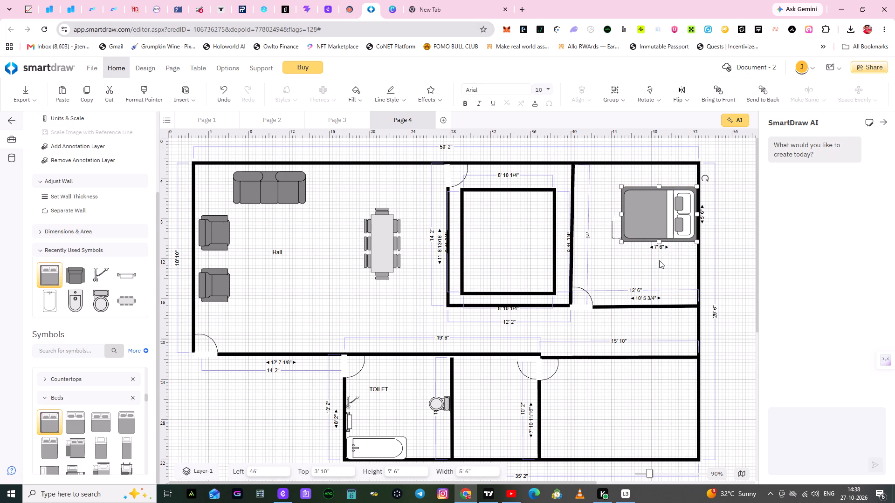
click(659, 264)
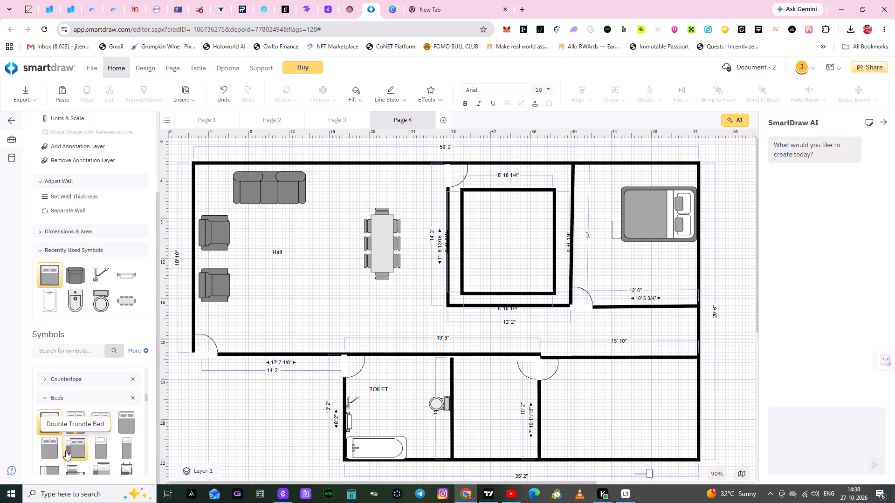
Place a King Bed in the lower-right room and rotate it a quarter turn so its pillows face the outer wall.
scroll(87, 445, down, 1)
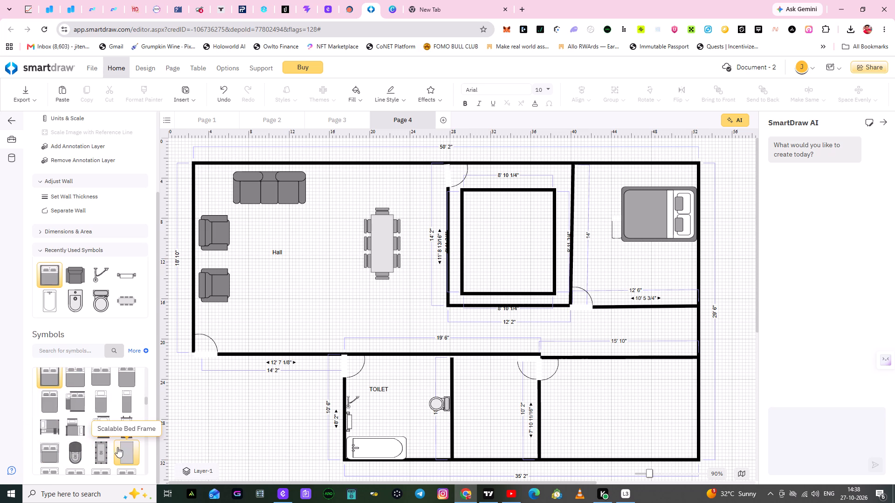
scroll(117, 447, down, 1)
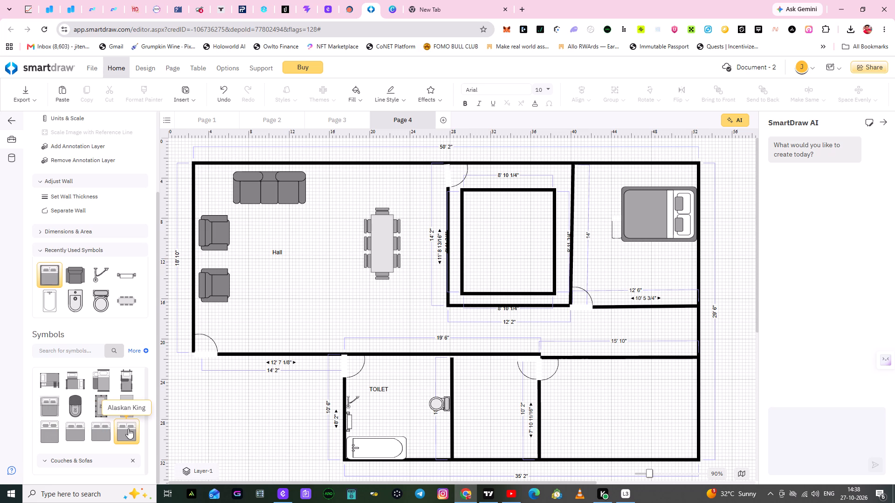
scroll(129, 426, down, 1)
scroll(126, 416, up, 3)
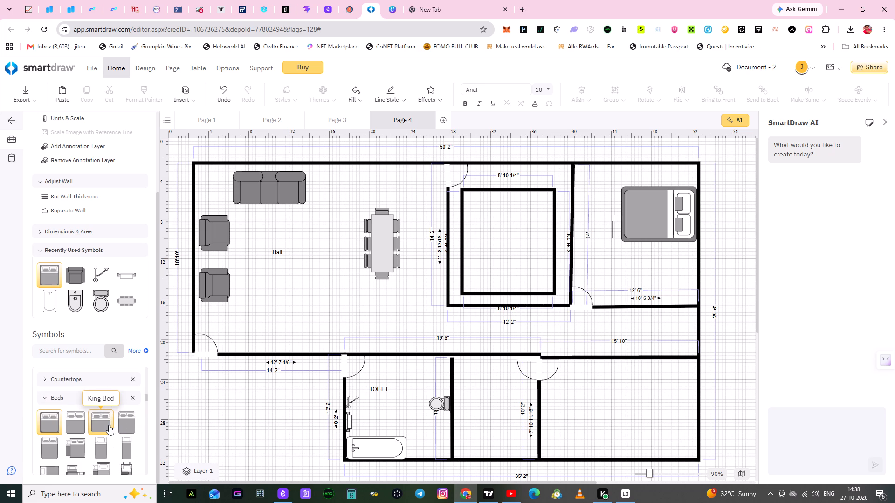
drag(109, 425, 475, 392)
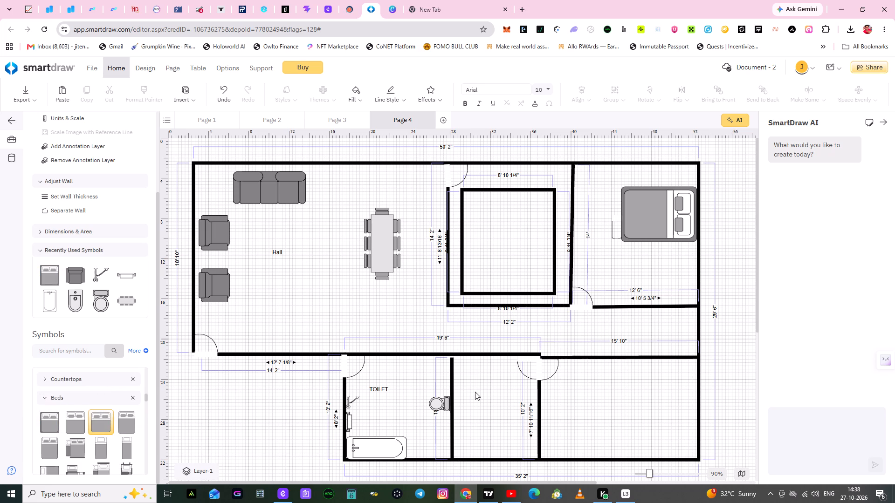
drag(475, 392, 593, 399)
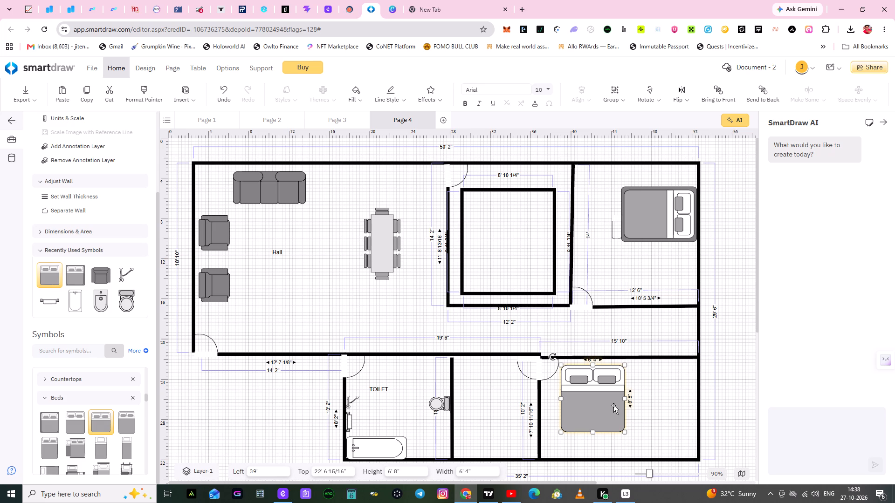
click(613, 405)
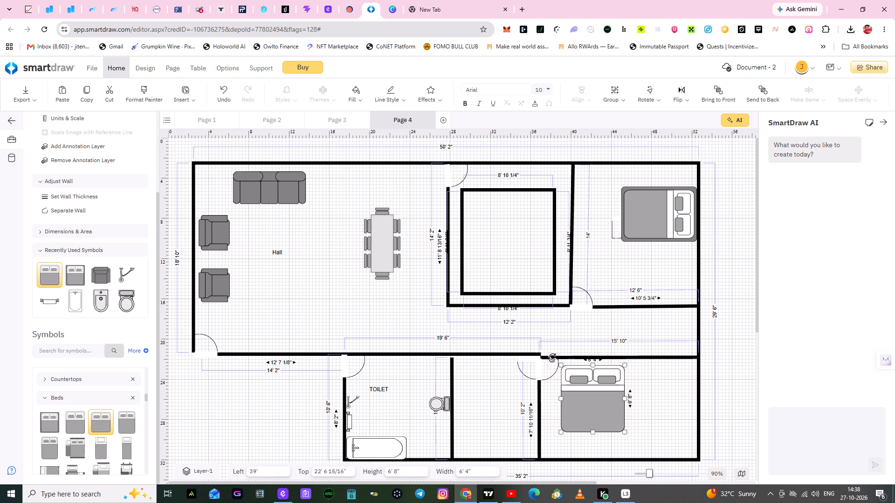
drag(552, 356, 634, 361)
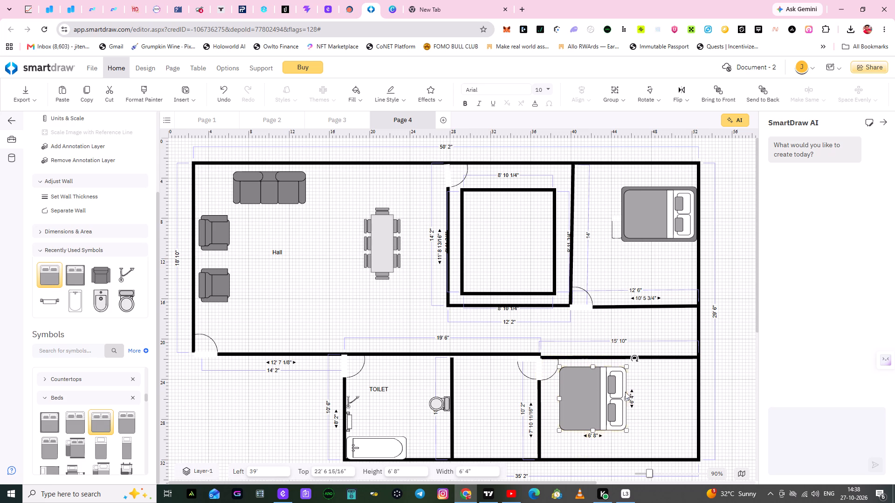
Move the King Bed against the lower-right room's outer wall, to about 46' left and 22' 8 3/4" top.
click(594, 416)
drag(592, 415, 632, 411)
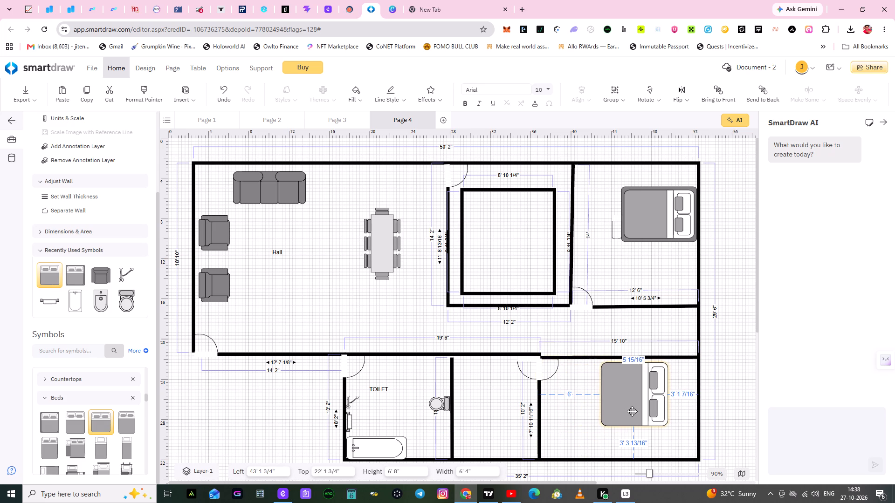
drag(632, 411, 636, 413)
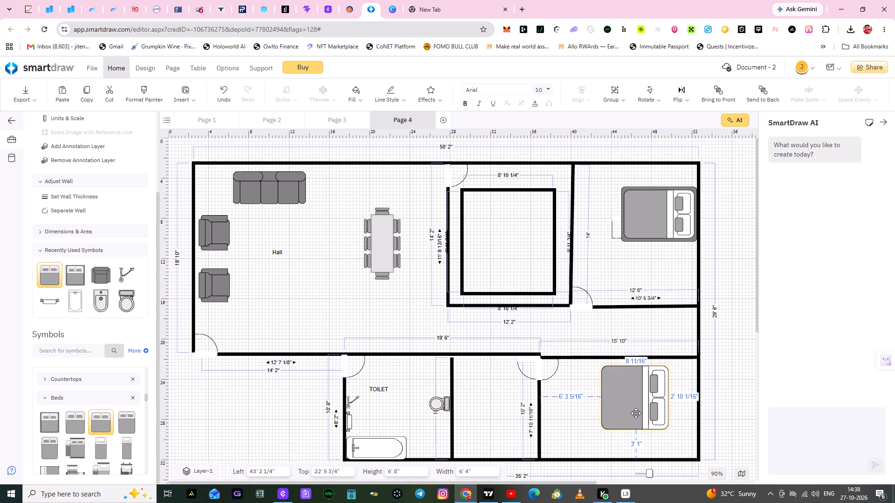
drag(636, 413, 646, 415)
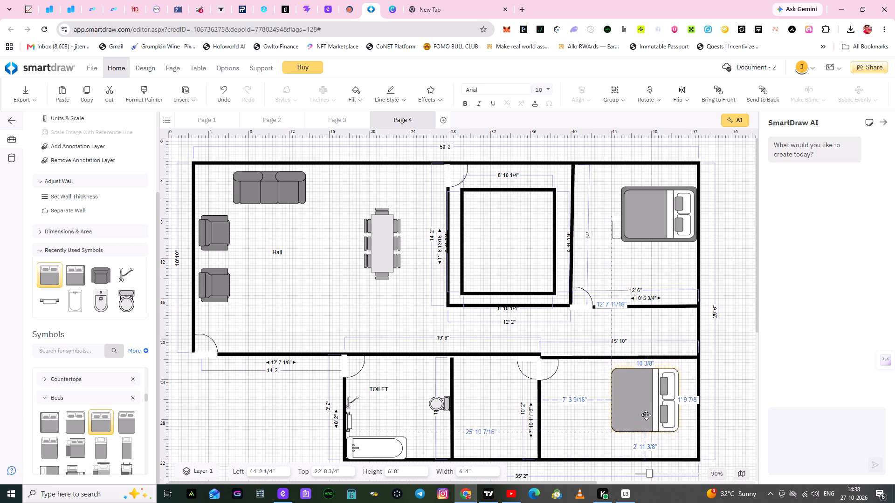
drag(646, 415, 661, 416)
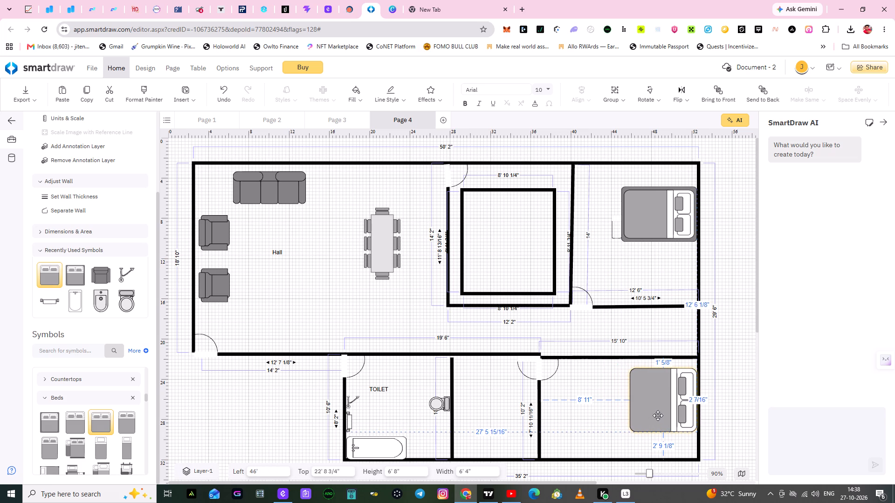
click(594, 416)
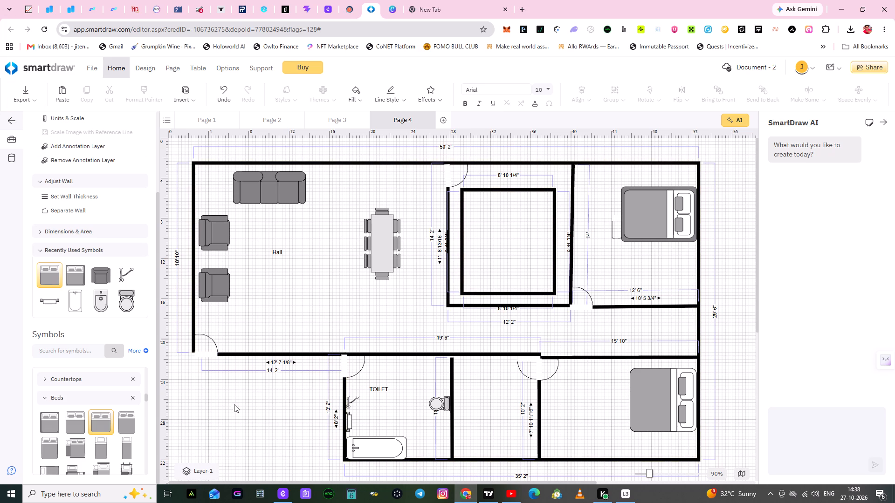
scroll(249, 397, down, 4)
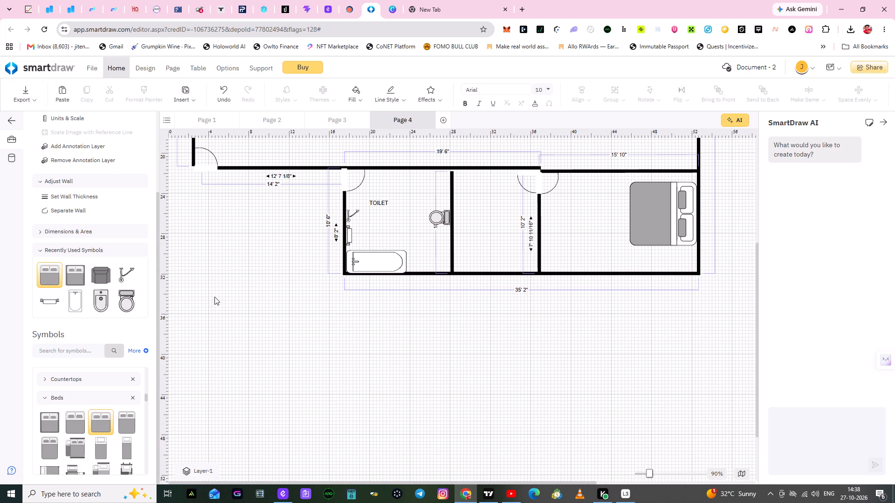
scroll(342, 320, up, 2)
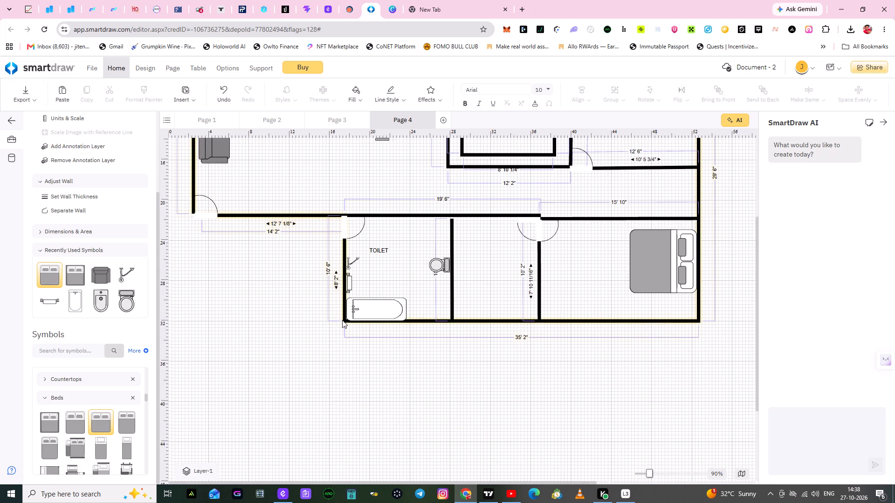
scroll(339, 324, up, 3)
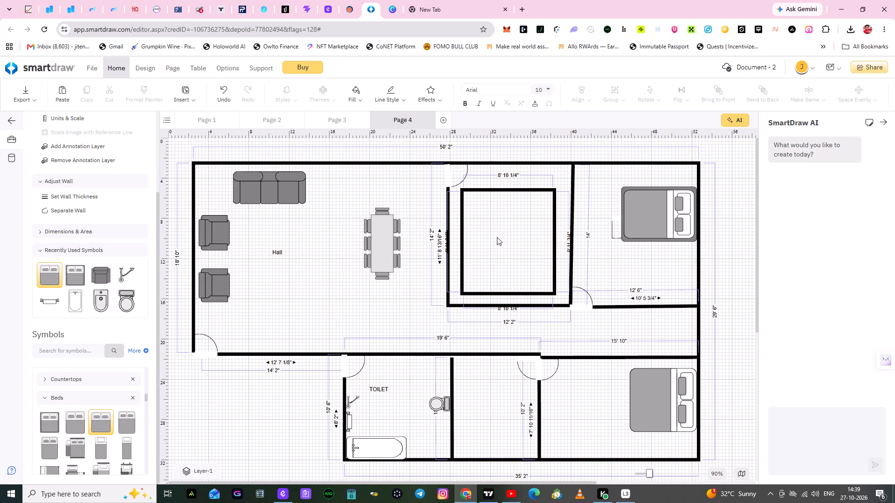
Search the symbol library for KITCHEN.
click(70, 353)
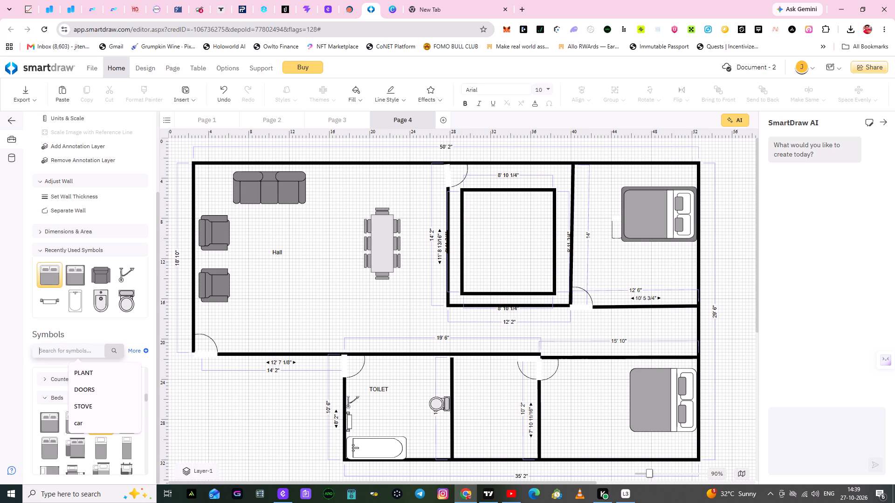
key(k)
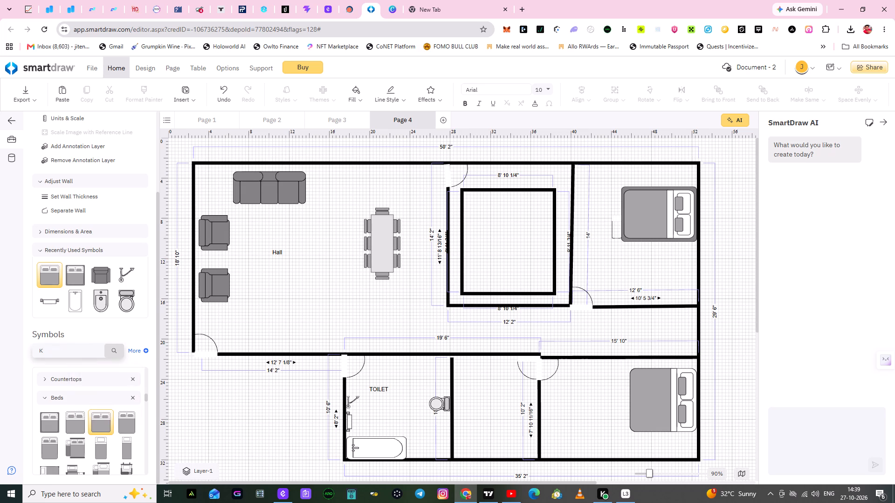
key(i)
key(t)
text(CHEN)
click(114, 353)
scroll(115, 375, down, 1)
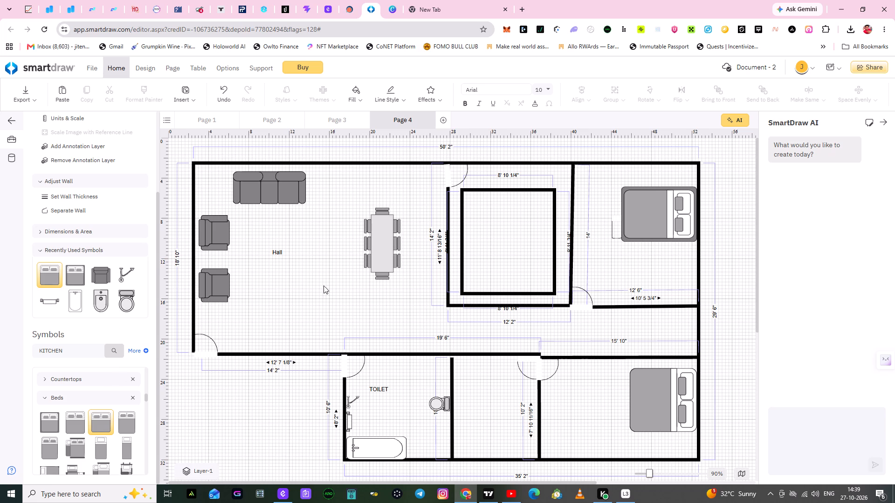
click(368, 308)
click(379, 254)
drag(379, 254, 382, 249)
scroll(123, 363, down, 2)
Look through the kitchen symbol search results, from countertops and tables to commercial kitchen equipment and household appliances.
scroll(123, 363, down, 1)
scroll(123, 363, up, 1)
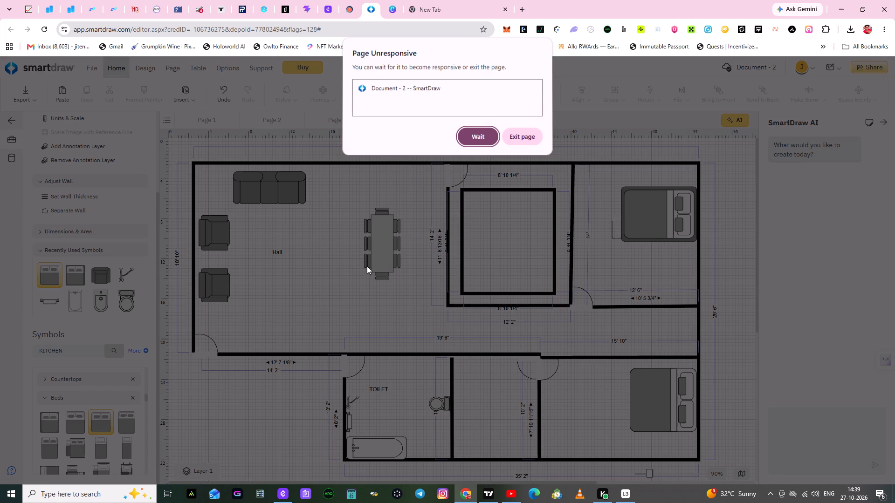
click(477, 129)
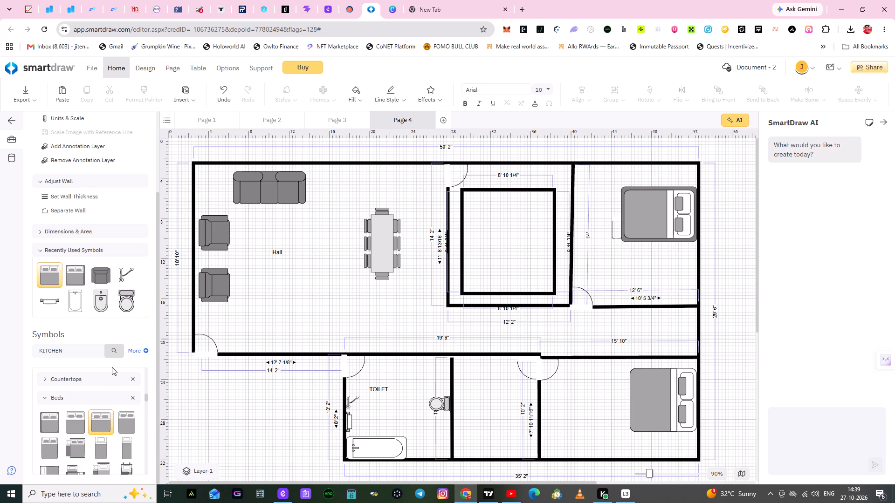
scroll(113, 364, down, 2)
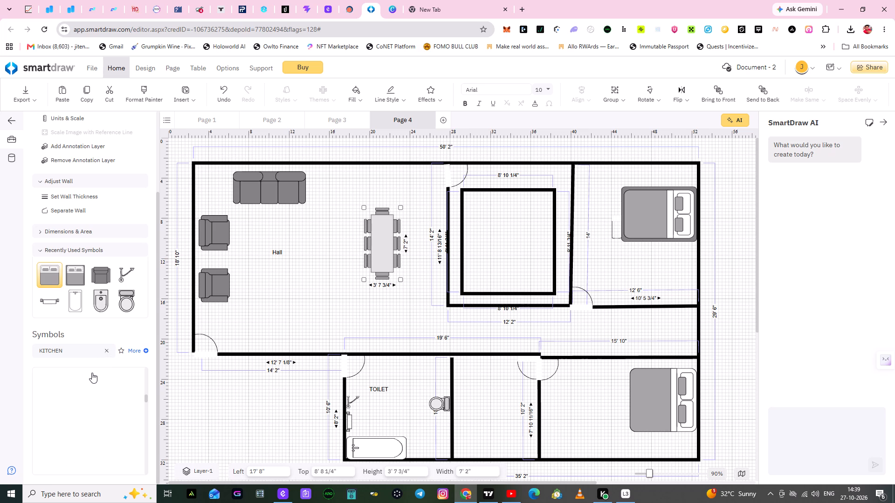
click(384, 244)
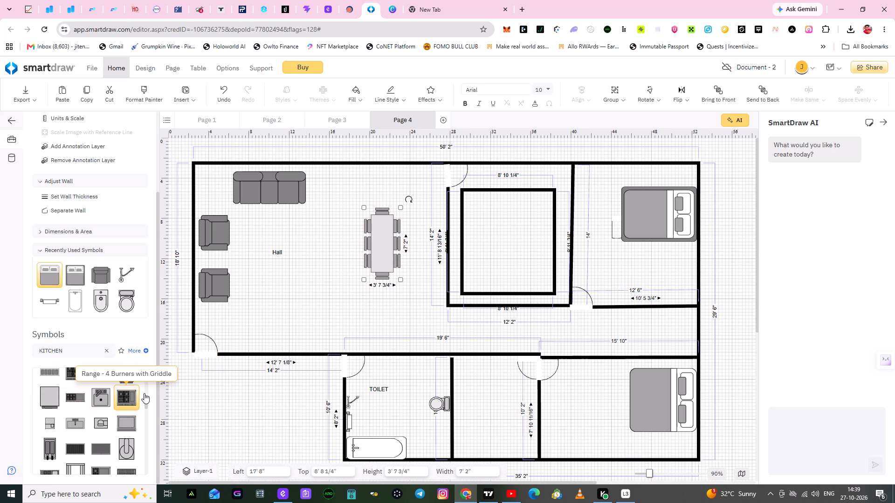
drag(146, 406, 146, 400)
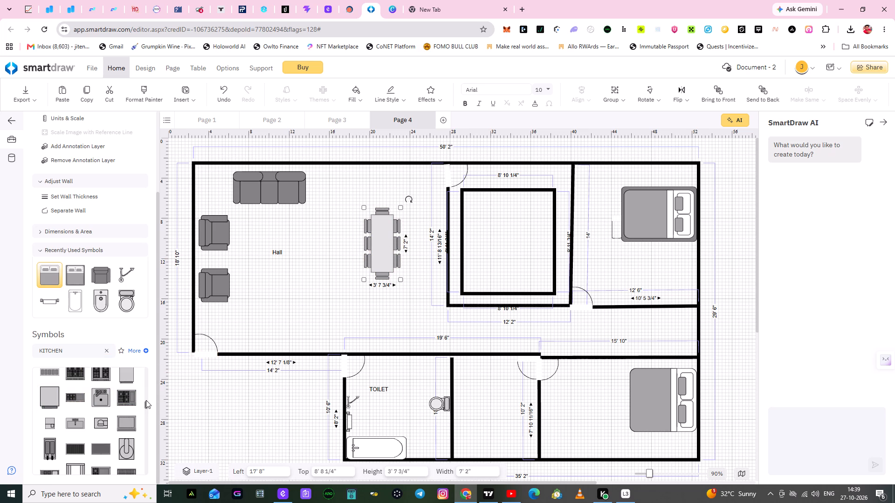
drag(146, 400, 145, 399)
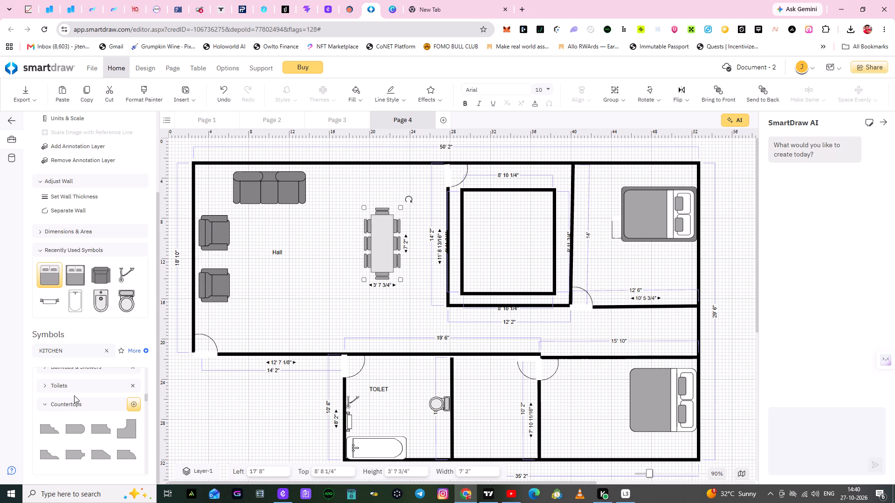
scroll(145, 394, down, 1)
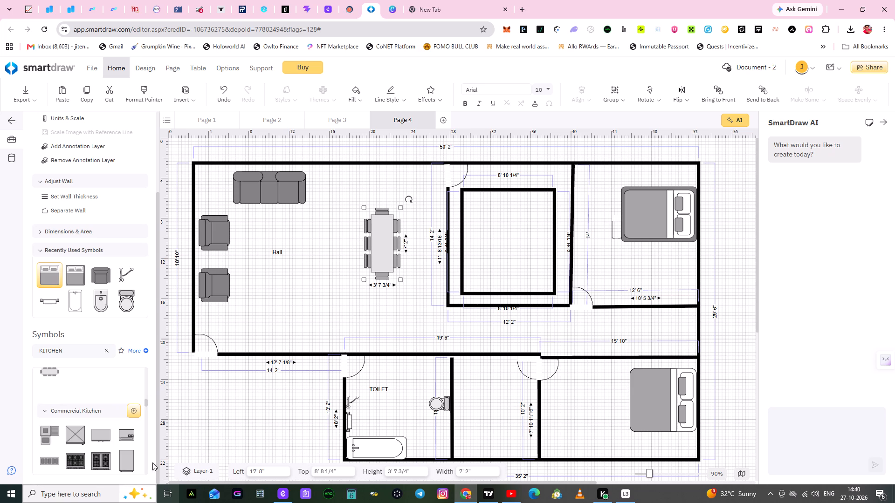
click(70, 465)
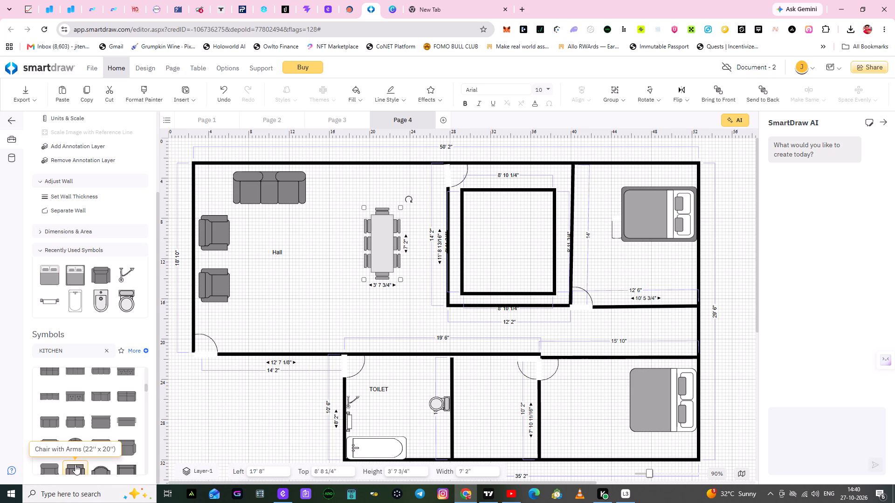
drag(146, 386, 147, 393)
click(147, 393)
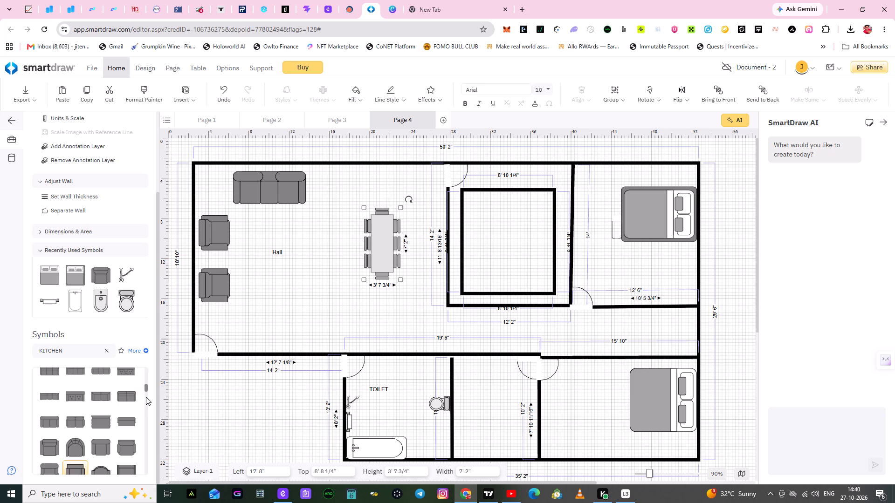
click(146, 397)
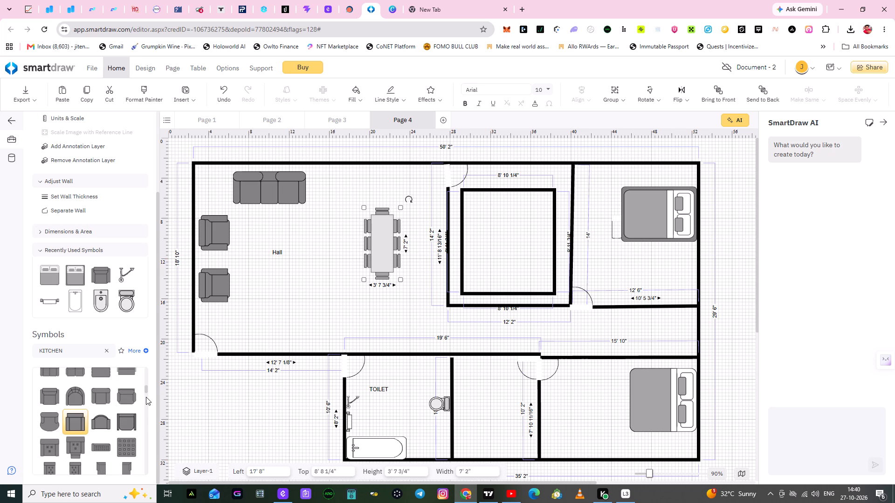
drag(146, 397, 146, 406)
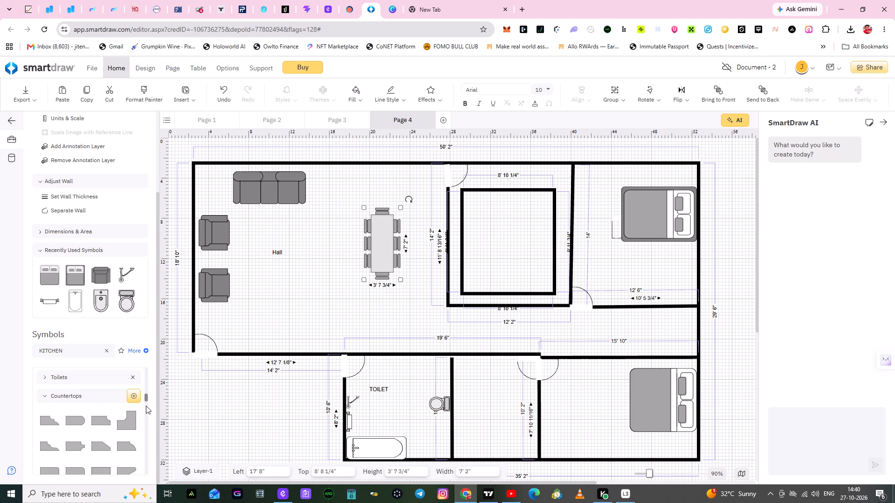
drag(146, 406, 147, 420)
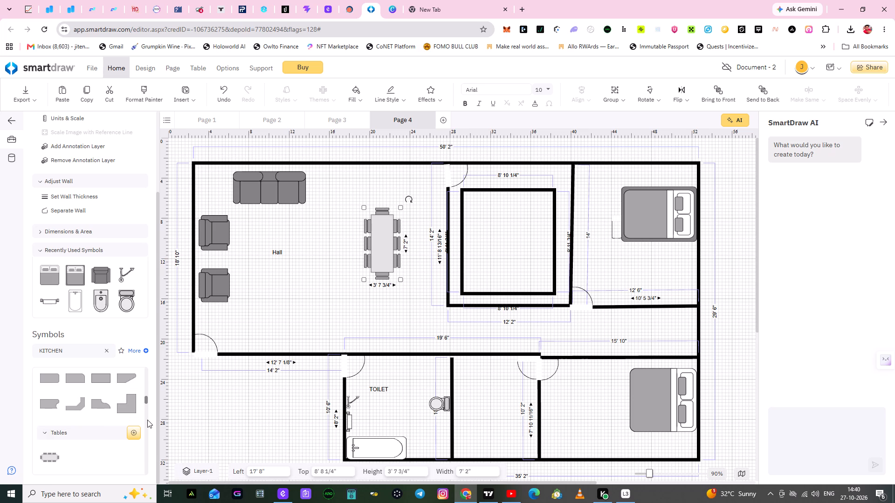
drag(147, 420, 147, 423)
drag(147, 423, 148, 425)
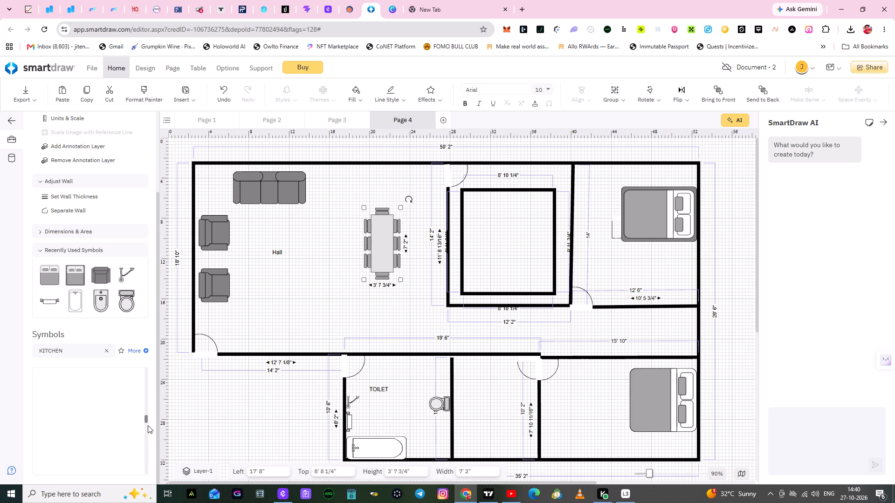
drag(148, 425, 148, 428)
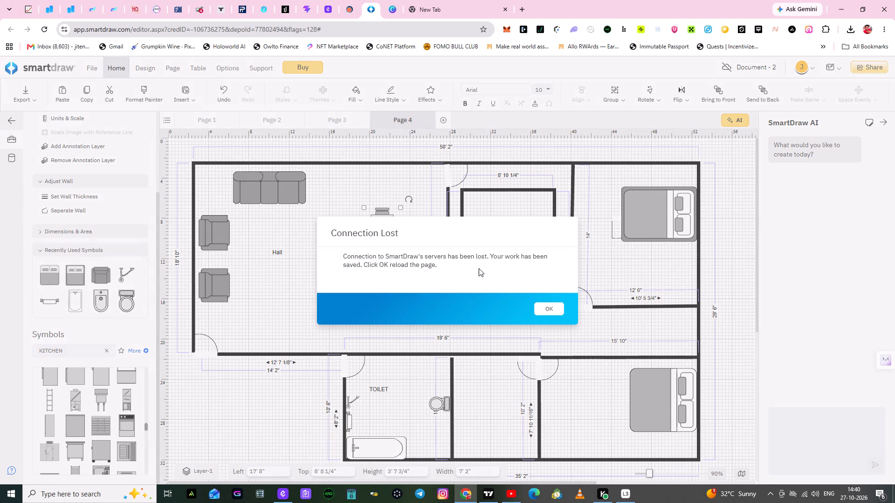
Reload the floor plan page to restore the server connection.
click(550, 311)
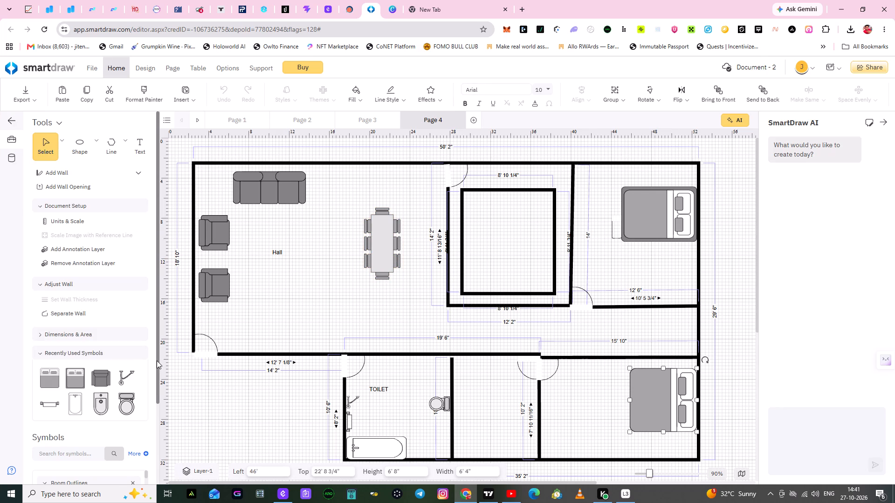
Search the symbol library for KITCHEN.
drag(157, 360, 158, 386)
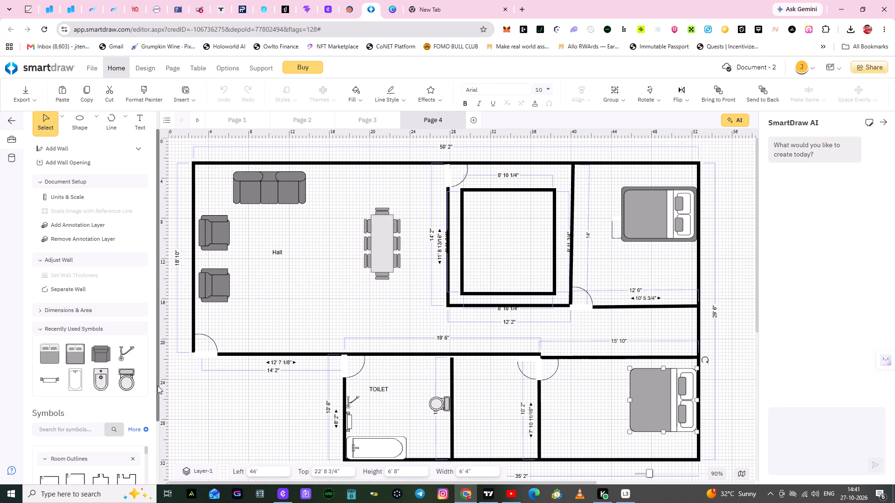
drag(158, 386, 150, 463)
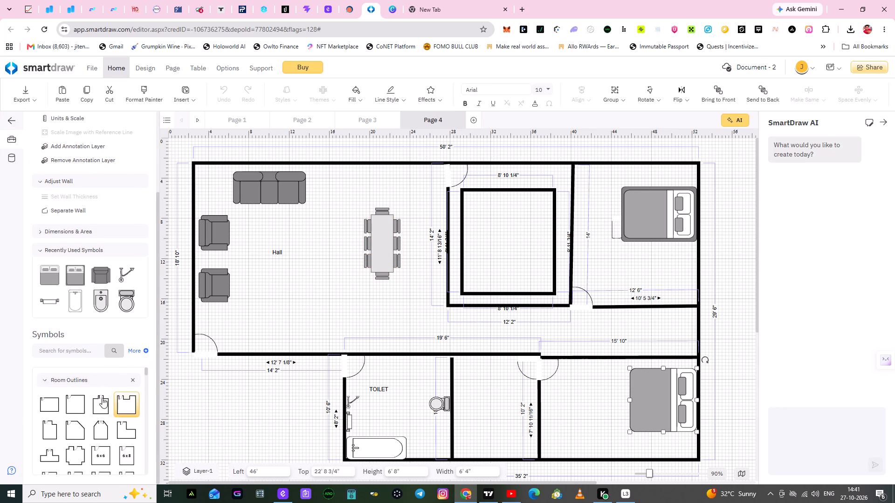
click(72, 351)
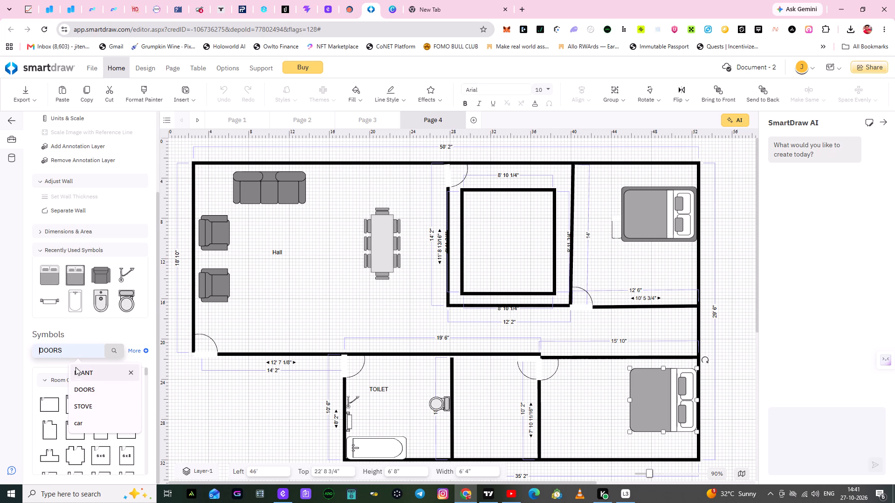
text(KI)
key(t)
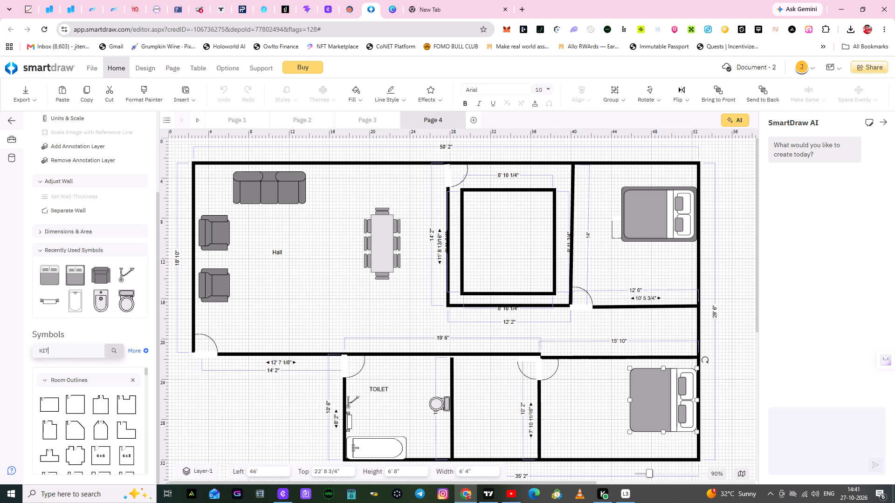
text(CH)
text(EN)
click(115, 350)
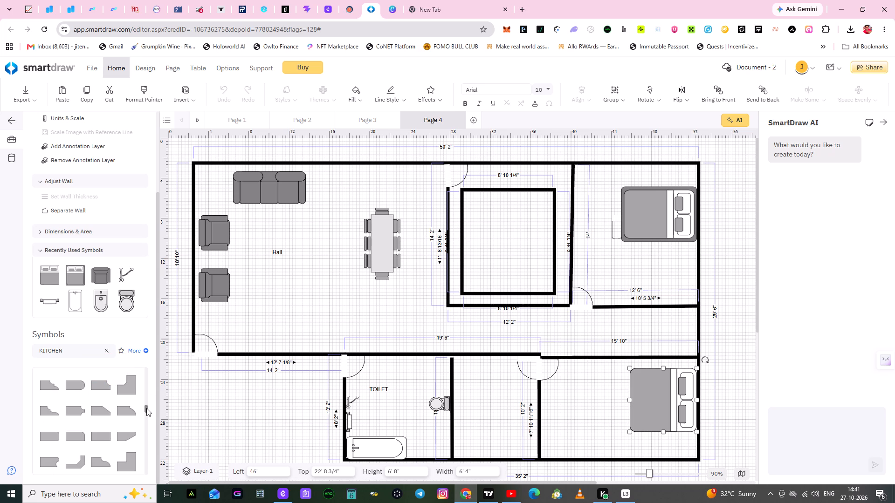
Place a Range - 6 Burners with Griddle inside the inner square room, with its burner end against that room's left wall.
drag(146, 408, 146, 416)
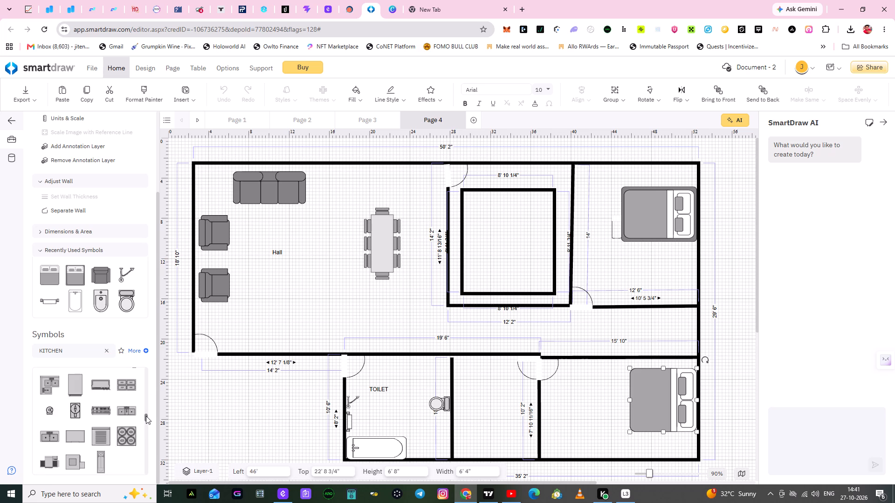
drag(146, 416, 146, 417)
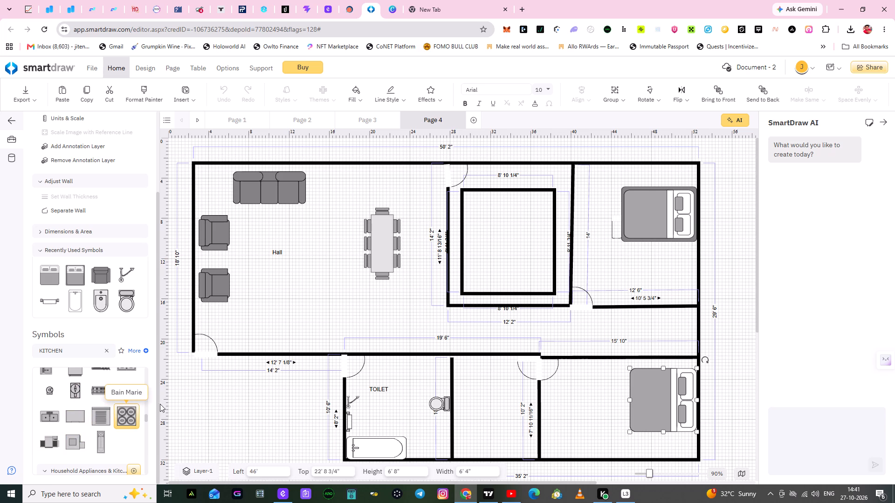
click(146, 419)
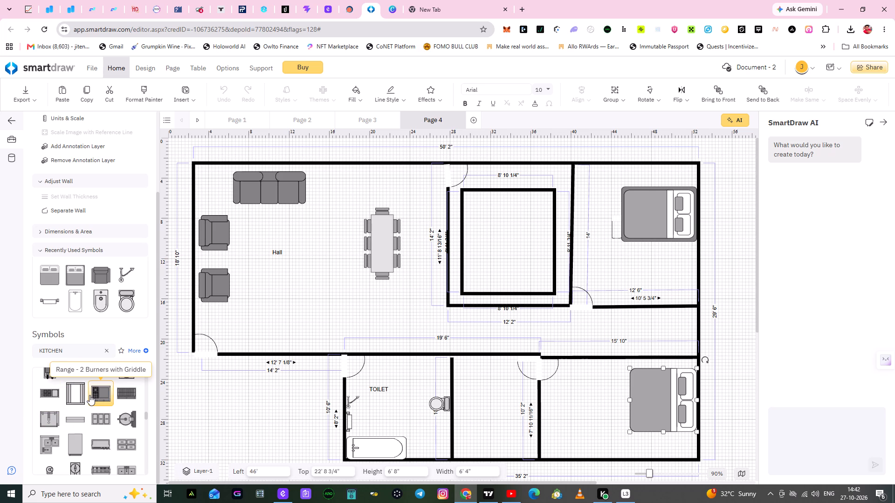
scroll(144, 410, up, 1)
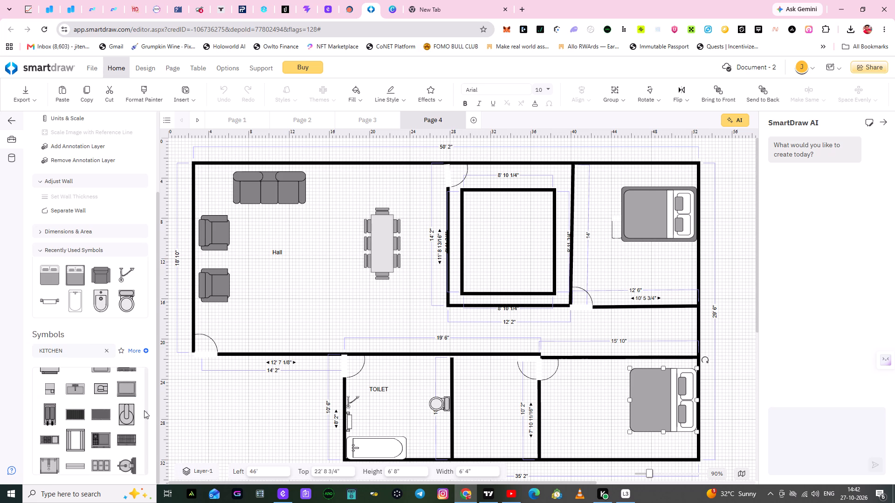
scroll(144, 410, up, 3)
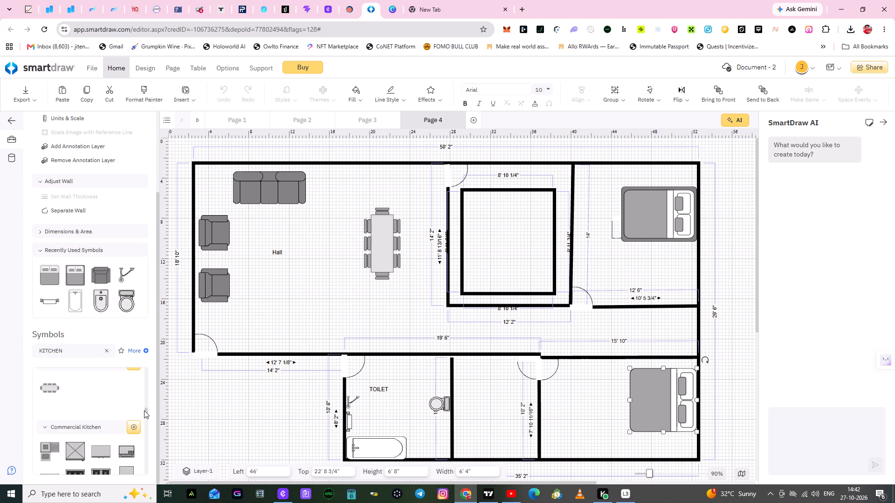
scroll(144, 410, down, 2)
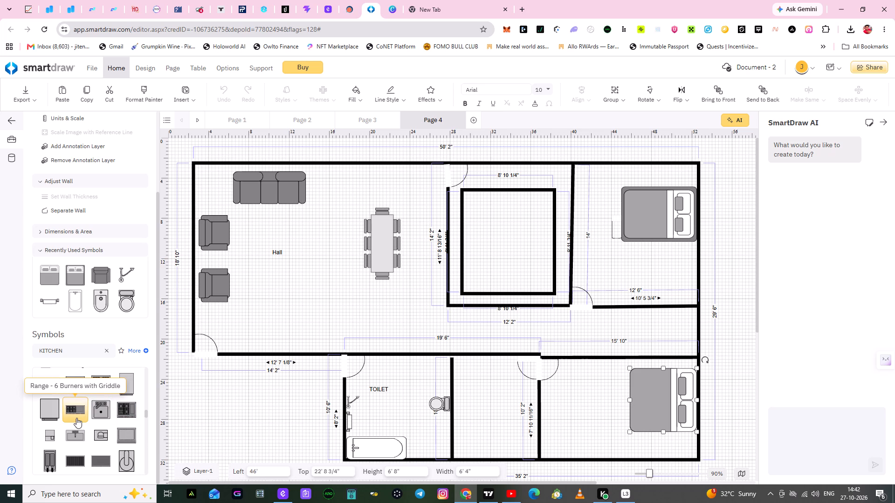
drag(76, 418, 79, 417)
drag(79, 417, 474, 243)
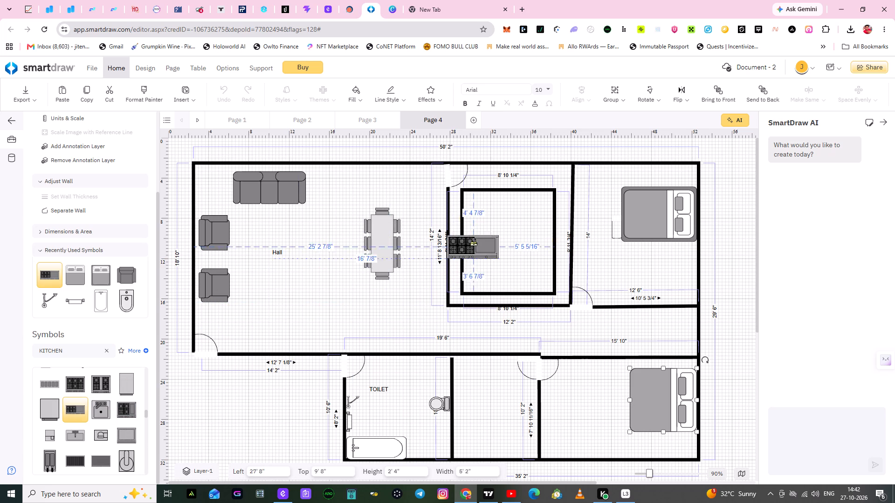
drag(474, 243, 486, 231)
click(488, 269)
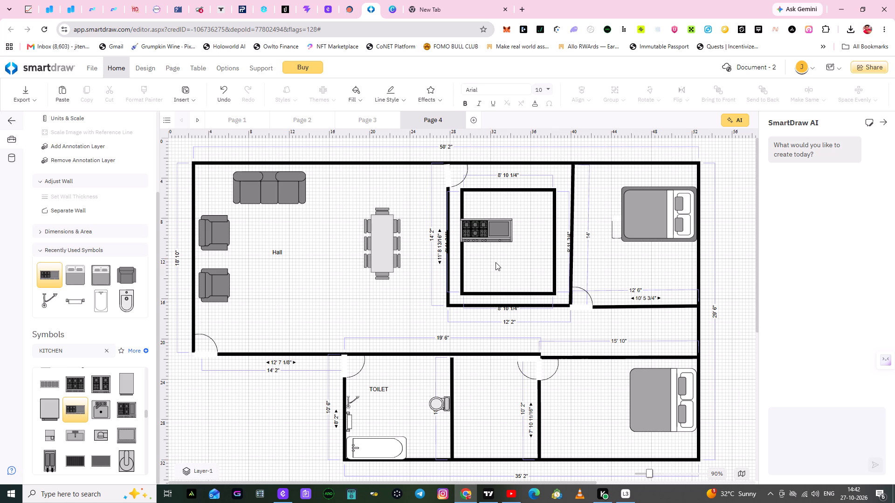
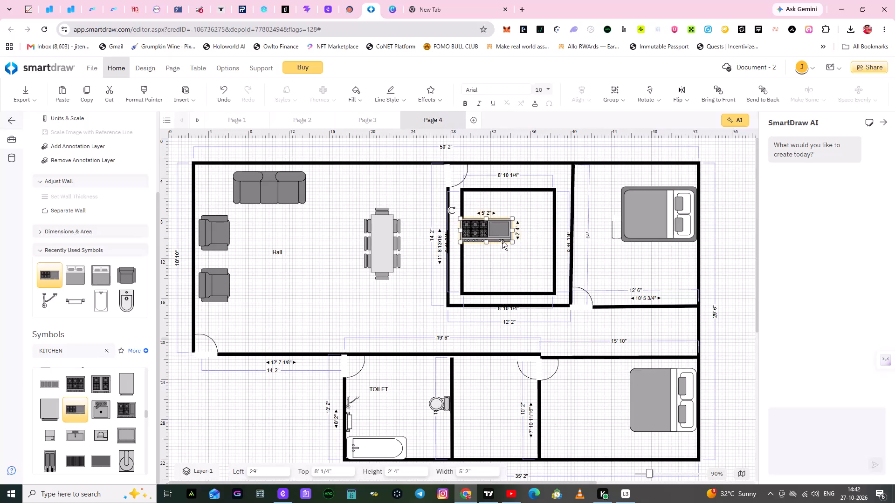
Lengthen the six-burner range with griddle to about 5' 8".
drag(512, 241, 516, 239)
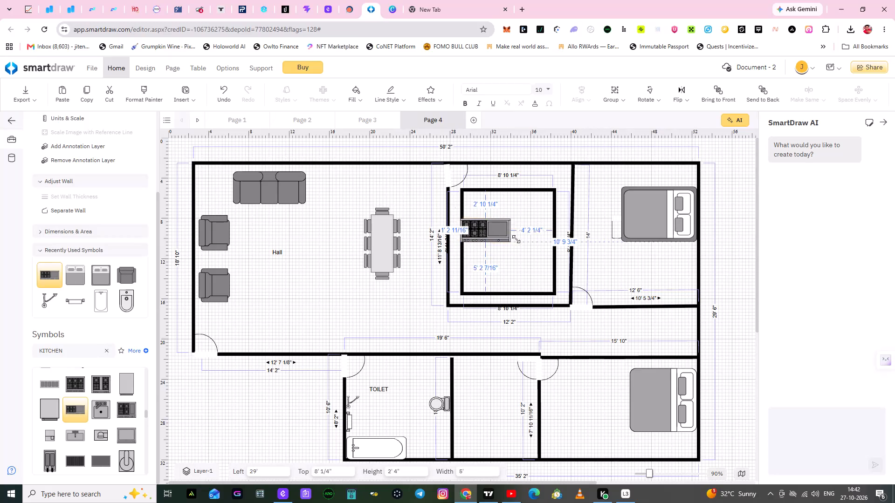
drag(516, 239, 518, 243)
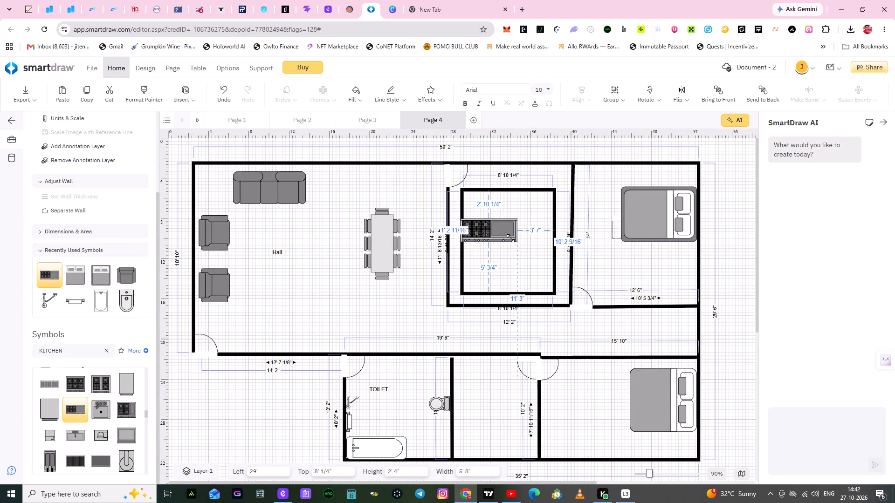
Turn the range upright with its burners at the lower end and move it against the kitchen's left wall.
click(483, 225)
drag(453, 211, 457, 246)
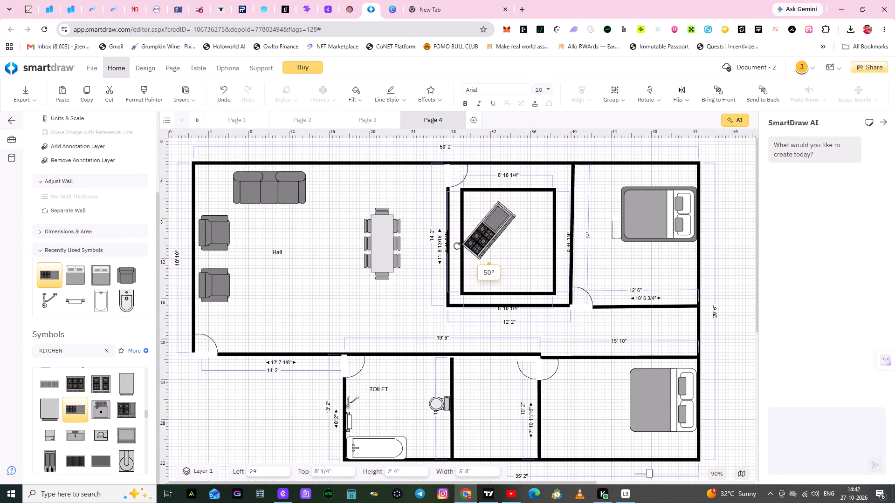
drag(457, 246, 471, 263)
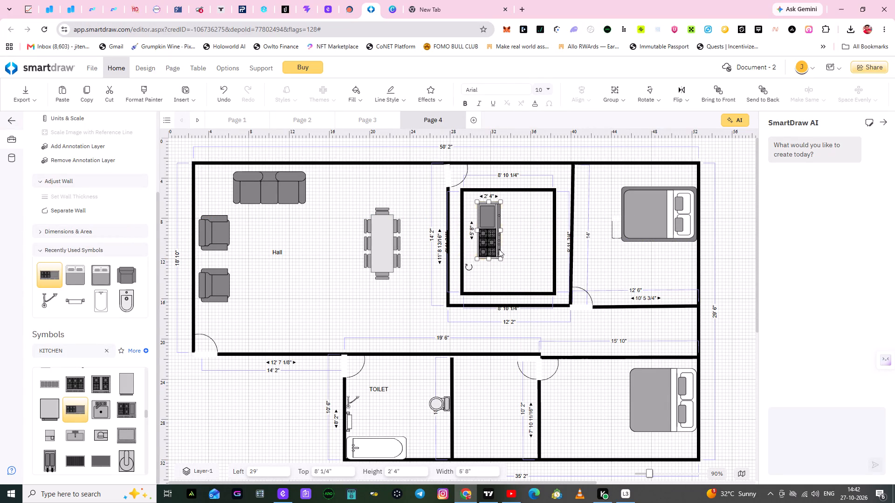
drag(492, 245, 461, 272)
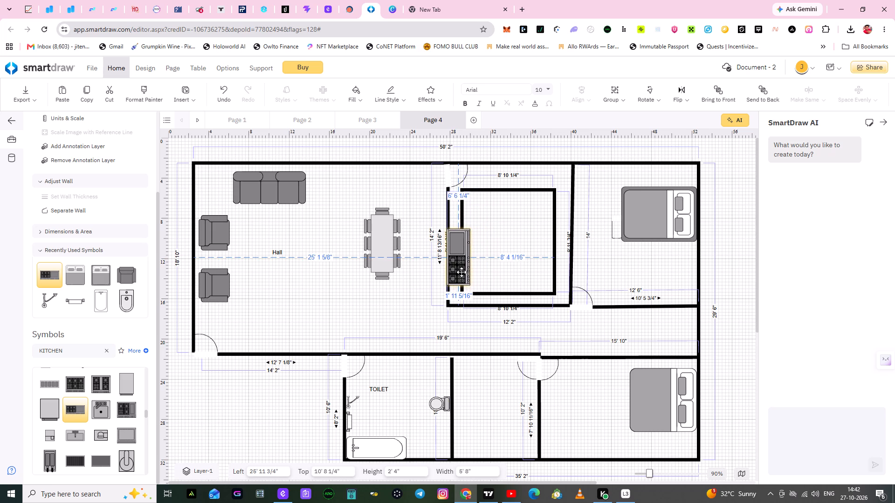
drag(461, 272, 464, 274)
click(503, 253)
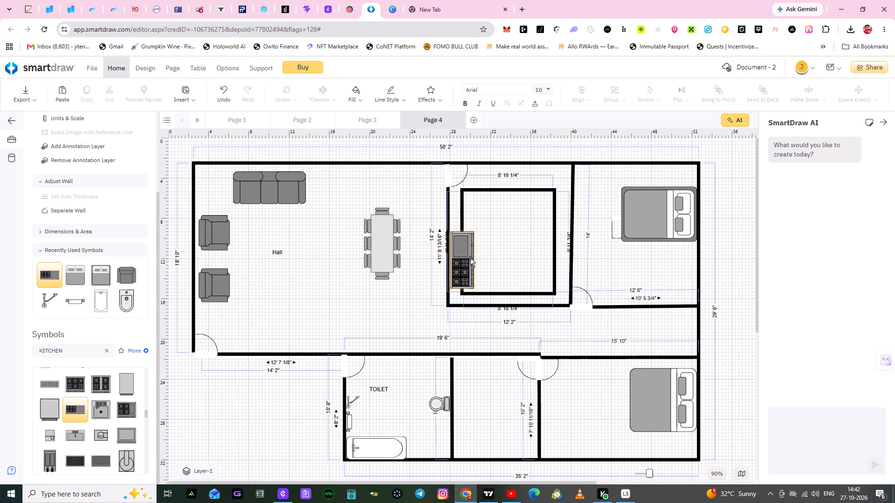
Narrow the range to about 1' 7 3/4" and shorten it from its griddle end, keeping the burner end in place.
click(465, 256)
drag(474, 259, 469, 260)
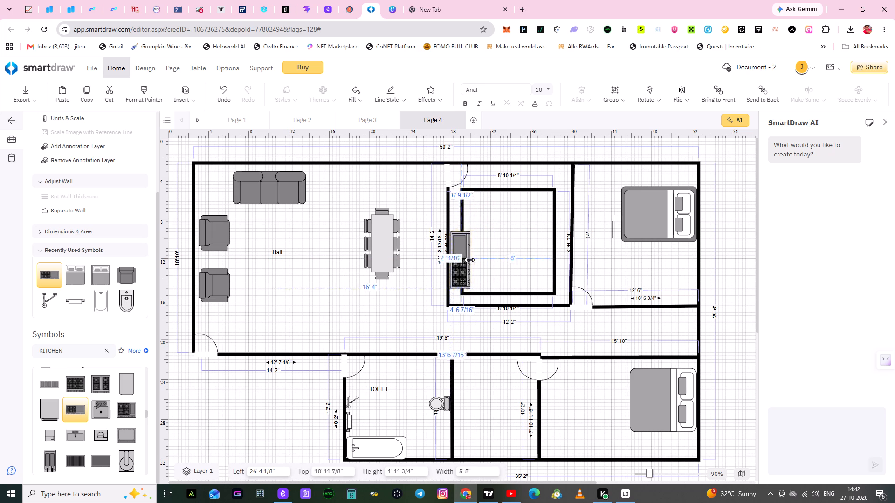
drag(469, 260, 467, 260)
click(499, 239)
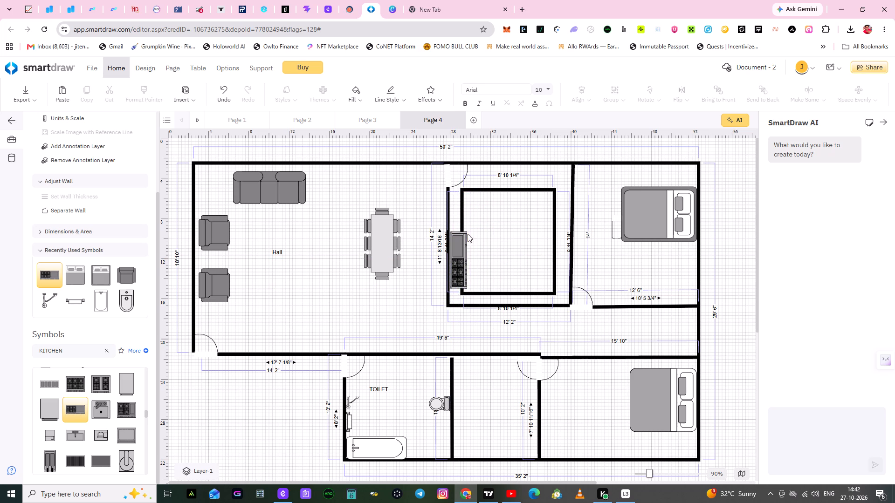
click(458, 231)
click(458, 235)
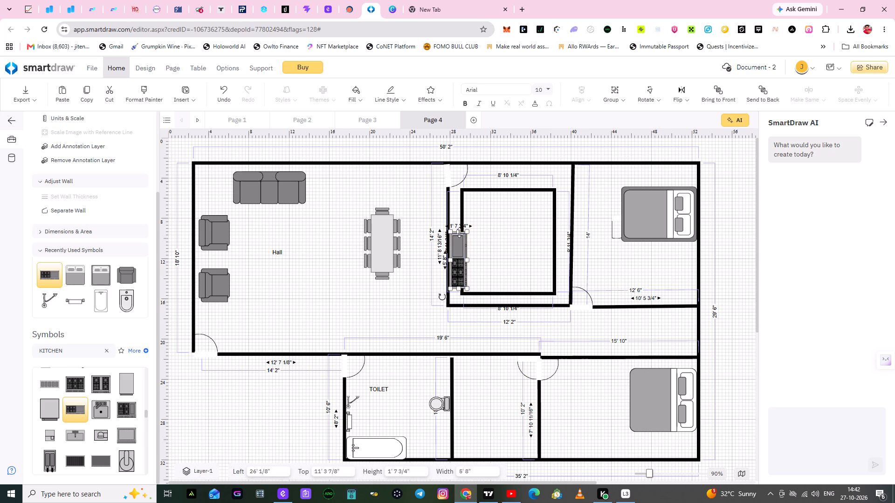
drag(459, 232, 460, 254)
click(504, 234)
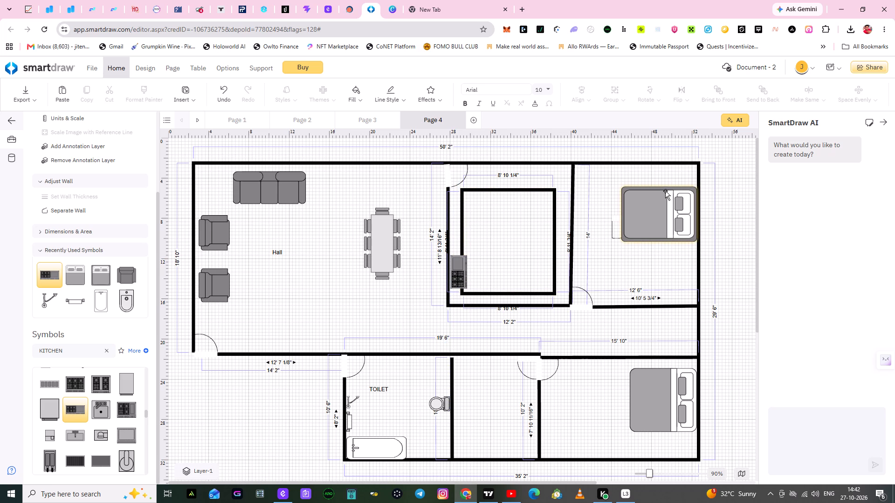
Shift the inner square's left wall inward past the range, making the inner square about 8' 1 9/16" wide.
click(462, 241)
drag(462, 241, 468, 241)
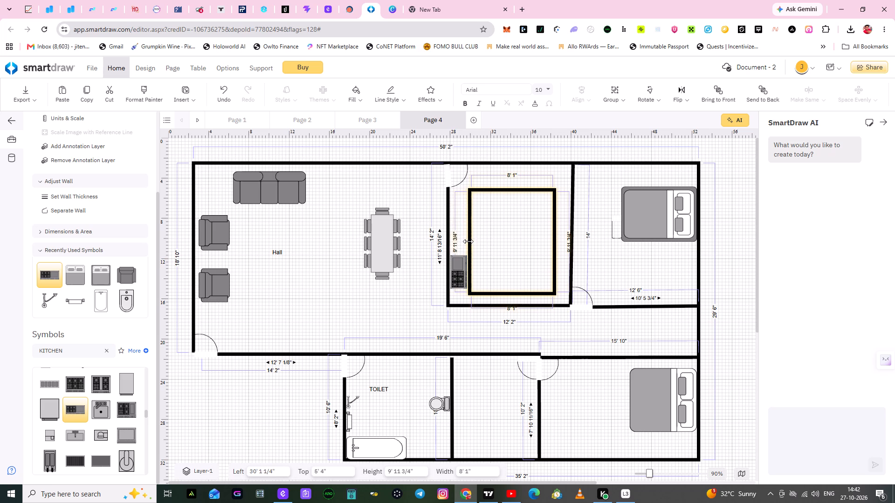
drag(468, 241, 468, 242)
click(525, 244)
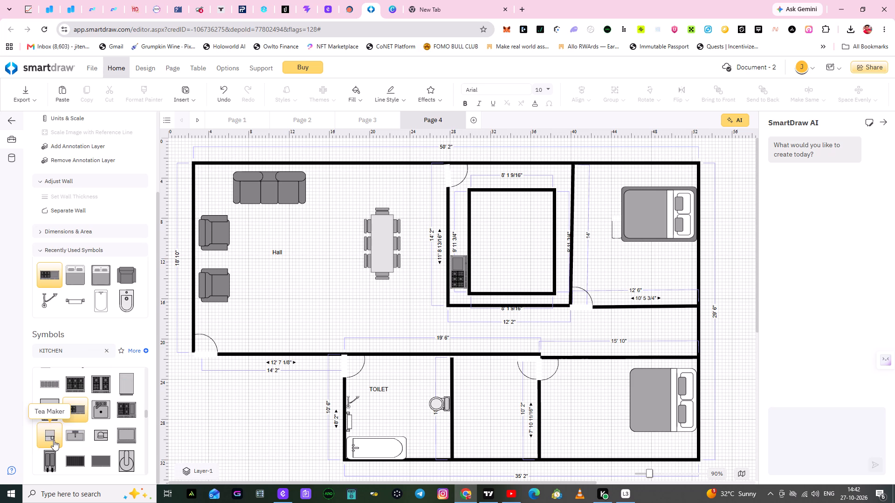
Place a Tea Maker in the gap below the inner square's bottom wall, just past the range.
drag(54, 440, 477, 291)
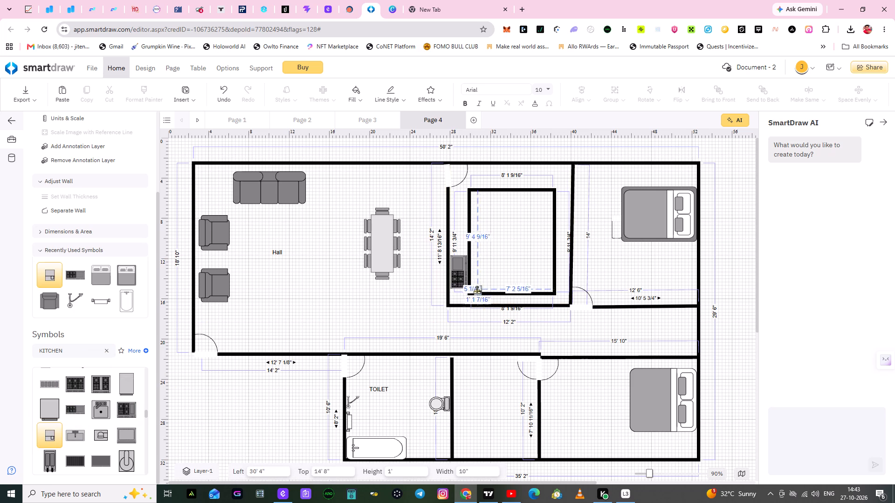
drag(477, 291, 478, 301)
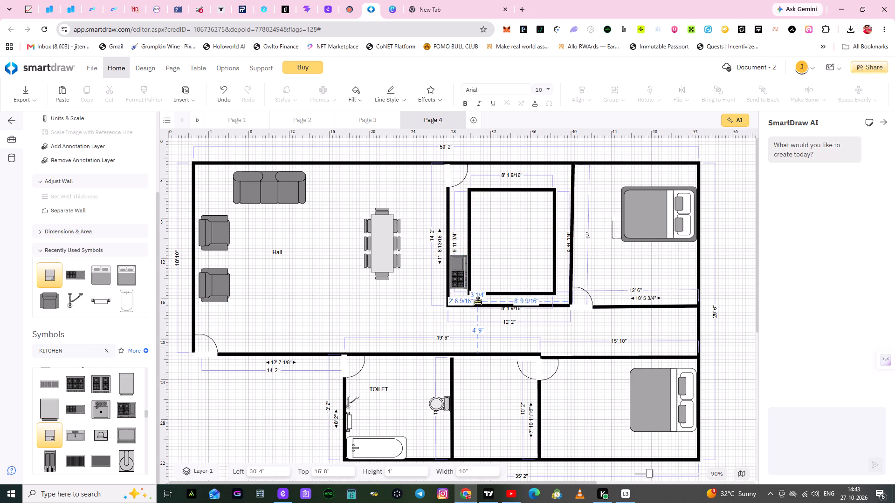
drag(478, 301, 478, 301)
click(489, 280)
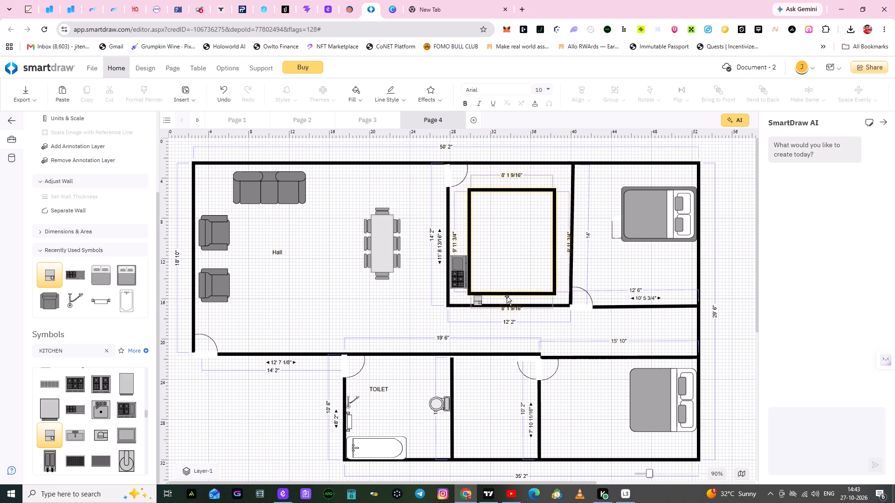
Shift the inner square's bottom wall upward, making the inner square about 9' 9 7/16" high.
click(506, 293)
click(510, 293)
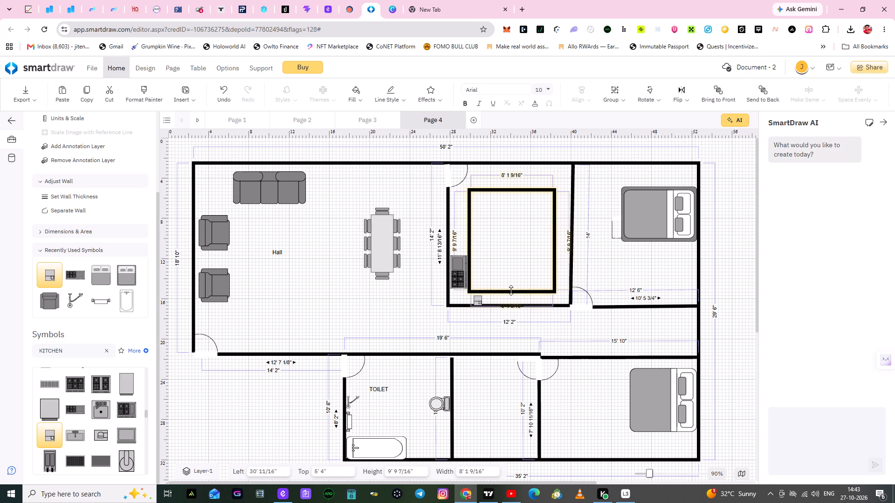
click(511, 285)
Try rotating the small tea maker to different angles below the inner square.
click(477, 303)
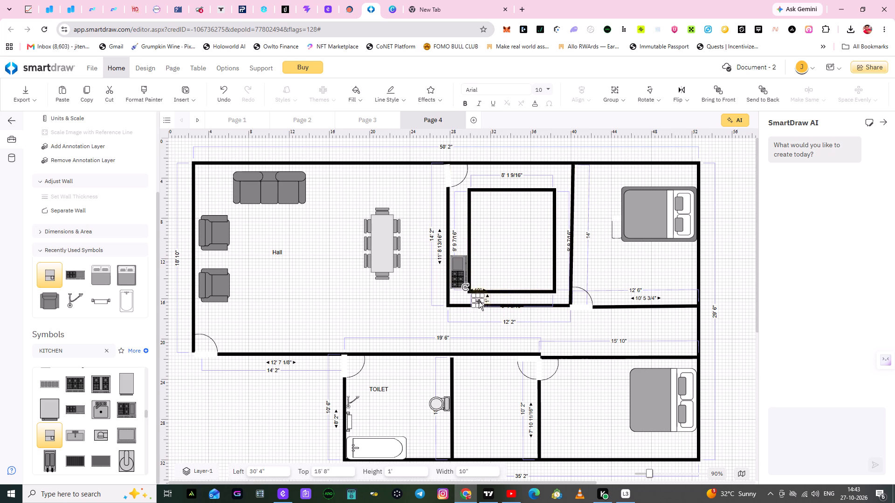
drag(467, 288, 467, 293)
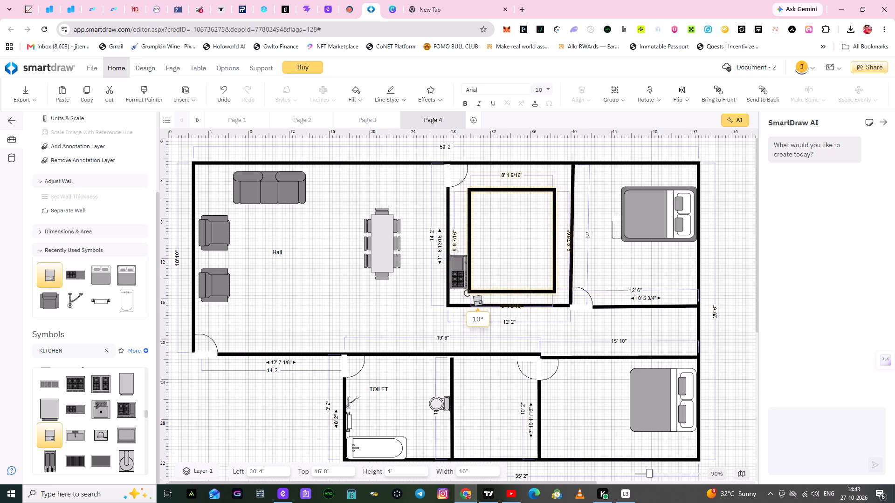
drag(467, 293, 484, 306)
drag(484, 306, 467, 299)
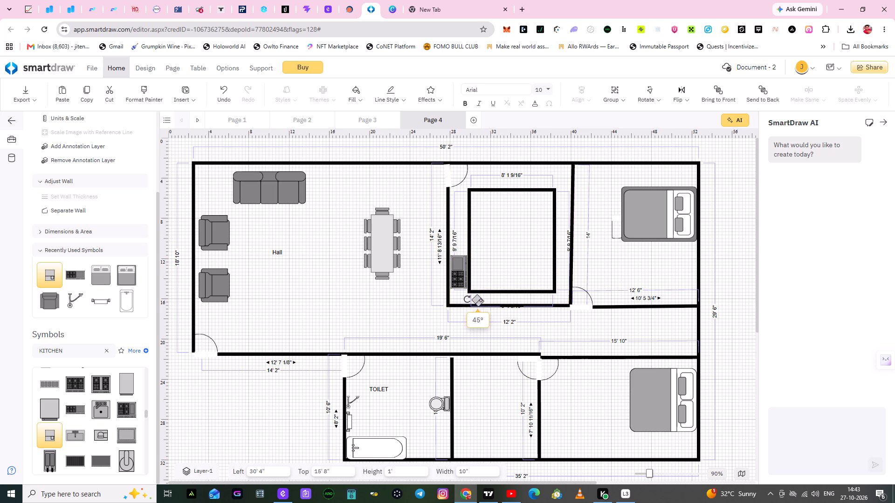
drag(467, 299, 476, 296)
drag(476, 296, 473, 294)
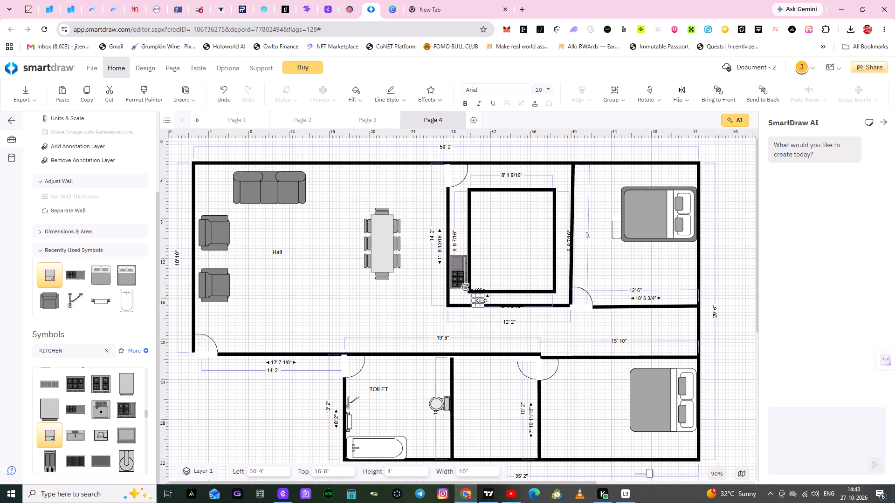
Enlarge the tea maker to 1' 4" by 1' 4" so it fills the depth of the lower counter strip.
drag(483, 300, 488, 300)
click(479, 300)
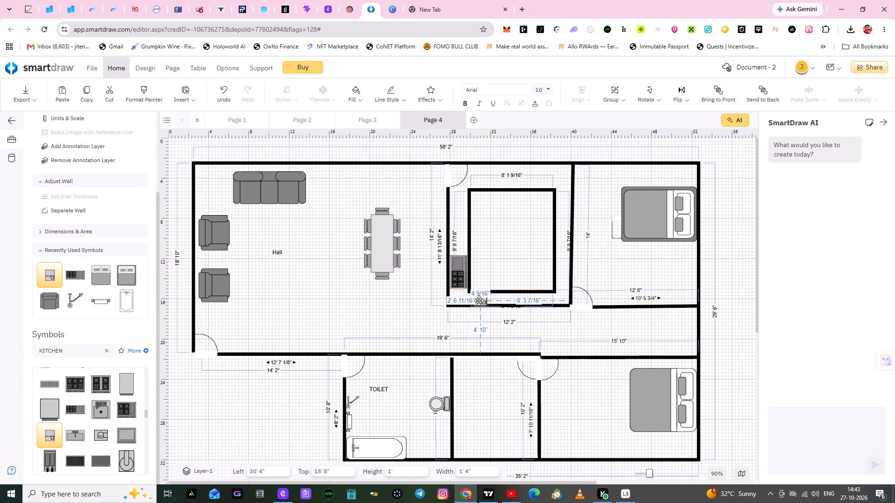
click(481, 294)
click(487, 284)
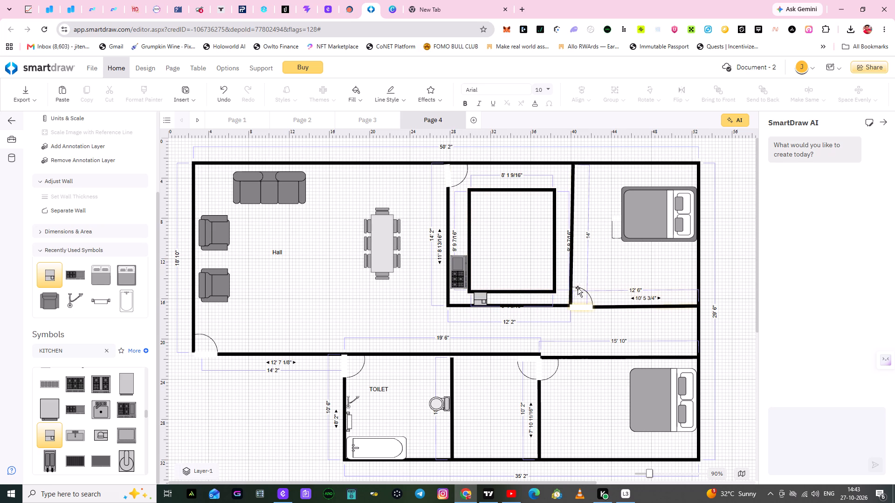
Rotate the tea maker half a turn in the lower counter strip.
click(481, 300)
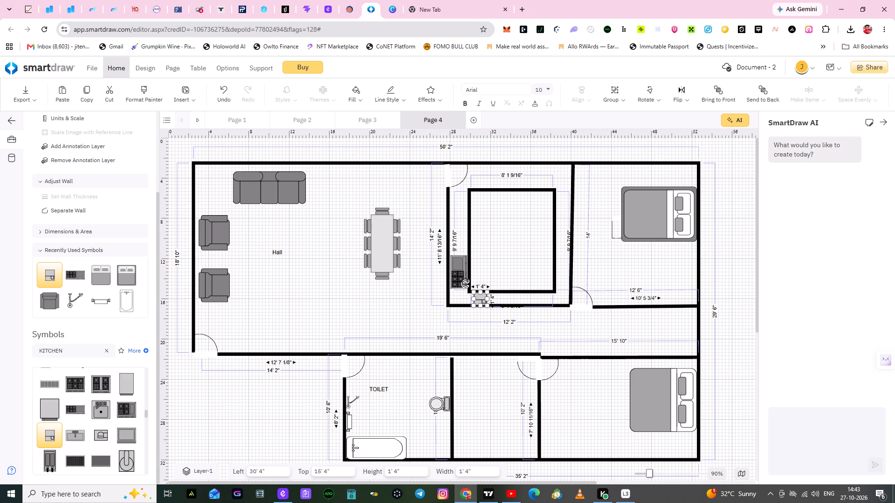
drag(465, 284, 457, 292)
drag(457, 292, 493, 311)
click(504, 249)
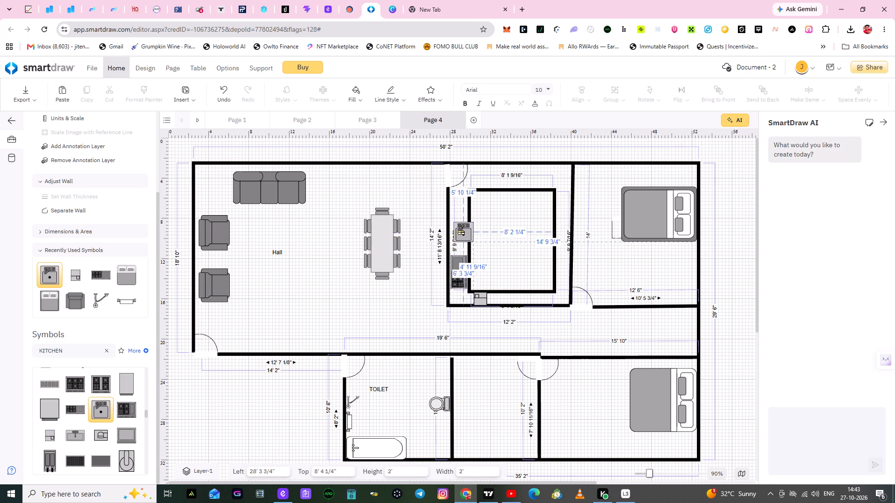
Position the 2' by 2' sink above the range against the kitchen's left wall and turn its faucet side toward that wall.
click(506, 246)
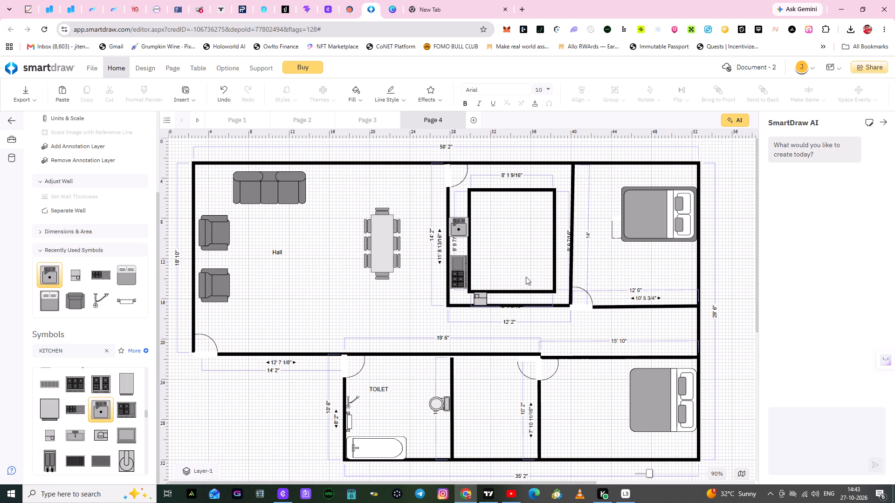
click(460, 232)
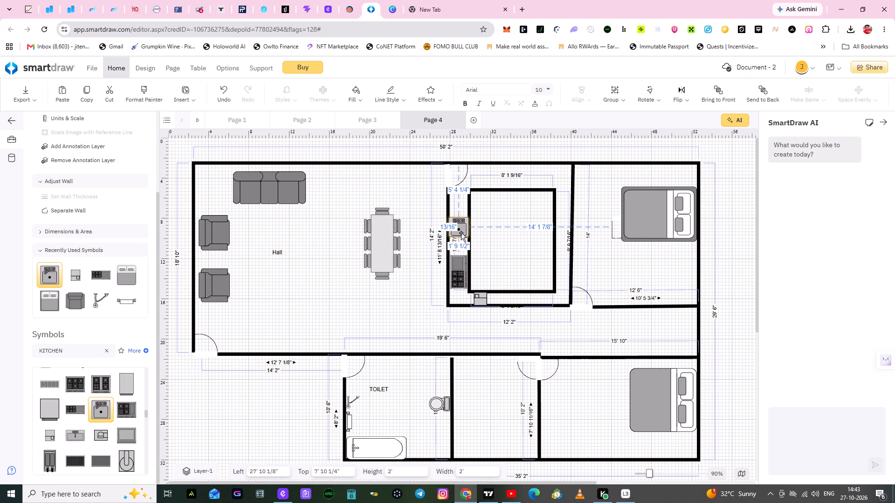
drag(439, 209, 440, 218)
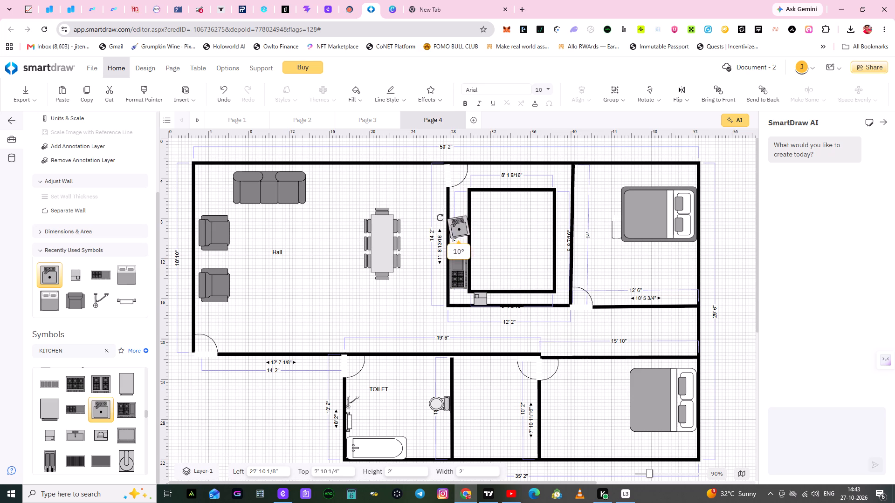
drag(440, 218, 449, 238)
click(538, 245)
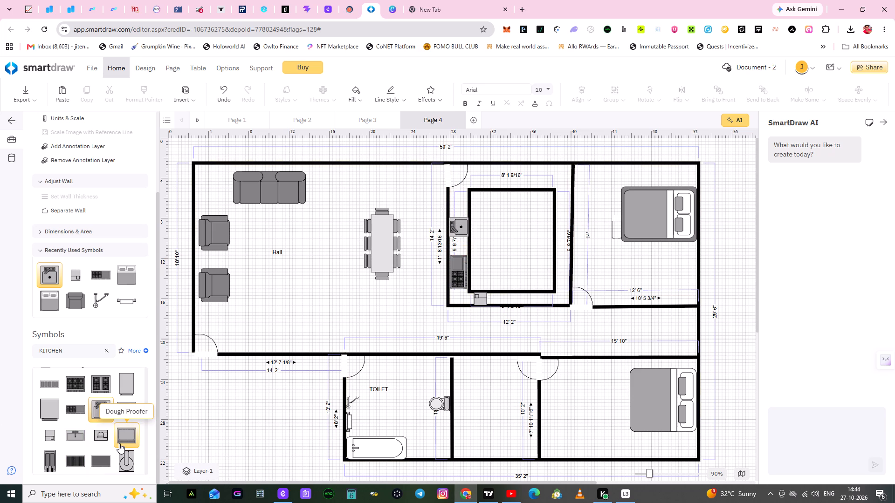
Place a Food Mixer beside the tea maker in the counter strip below the kitchen's inner square.
scroll(64, 418, down, 1)
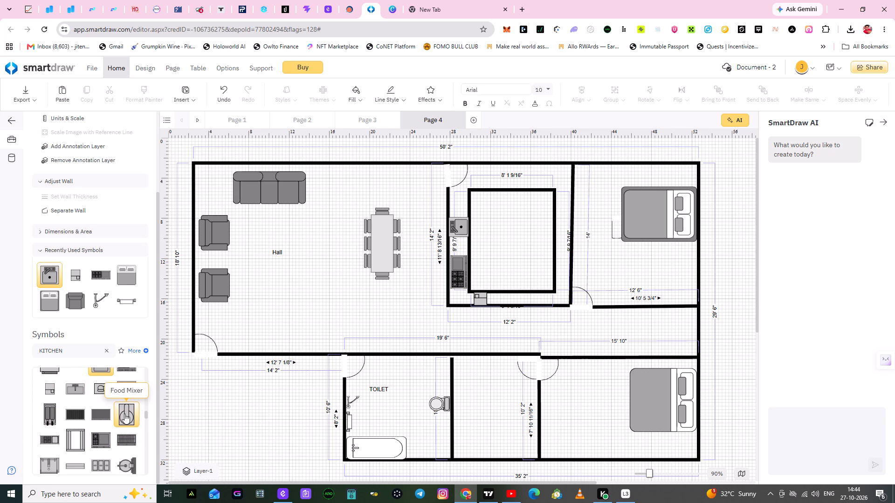
drag(124, 414, 498, 300)
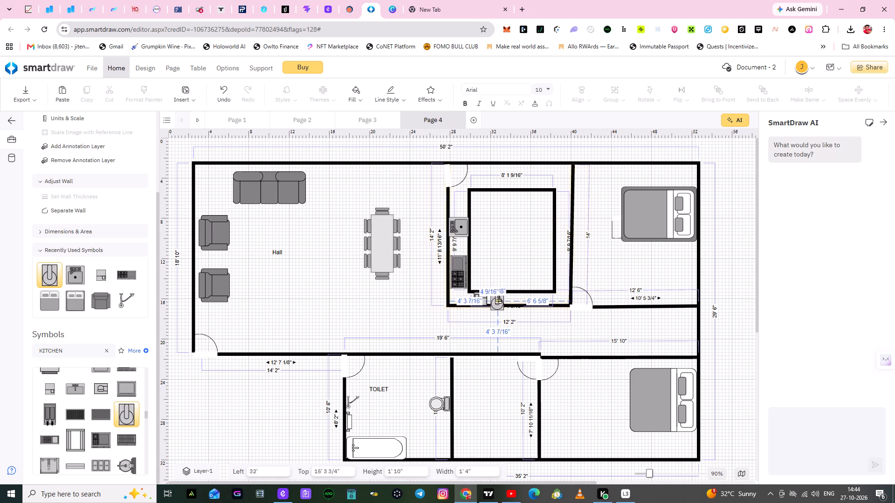
drag(498, 300, 498, 299)
click(509, 278)
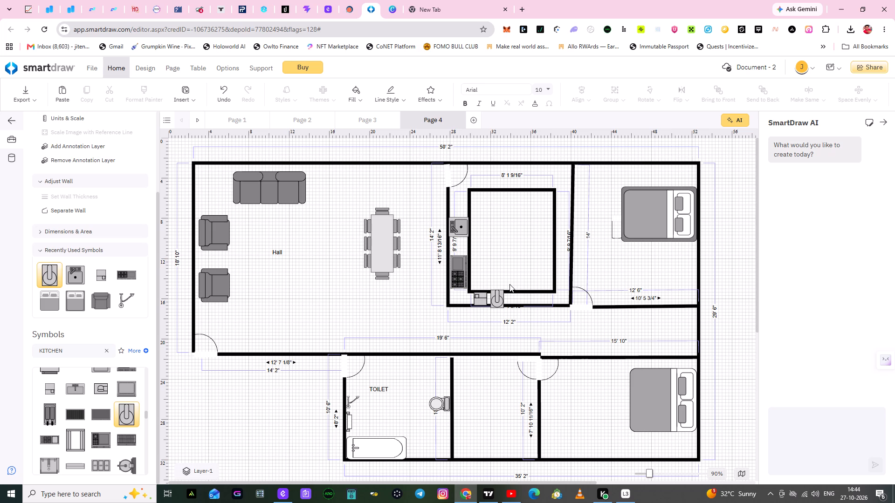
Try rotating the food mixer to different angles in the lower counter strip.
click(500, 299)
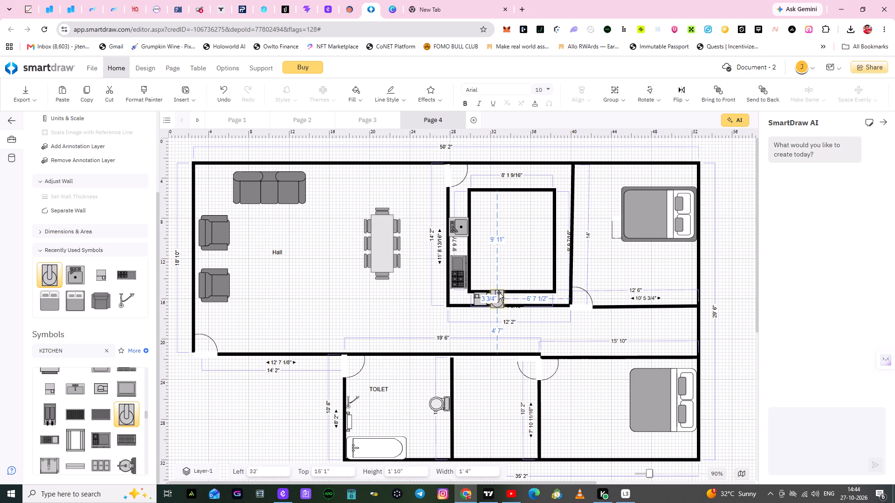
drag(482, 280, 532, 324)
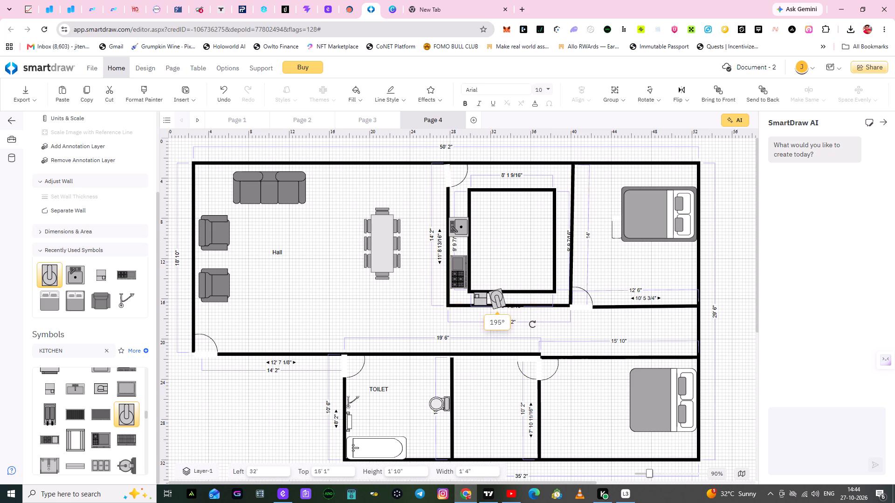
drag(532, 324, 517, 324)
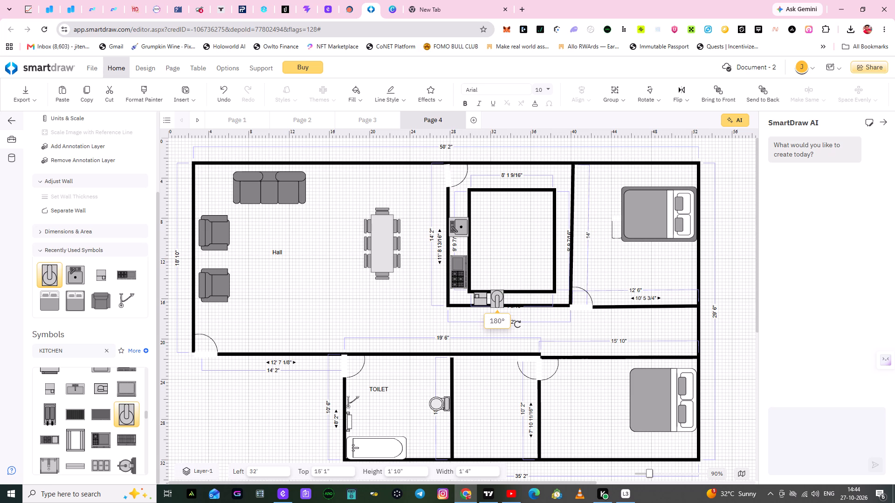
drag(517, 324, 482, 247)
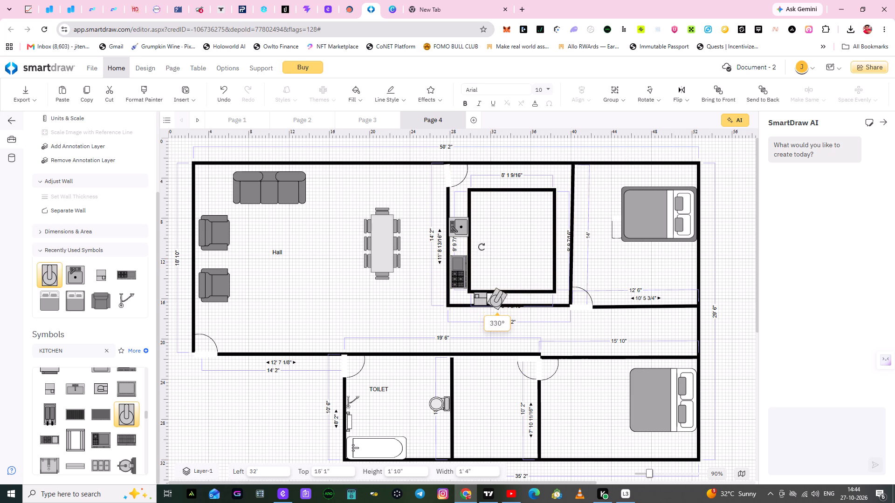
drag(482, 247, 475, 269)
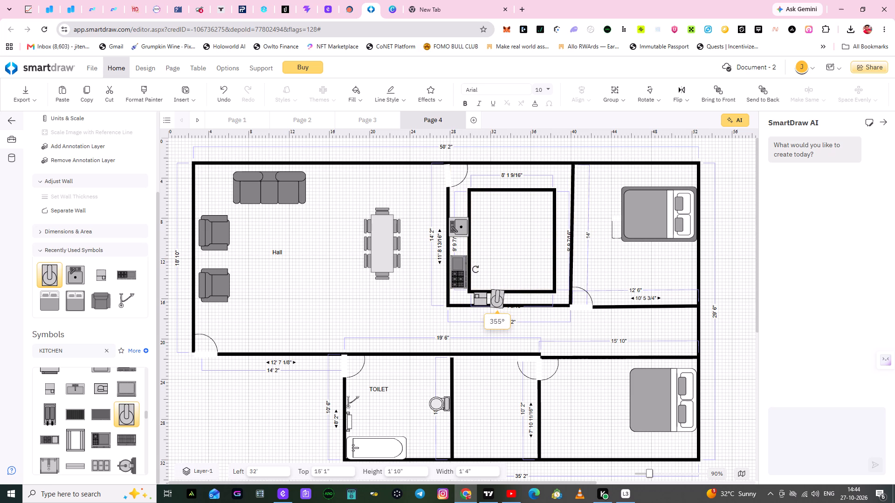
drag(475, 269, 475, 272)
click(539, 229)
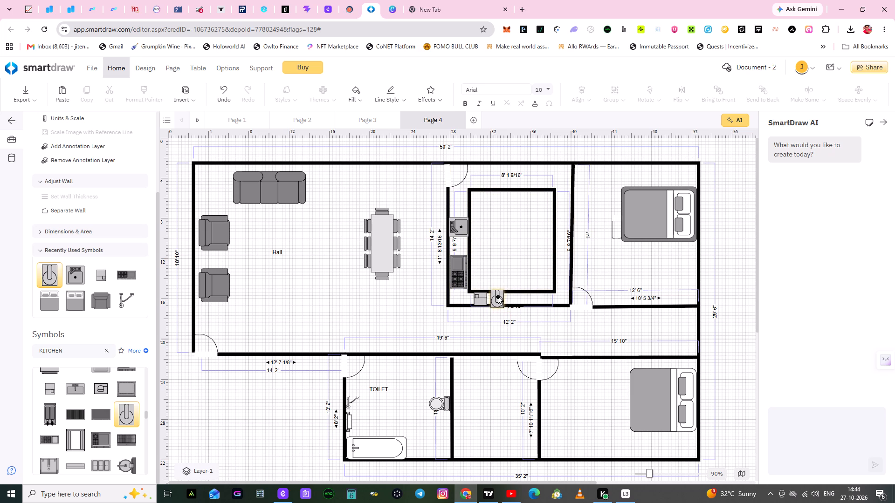
Reduce the food mixer's height to 1' 3" and position it within the depth of the lower counter strip.
click(498, 297)
click(497, 290)
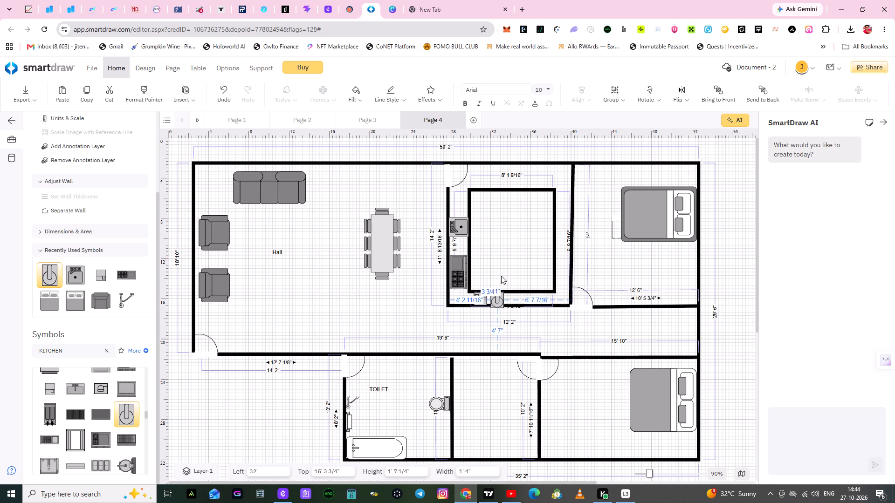
click(507, 253)
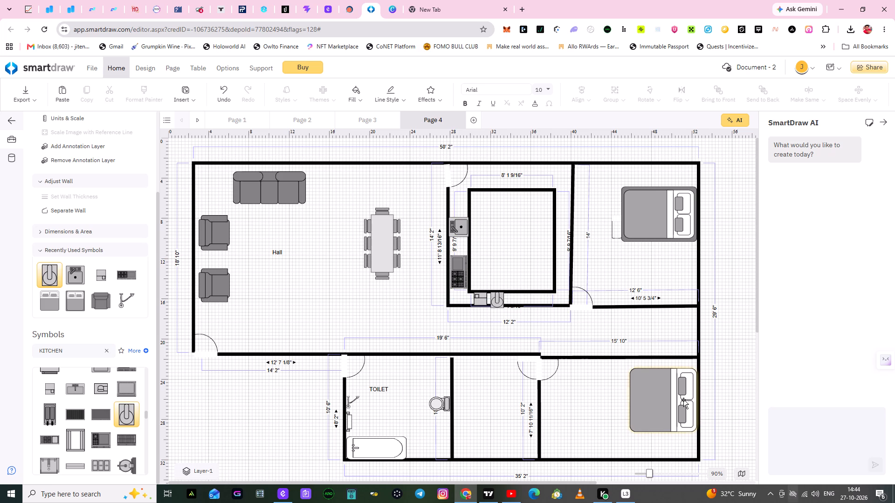
click(499, 294)
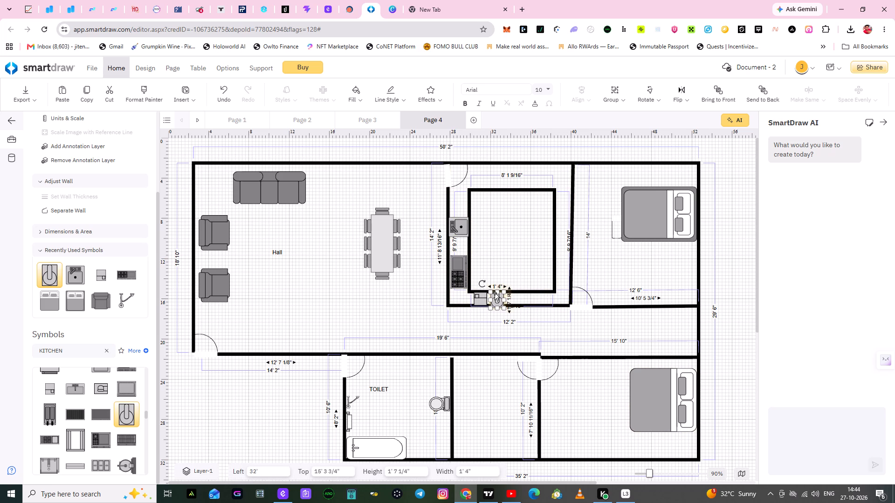
click(498, 293)
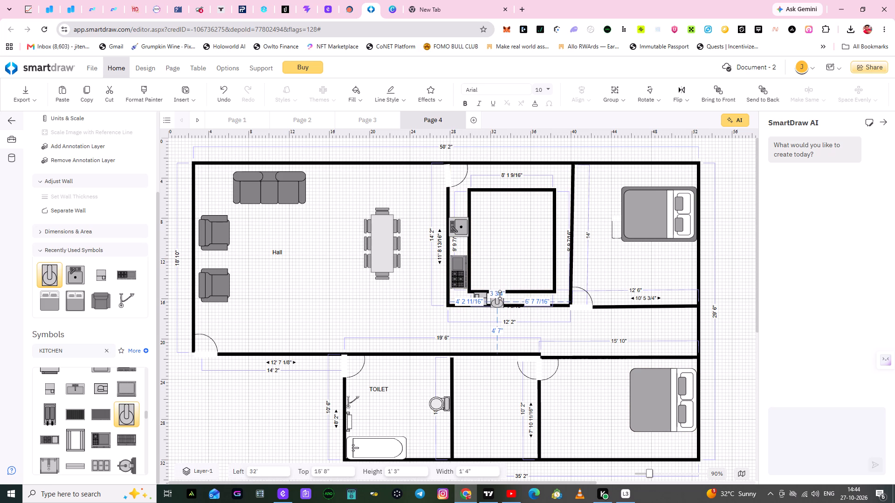
click(513, 275)
click(500, 303)
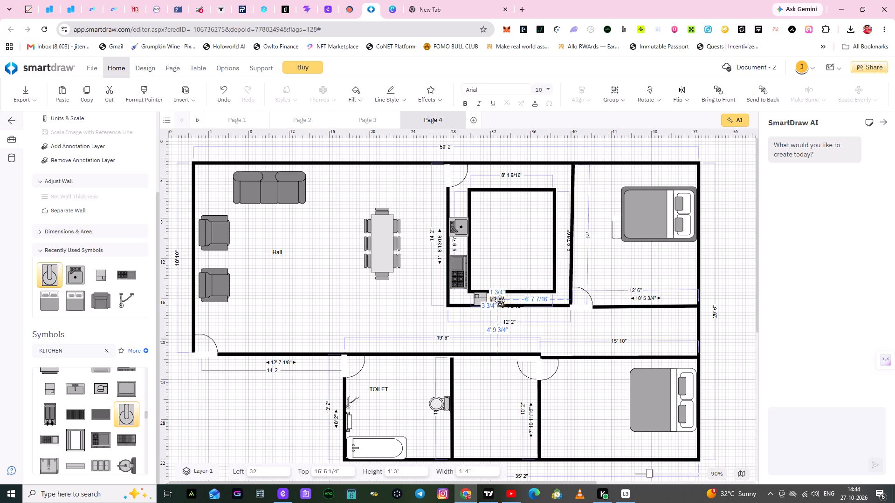
click(503, 289)
click(523, 235)
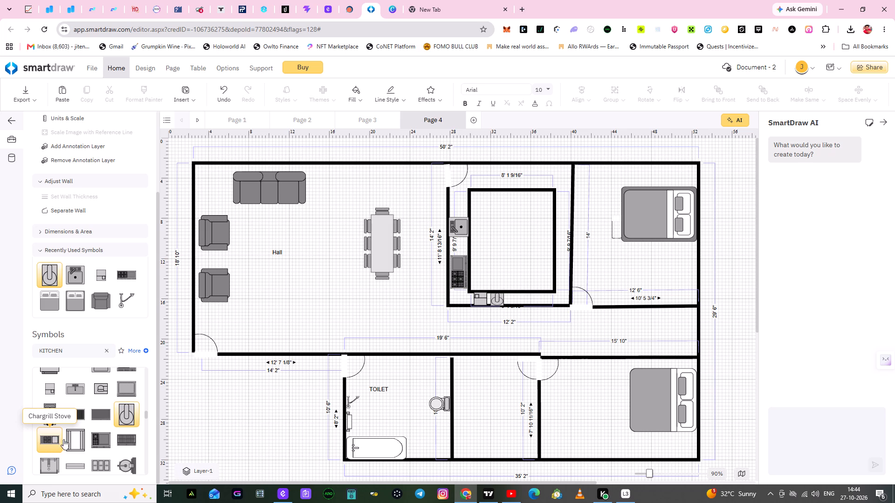
Place a Commercial Refrigerator from the Commercial Kitchen symbols inside the kitchen's inner square.
scroll(67, 435, up, 1)
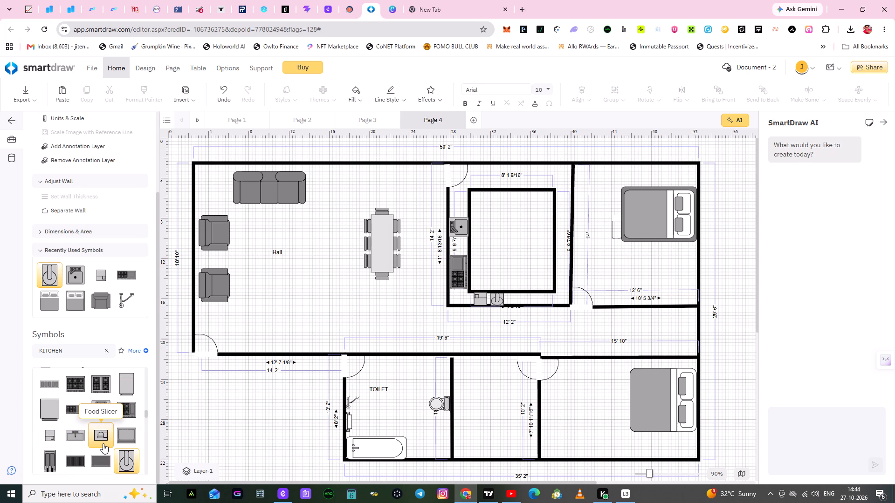
scroll(103, 443, up, 1)
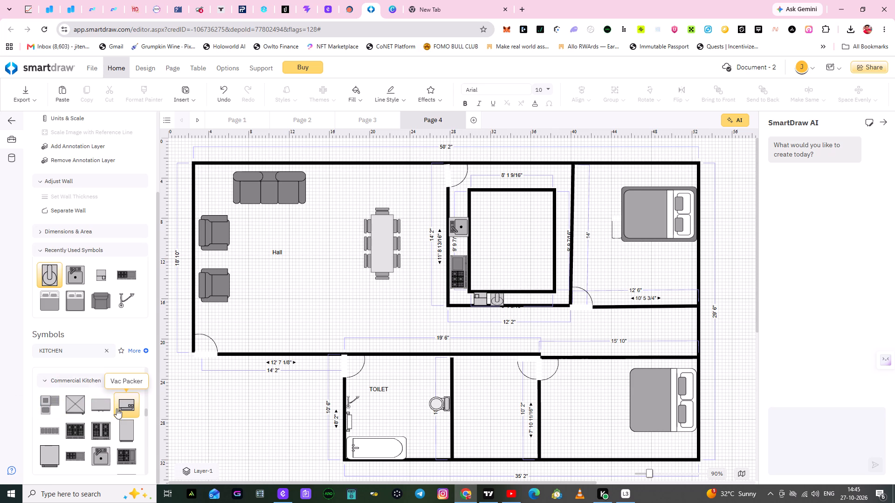
drag(104, 408, 120, 399)
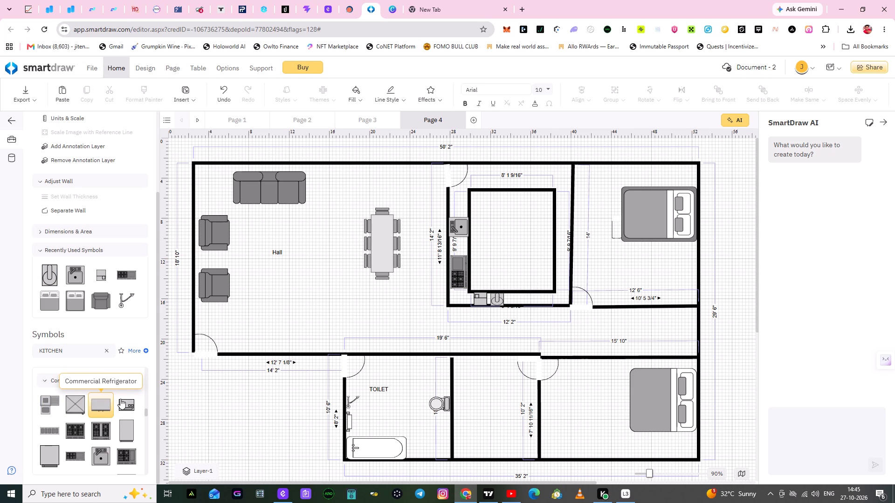
drag(120, 399, 517, 263)
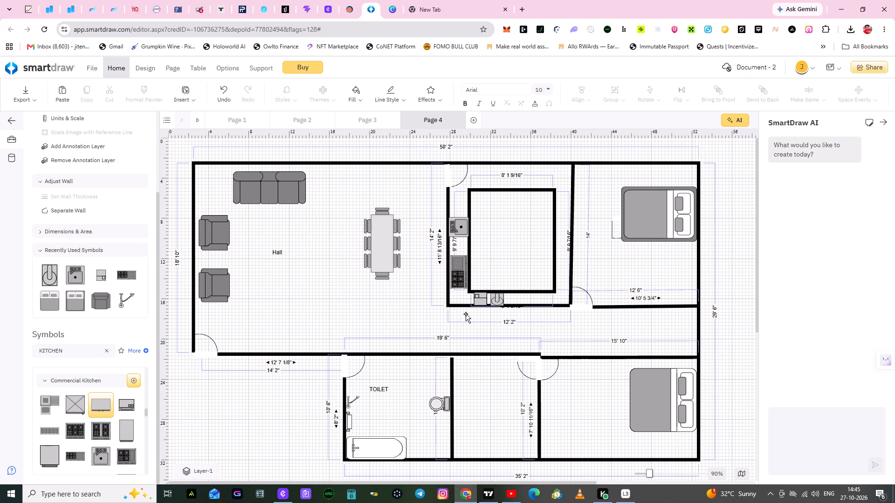
drag(100, 402, 302, 324)
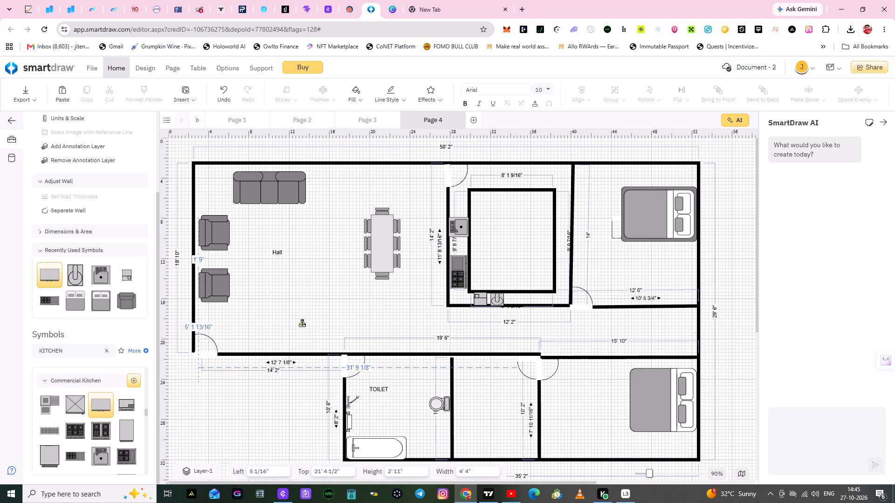
drag(302, 324, 508, 251)
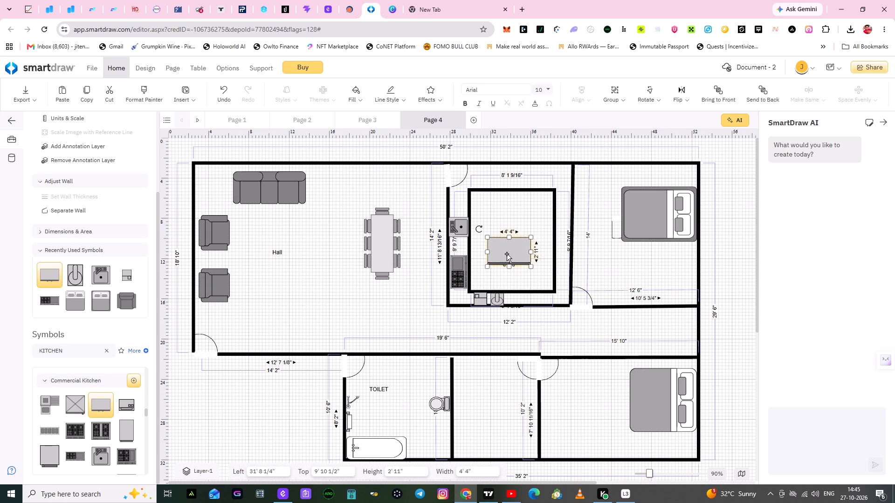
Reduce the commercial refrigerator's height to about 2' 9/16", keeping its 4' 4" width.
click(507, 254)
drag(509, 238, 512, 245)
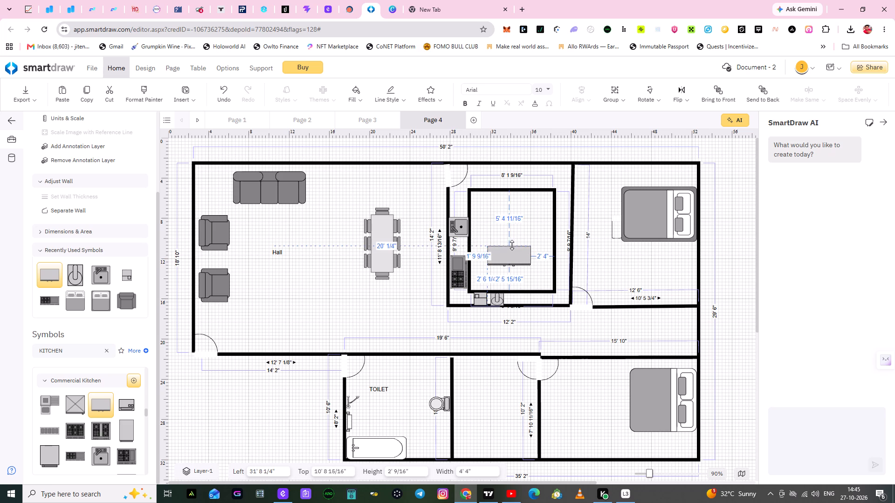
drag(512, 245, 513, 246)
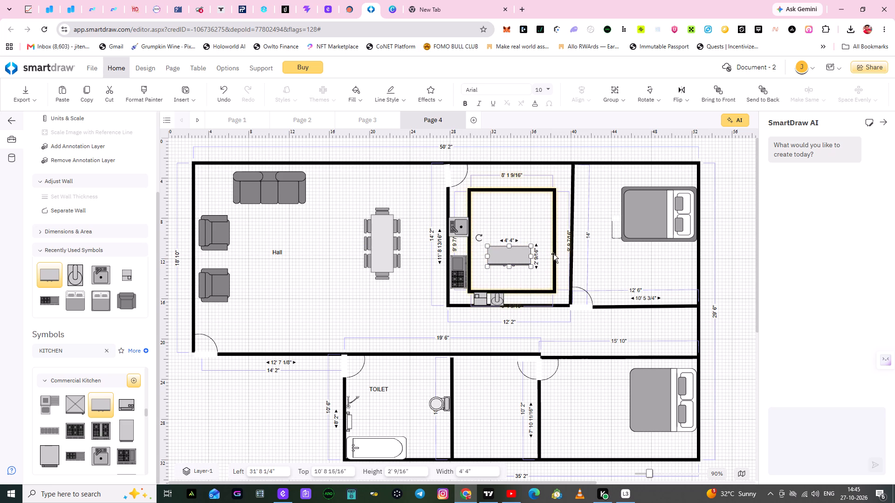
Narrow the kitchen's inner square to about 7' 4 1/8" wide by moving its right side inward.
click(553, 254)
drag(554, 243, 549, 243)
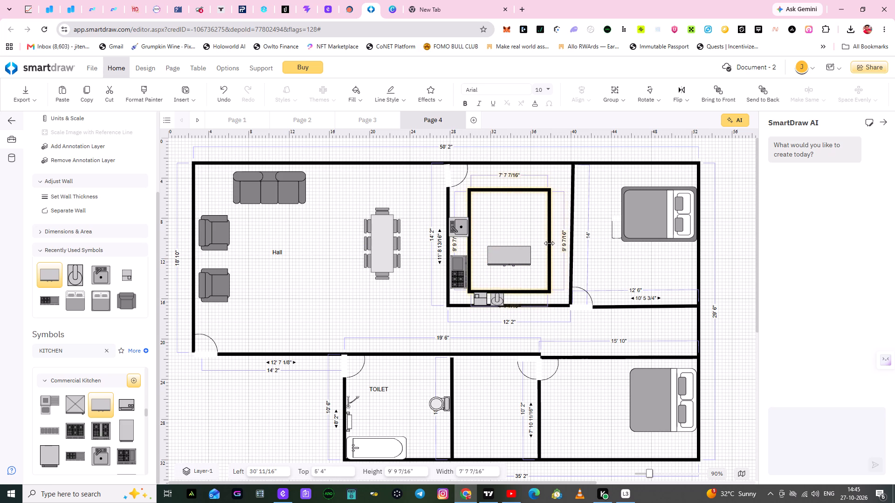
drag(549, 243, 546, 245)
Rotate the refrigerator a quarter turn and fit it against the kitchen's right wall at the lower corner, beside the inner square.
click(512, 261)
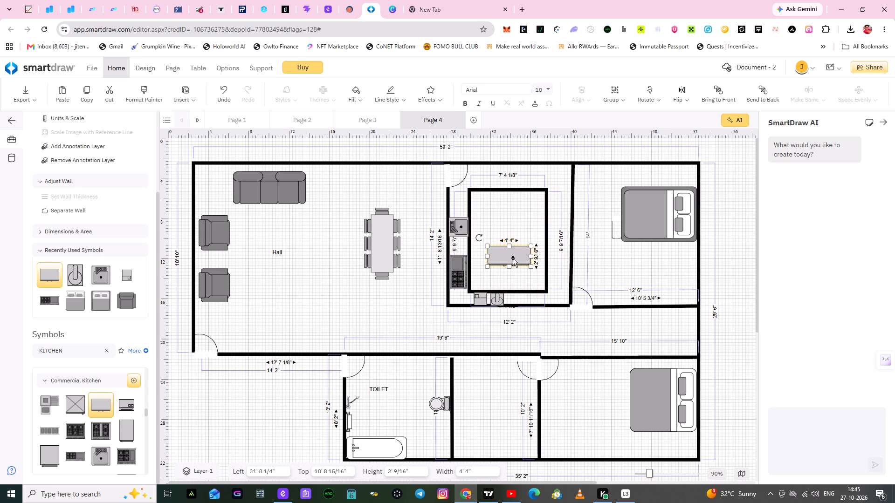
drag(513, 258, 527, 255)
drag(492, 236, 497, 229)
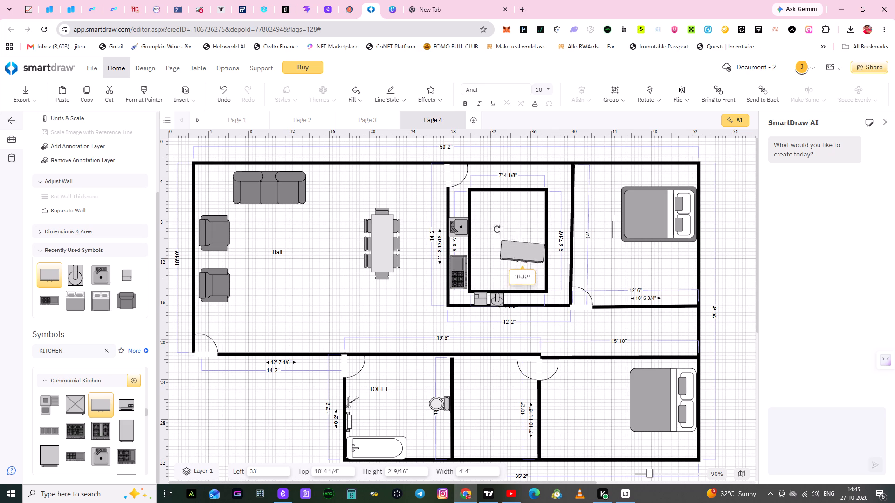
drag(497, 229, 536, 228)
click(523, 259)
drag(523, 259, 555, 262)
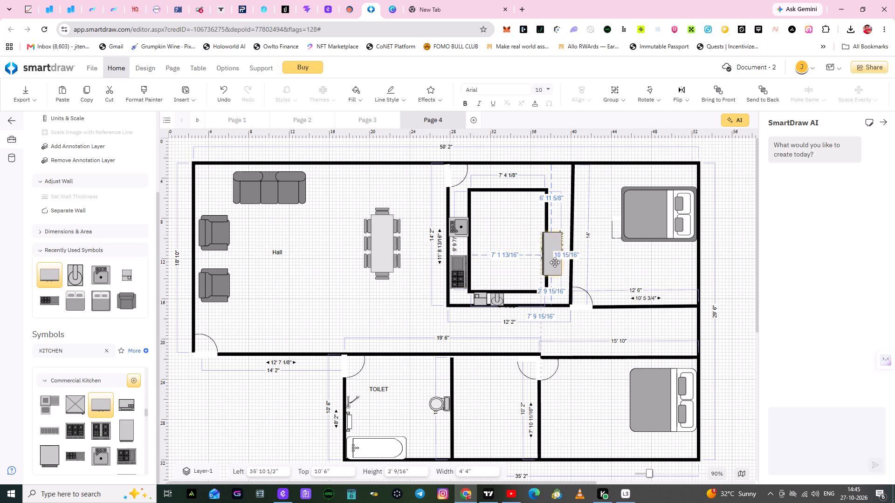
drag(555, 262, 559, 280)
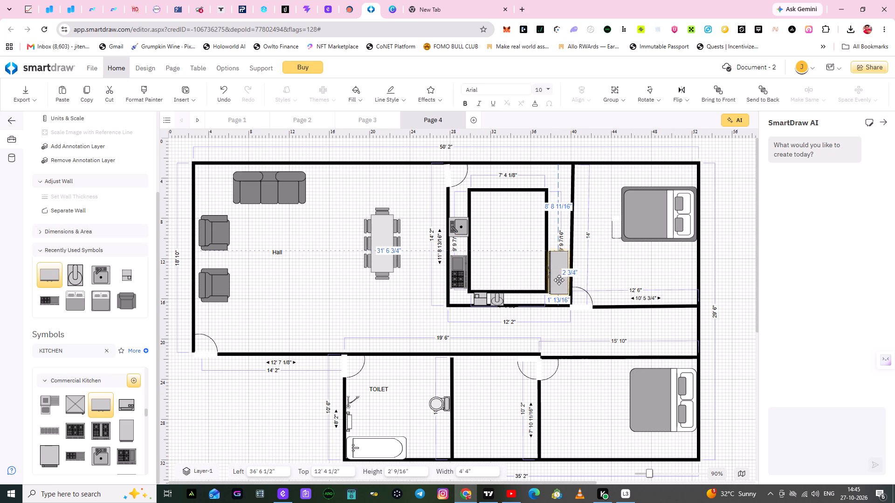
drag(559, 280, 558, 288)
click(501, 237)
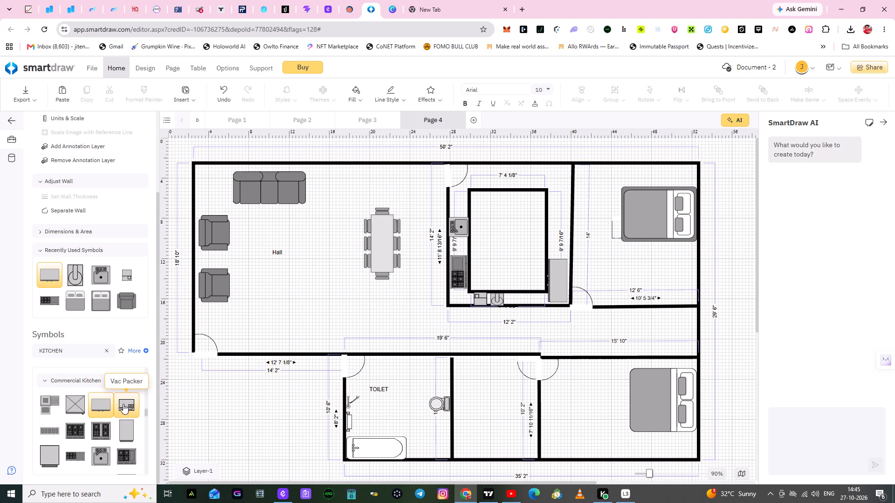
Add the text label KITCHEN inside the upper part of the kitchen's inner square.
scroll(123, 179, up, 4)
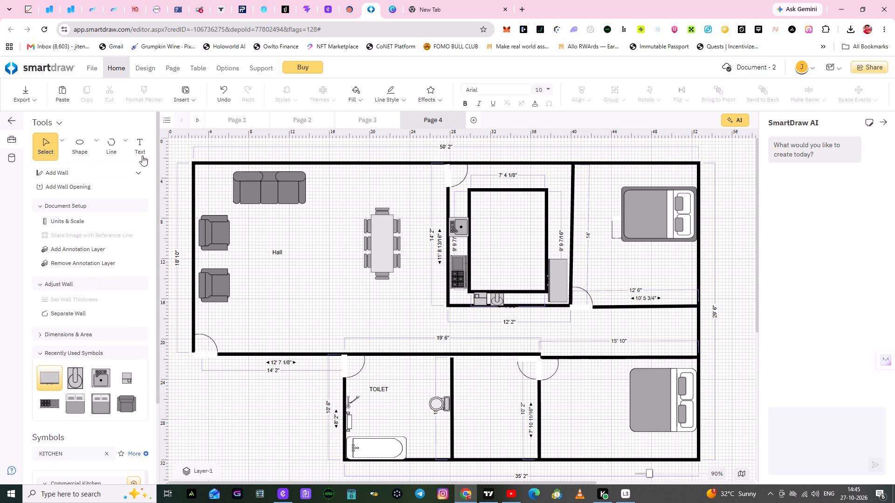
click(141, 142)
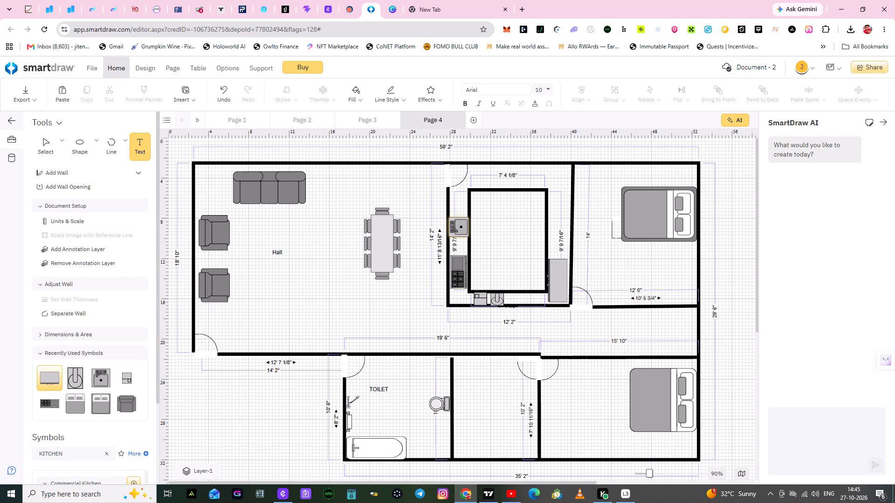
click(489, 229)
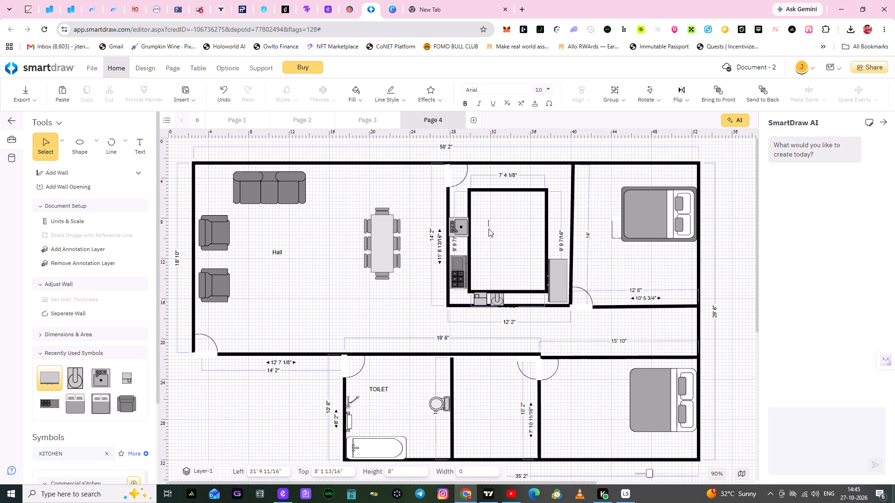
text(KITCH)
text(EN)
click(589, 253)
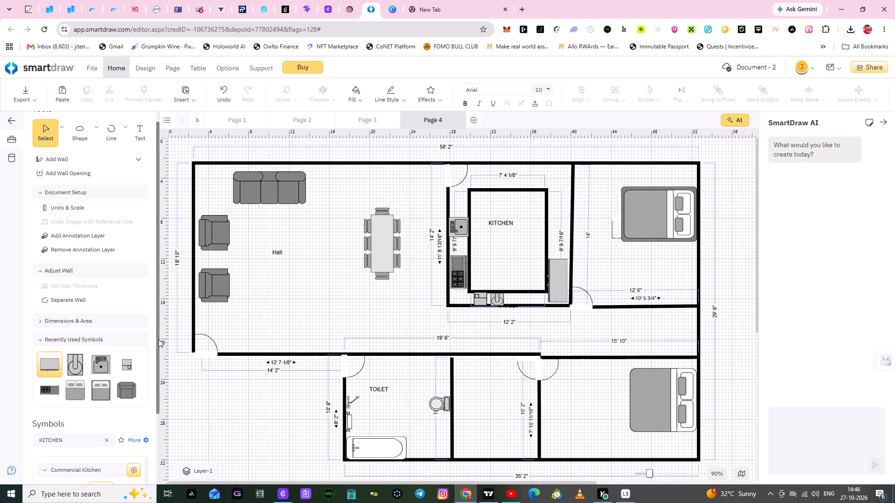
Search the symbols for CHAIR and place two matching slatted-back chairs side by side below the bed in the upper bedroom.
click(105, 354)
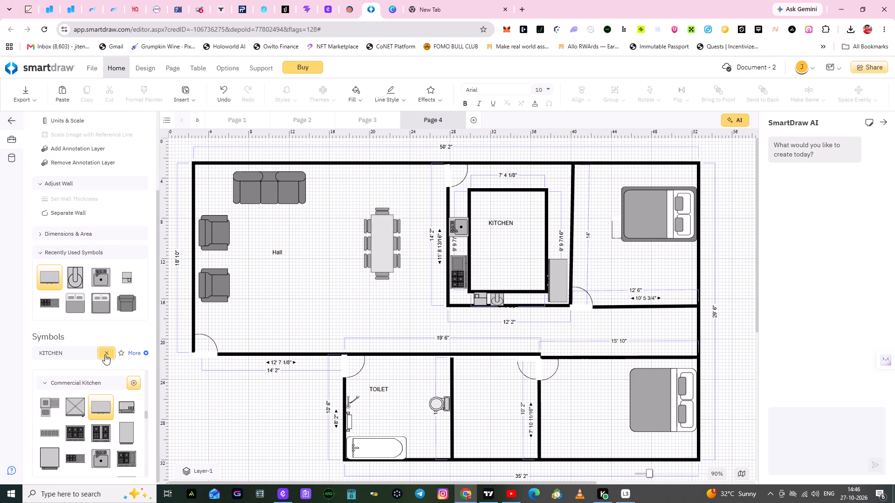
click(68, 354)
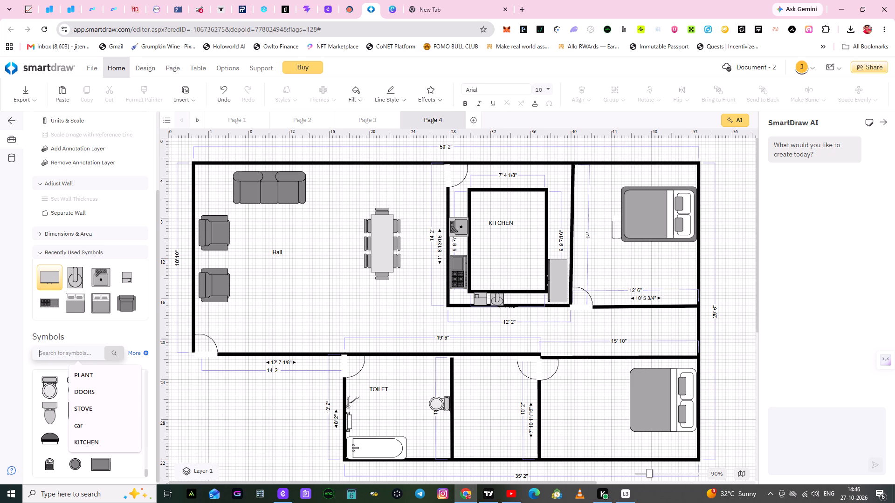
text(CHAIR)
click(116, 356)
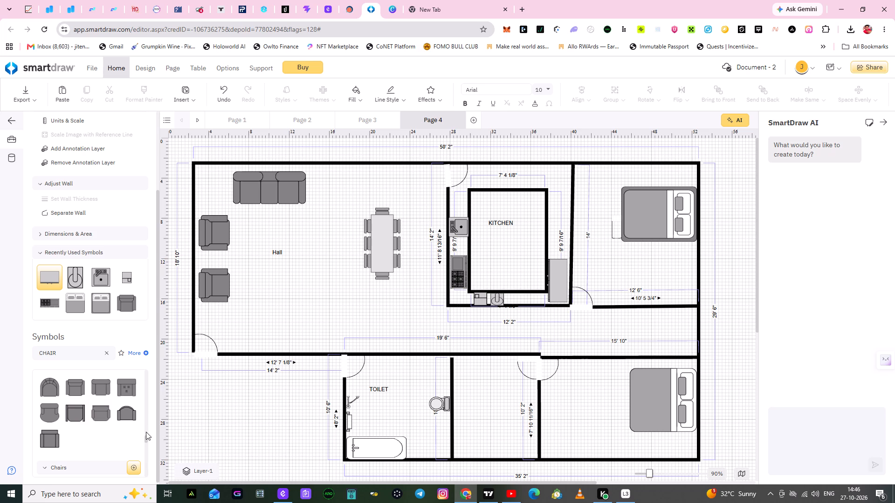
drag(146, 436, 145, 444)
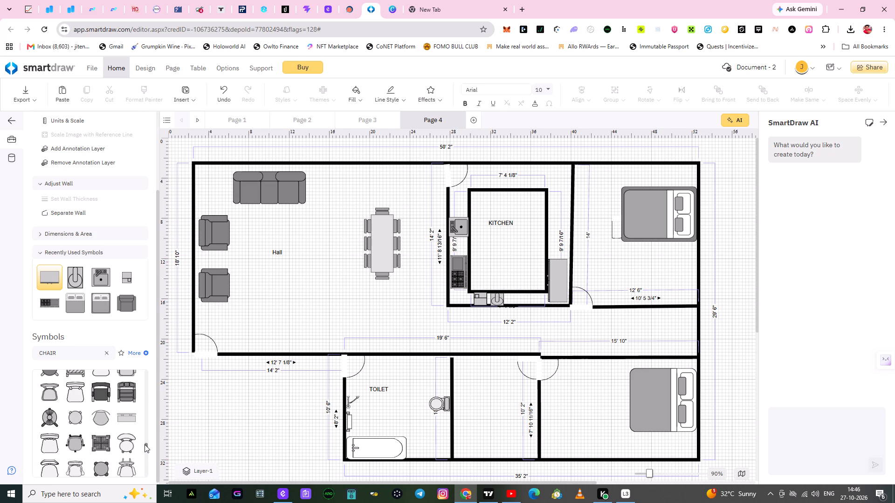
drag(145, 444, 146, 442)
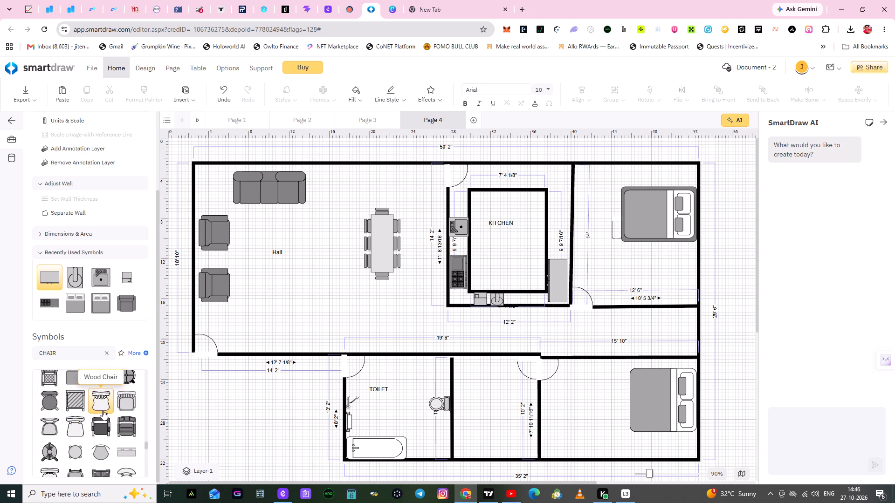
drag(123, 403, 644, 260)
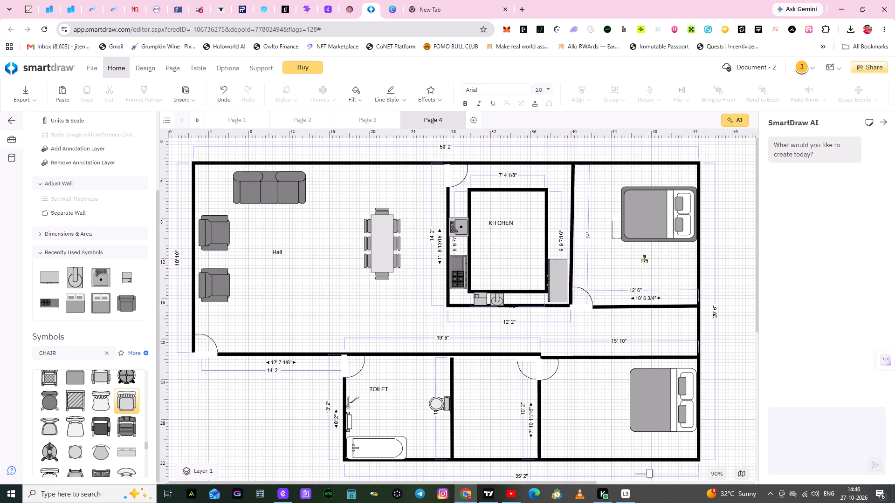
drag(644, 260, 666, 273)
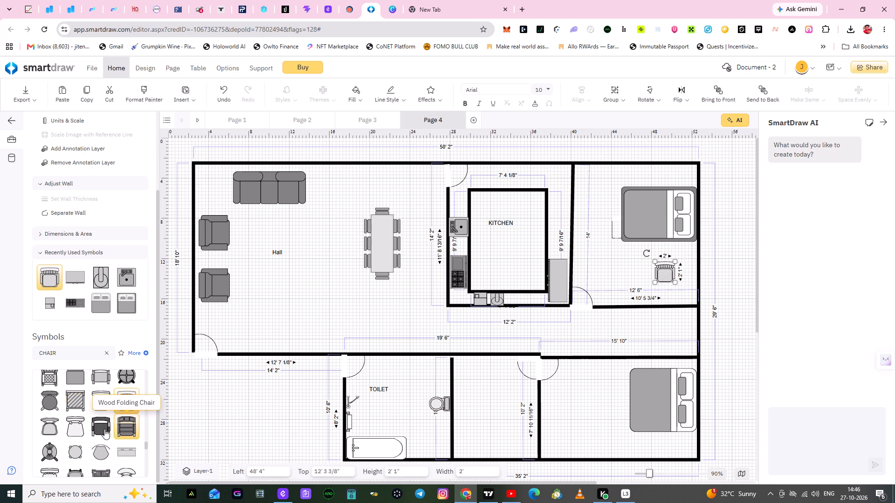
drag(128, 407, 626, 272)
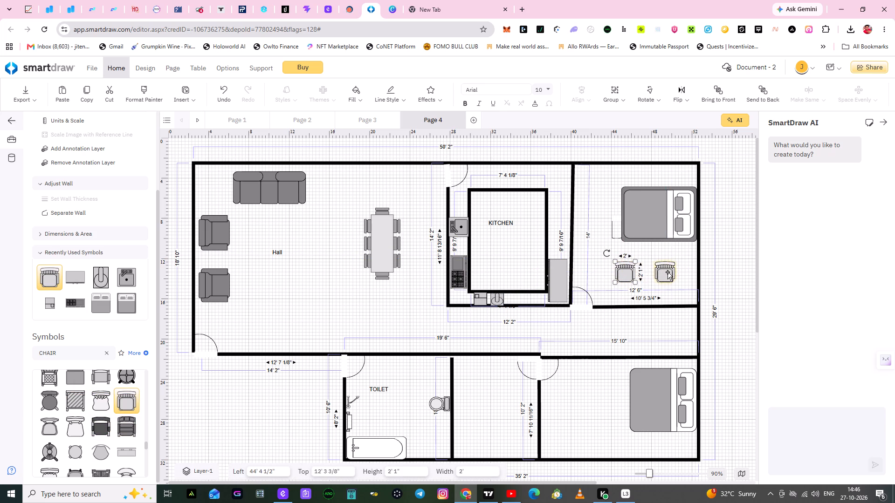
Rotate the upper bedroom's right chair a half turn and move it into the room's lower right corner.
click(668, 272)
drag(647, 253, 647, 252)
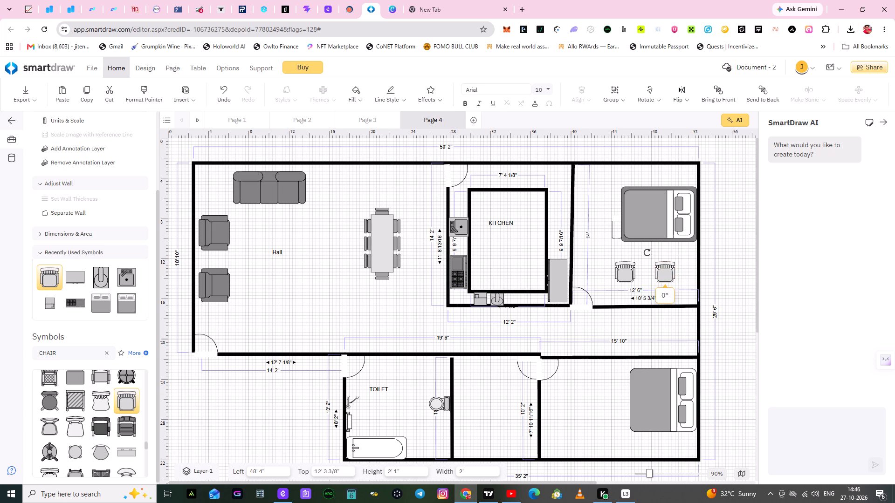
drag(647, 252, 689, 293)
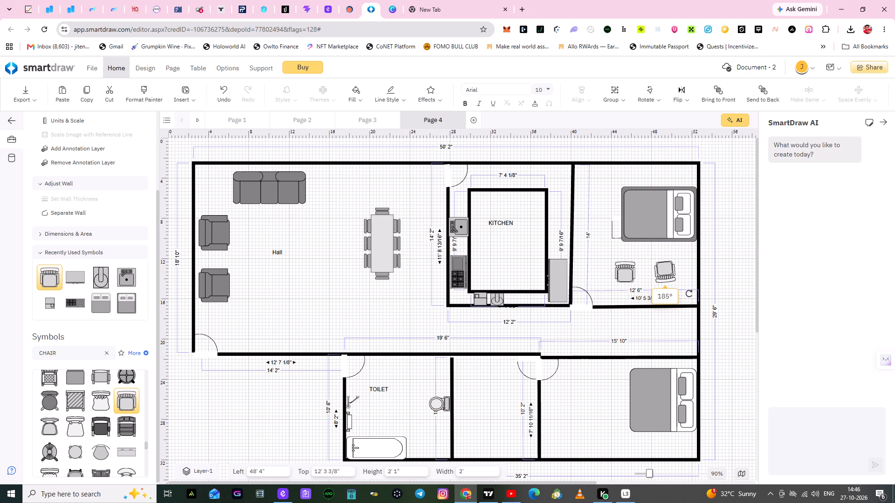
drag(689, 293, 688, 294)
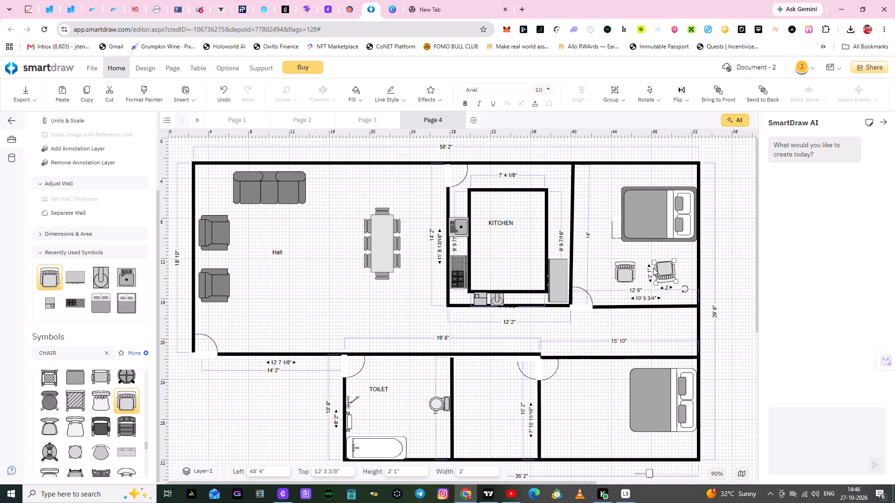
click(653, 268)
click(670, 273)
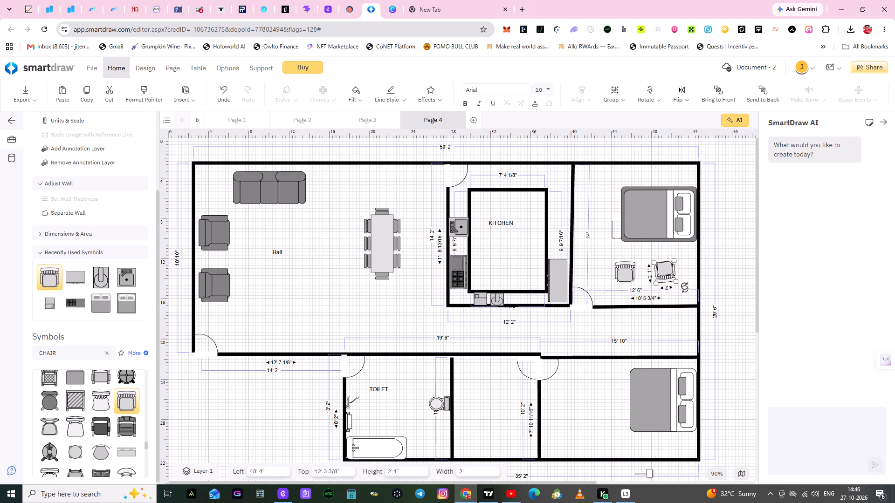
click(684, 286)
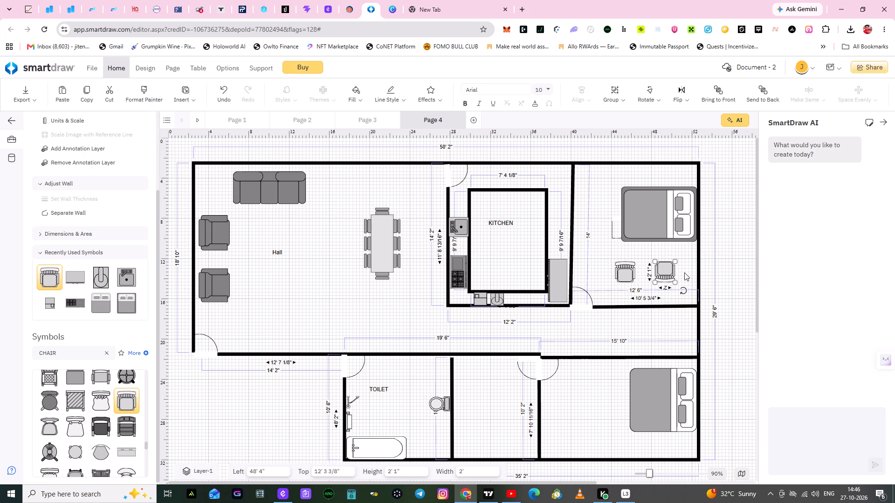
click(684, 272)
click(666, 271)
drag(666, 271, 673, 288)
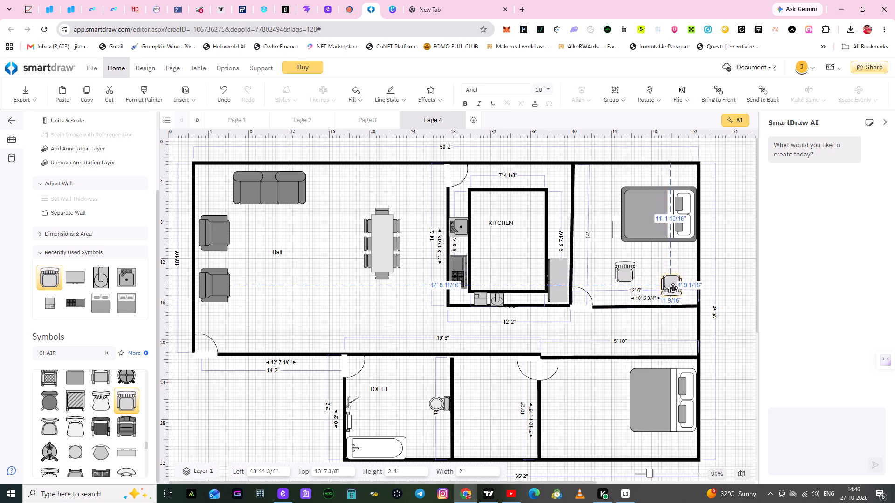
drag(673, 288, 676, 290)
click(661, 249)
Rotate the upper bedroom's other chair a half turn and line it up beside the corner chair along the bottom wall.
click(624, 271)
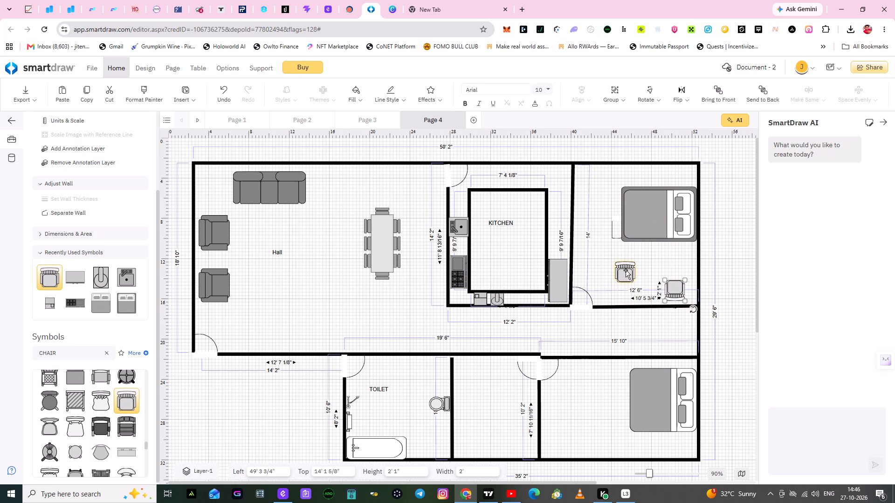
click(671, 257)
click(628, 273)
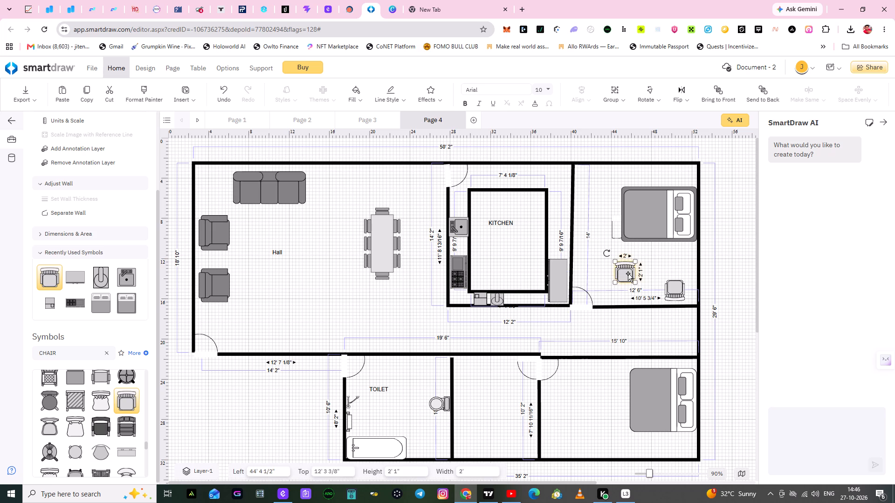
drag(607, 254, 664, 288)
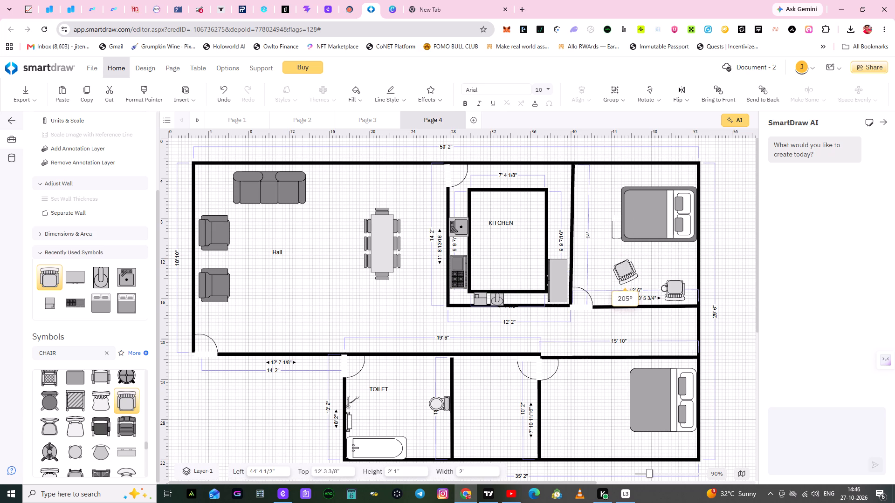
drag(664, 288, 657, 299)
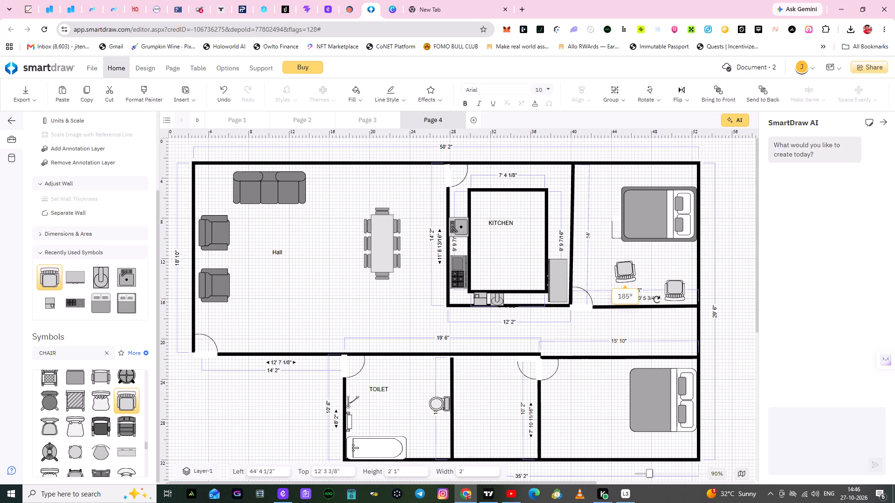
drag(657, 299, 655, 300)
click(652, 262)
drag(623, 271, 641, 290)
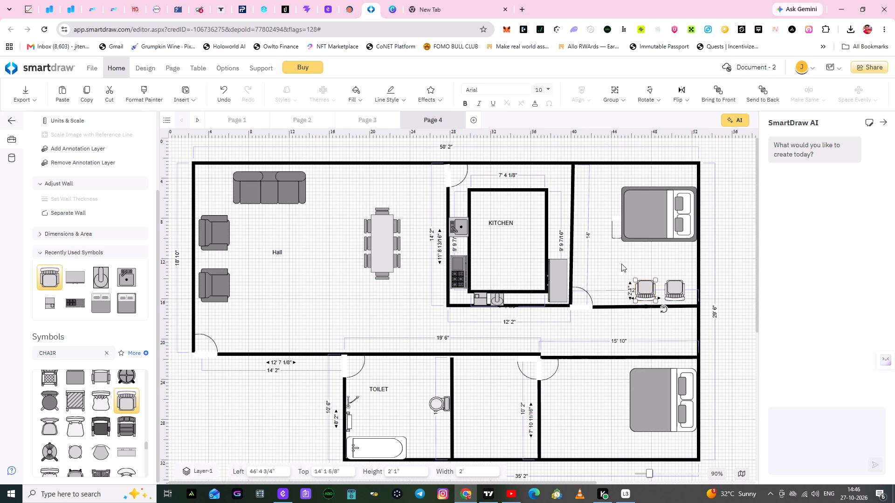
click(613, 258)
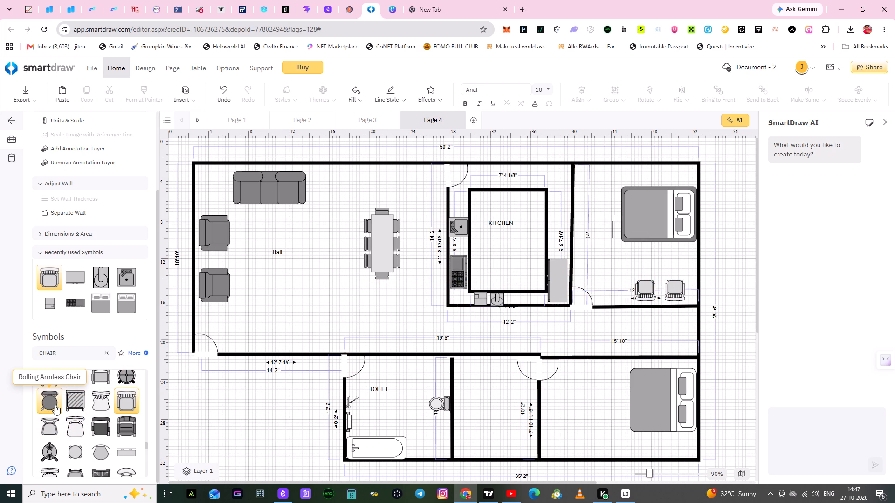
Place an Upholstered Arm Chair in the open area of the lower right bedroom, between the door and the bed.
scroll(103, 443, down, 1)
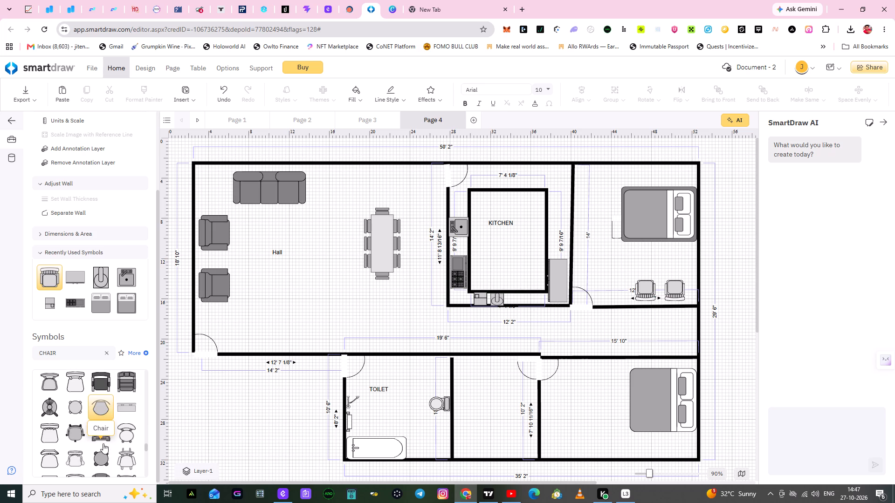
scroll(103, 443, down, 1)
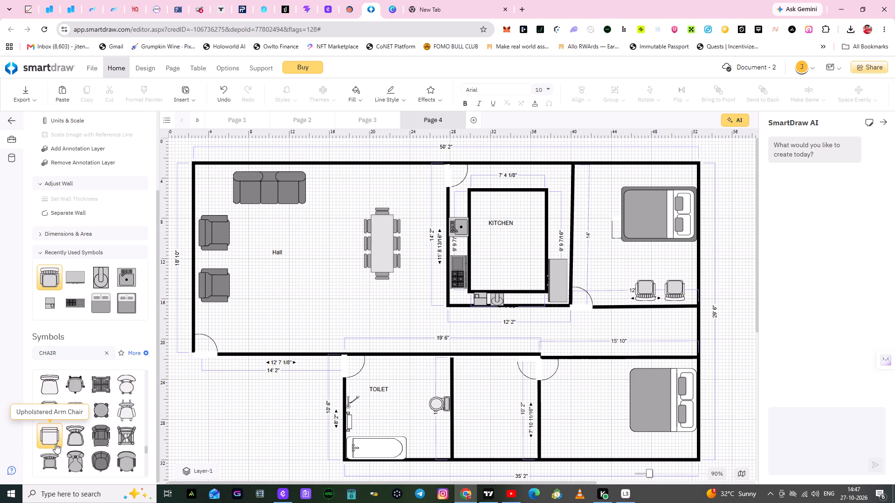
drag(47, 439, 158, 422)
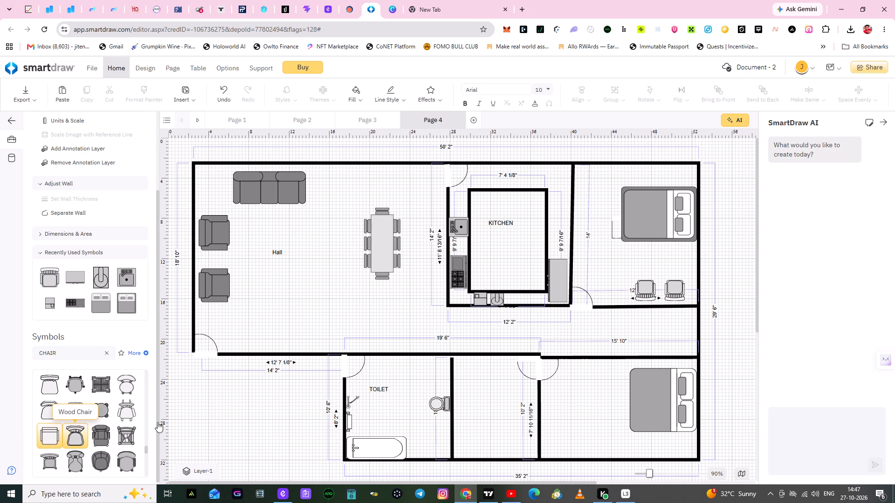
drag(158, 422, 576, 426)
click(608, 429)
Rotate the Upholstered Arm Chair a half turn and move it to the bottom wall, just below the foot of the bed.
click(574, 428)
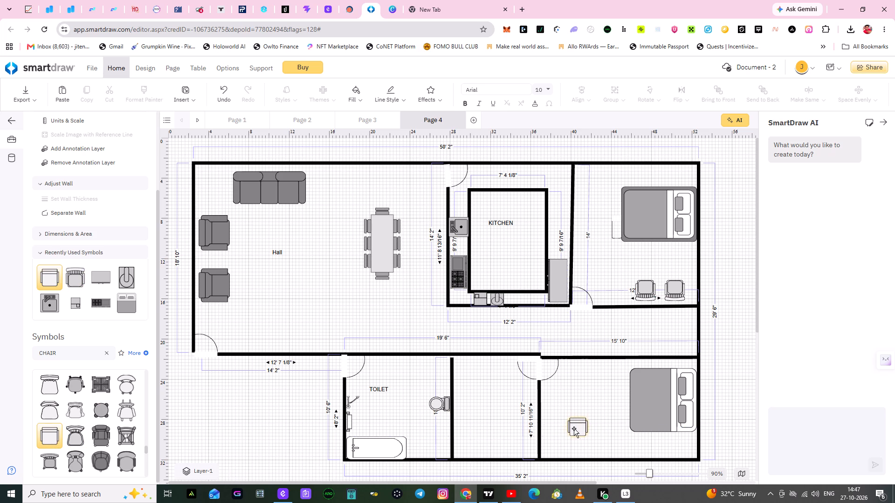
drag(560, 410, 572, 401)
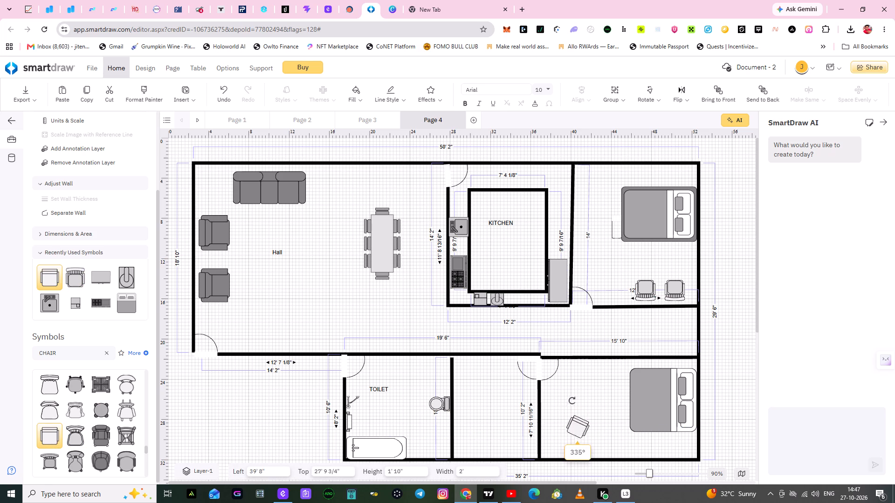
drag(572, 401, 606, 453)
click(602, 393)
drag(578, 427, 618, 442)
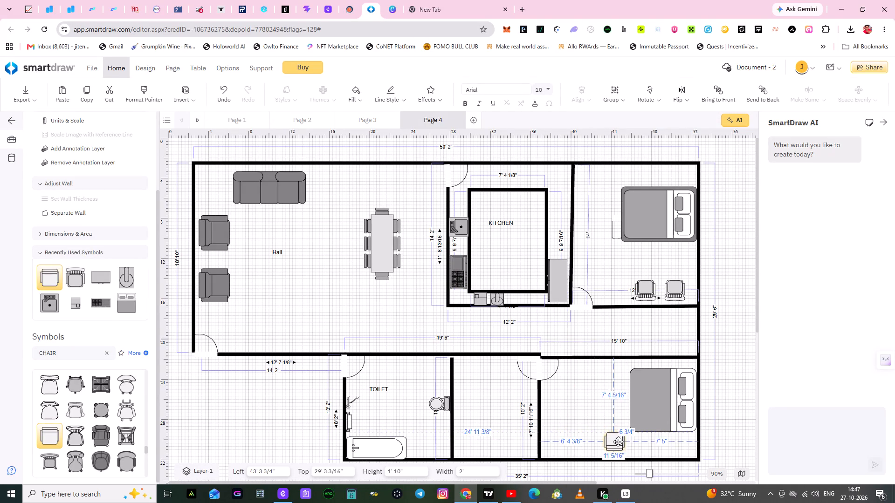
drag(618, 442, 629, 446)
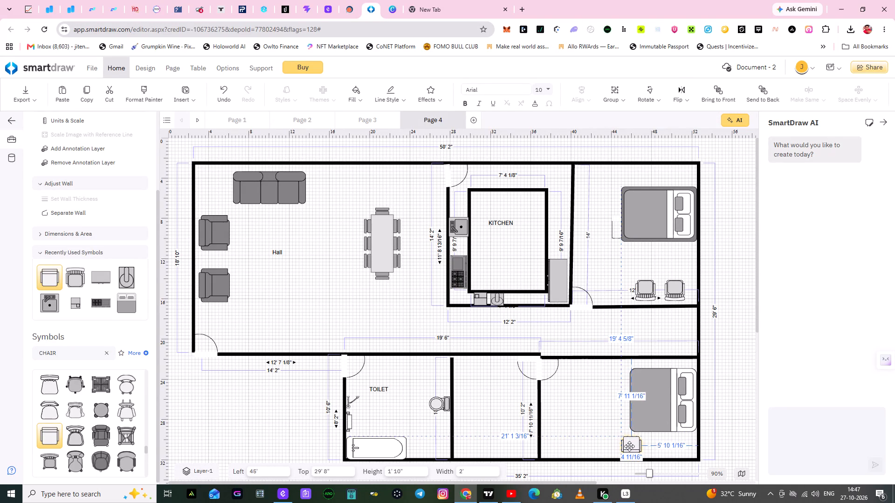
drag(629, 446, 629, 448)
click(575, 401)
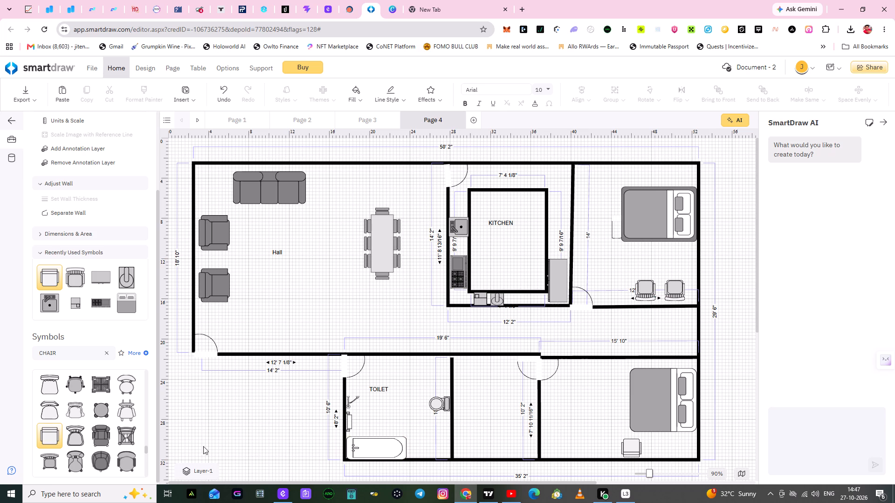
Add a second Upholstered Arm Chair, turned a half turn, to the left of the first along the lower bedroom's bottom wall.
drag(45, 438, 50, 431)
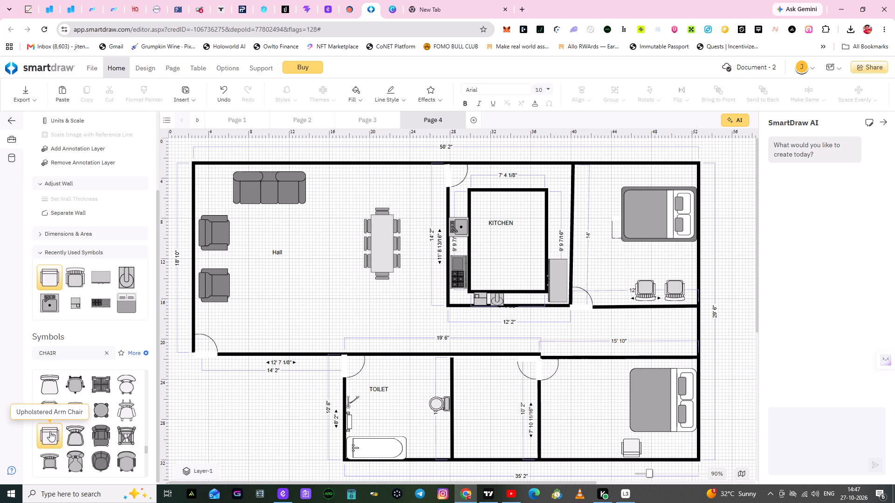
drag(50, 431, 558, 417)
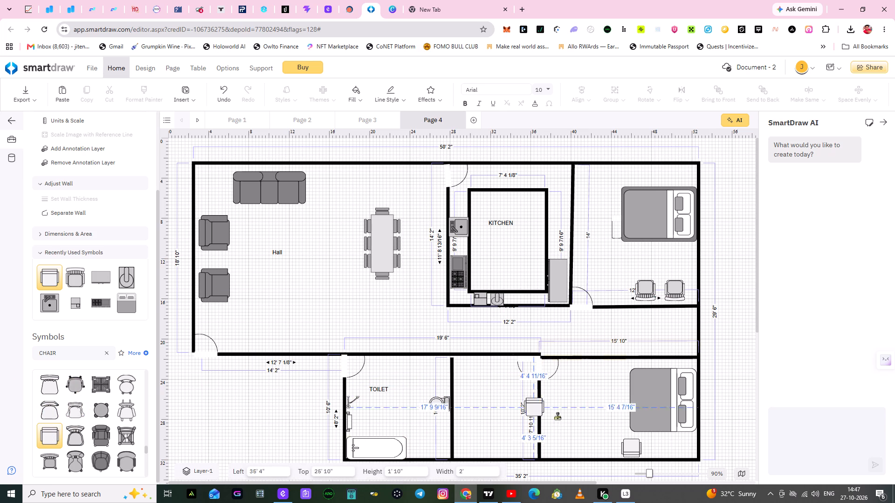
drag(558, 417, 571, 420)
click(575, 420)
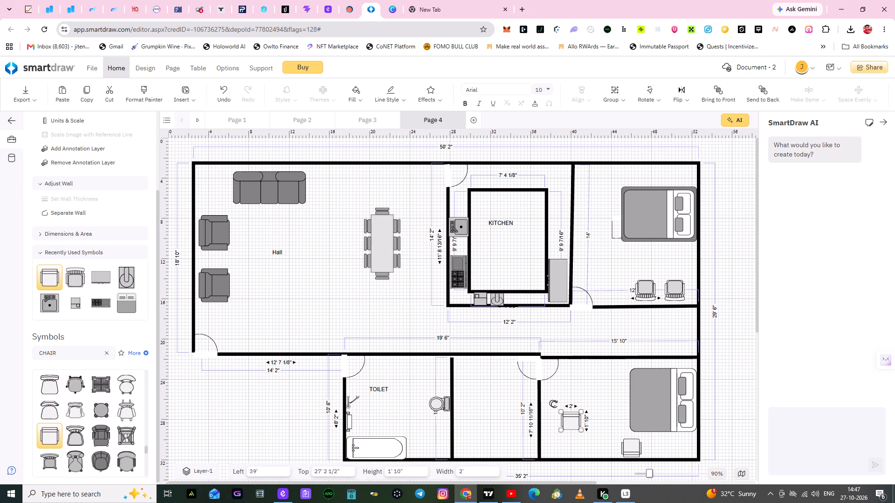
drag(553, 403, 626, 464)
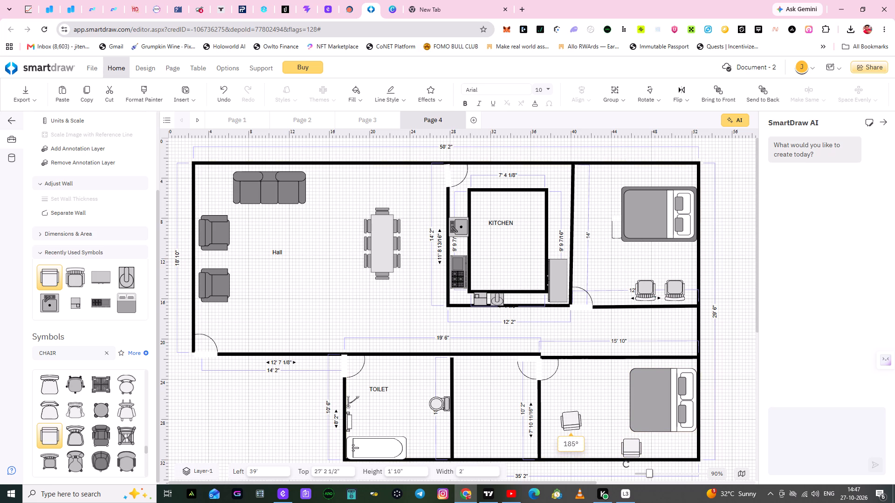
drag(626, 464, 620, 466)
click(588, 403)
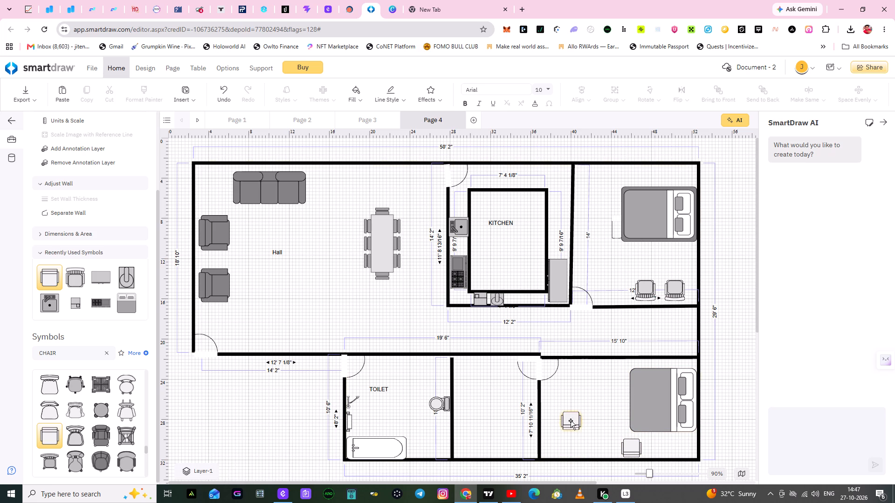
drag(571, 421, 605, 447)
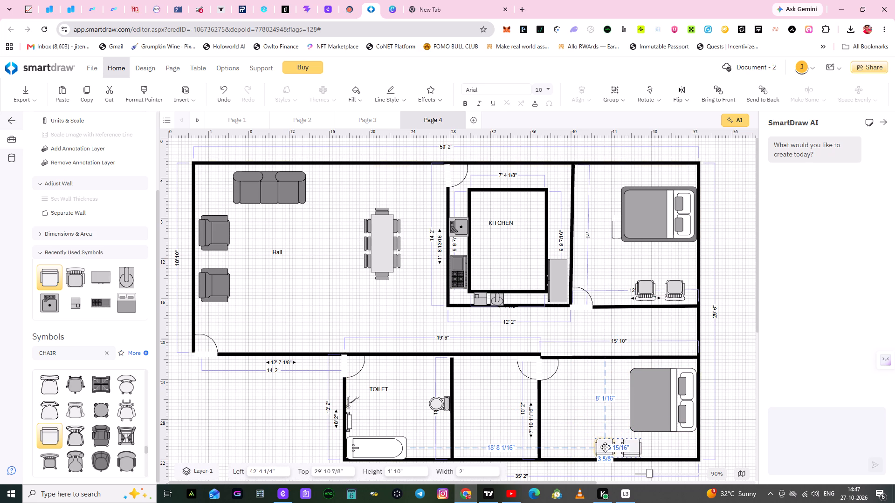
drag(605, 447, 604, 447)
click(574, 404)
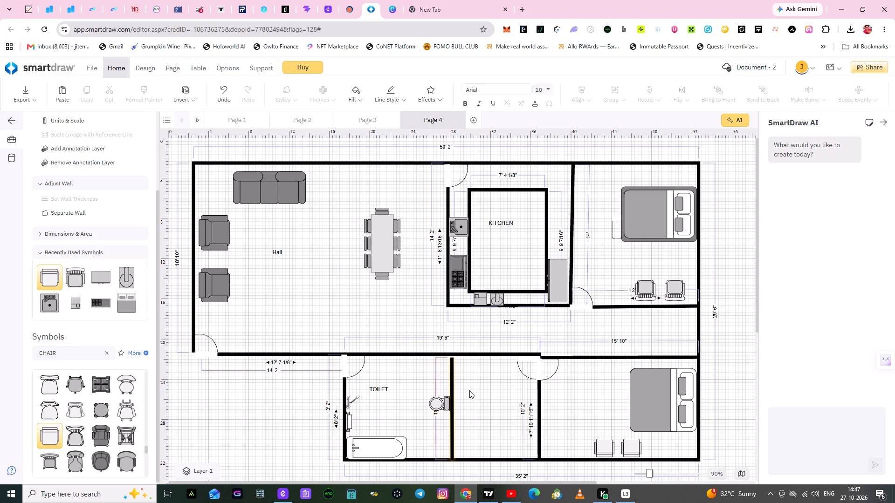
Draw a vertical straight line about 10' 6" long across the middle lower room, just beside the toilet's partition wall.
scroll(105, 194, up, 3)
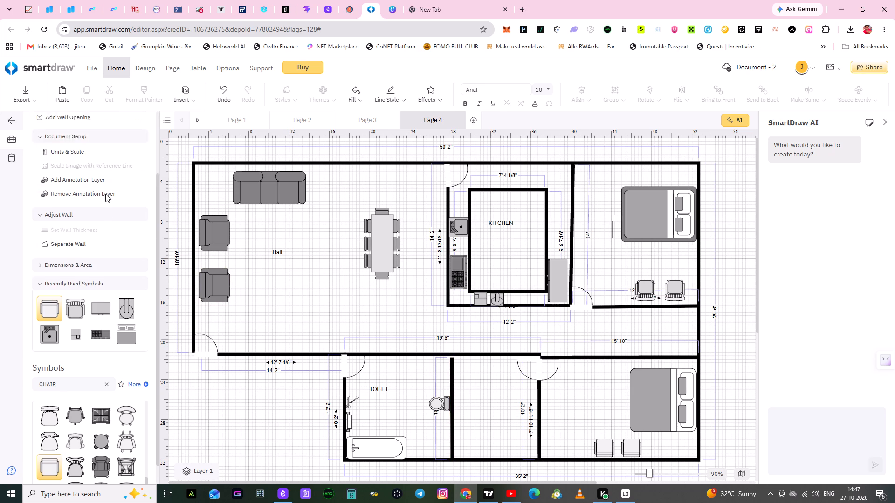
scroll(105, 194, up, 2)
click(125, 143)
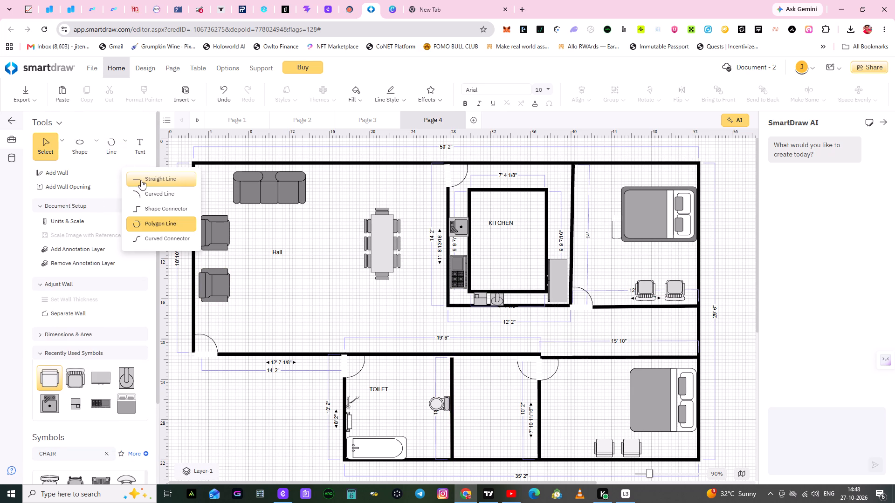
click(139, 180)
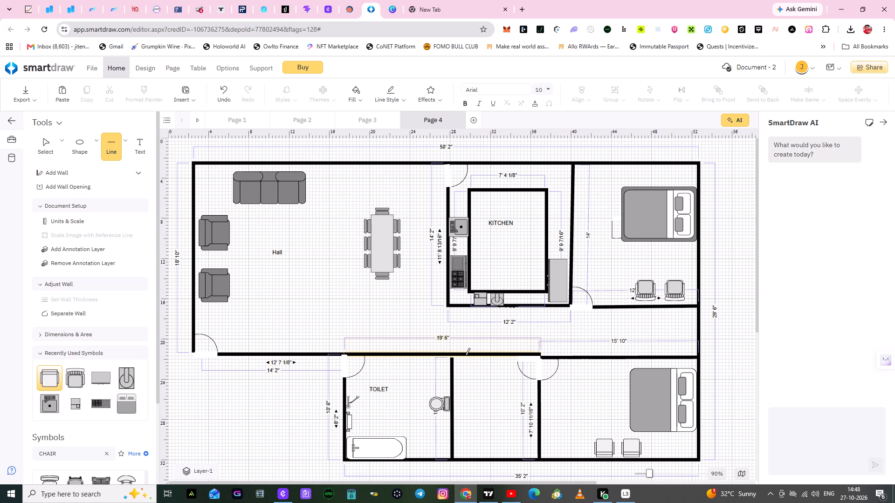
drag(466, 355, 468, 449)
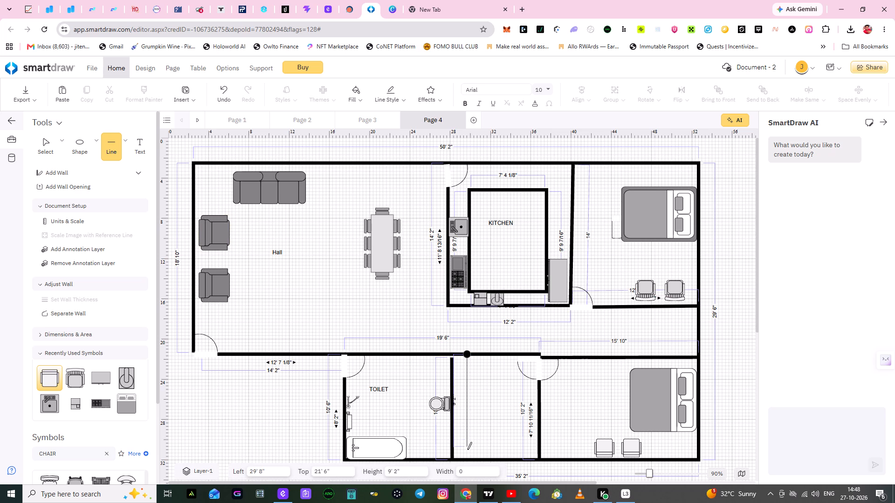
drag(468, 449, 468, 452)
click(468, 452)
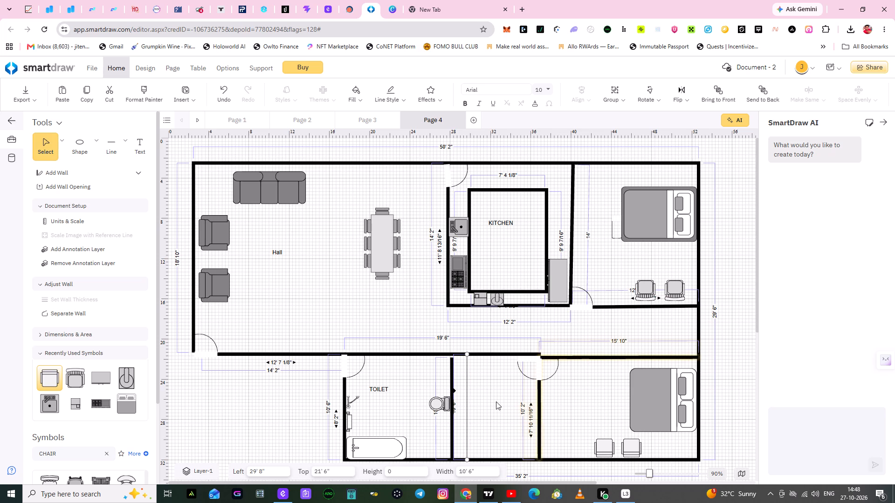
click(494, 402)
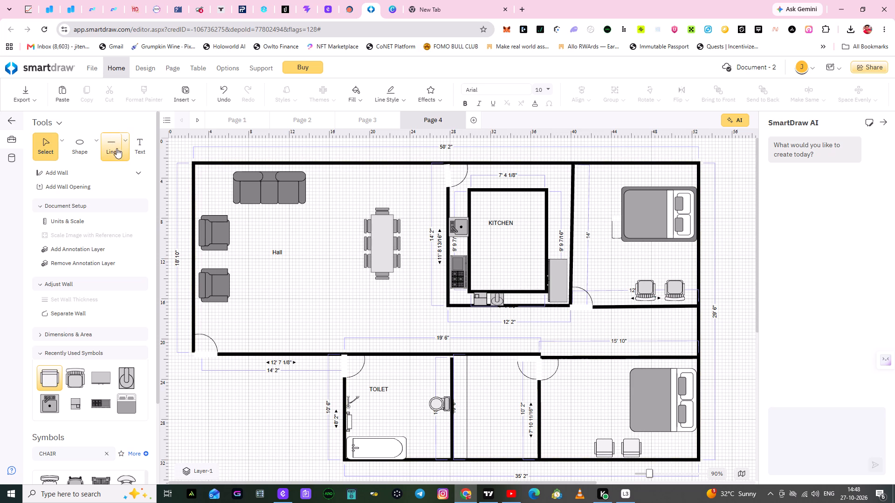
Draw a second vertical line about 10' 6" long across the same room, near the lower bedroom's partition, from the upper wall to the bottom wall.
click(114, 149)
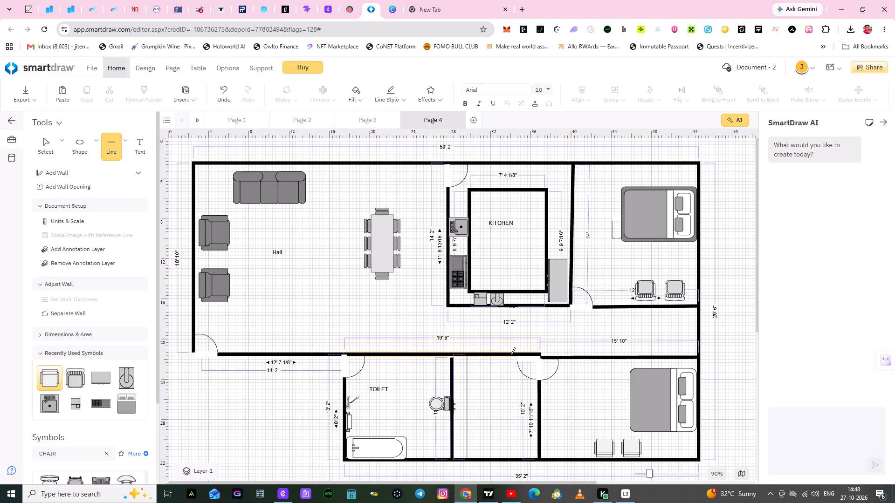
drag(511, 355, 513, 410)
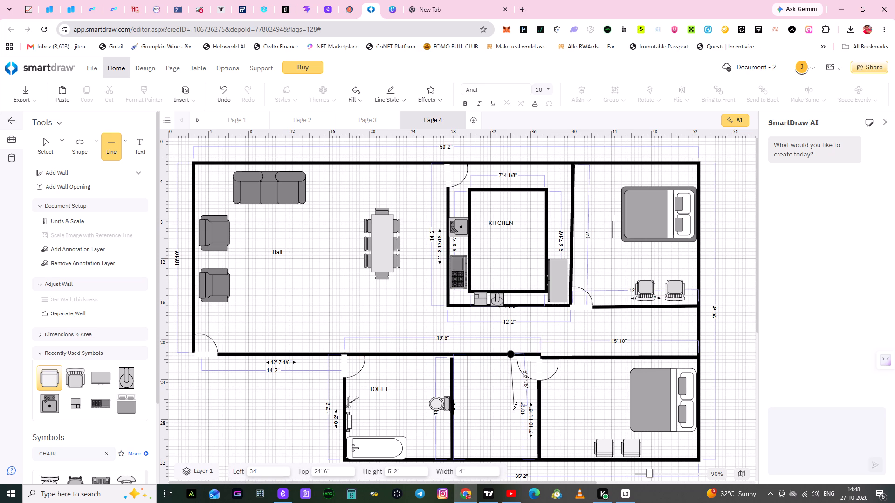
drag(513, 410, 511, 435)
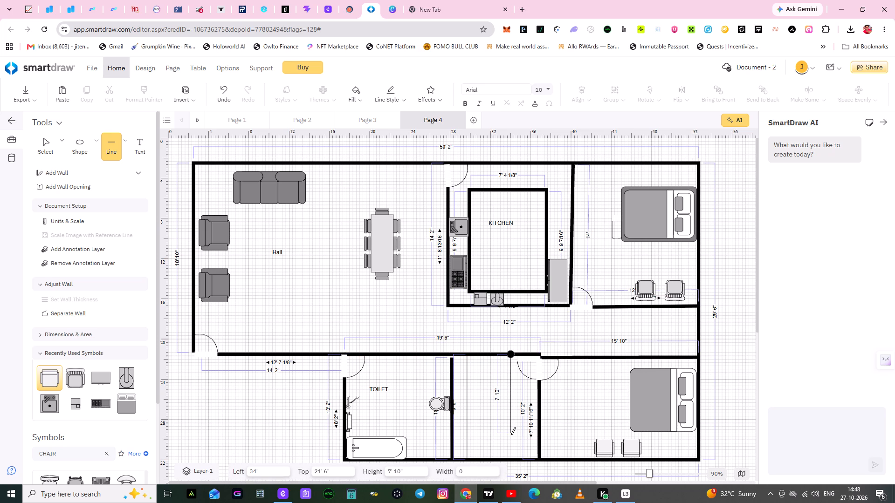
drag(511, 435, 512, 453)
drag(512, 453, 512, 454)
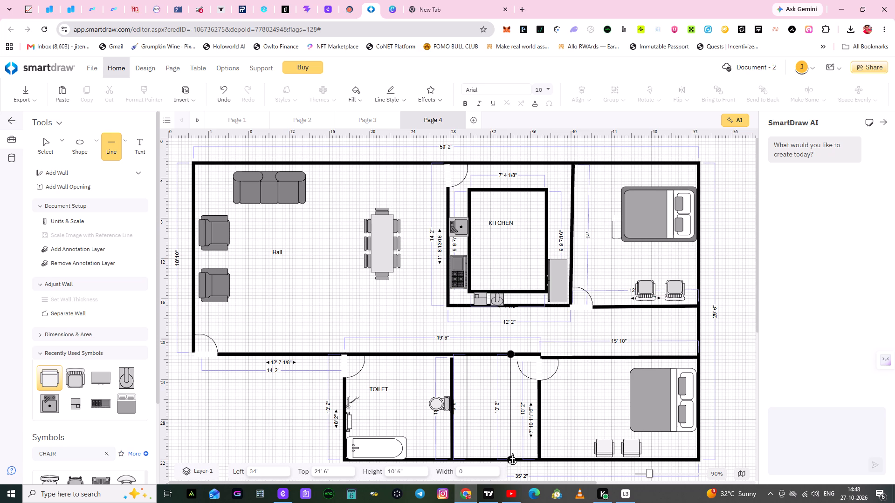
click(512, 454)
click(488, 406)
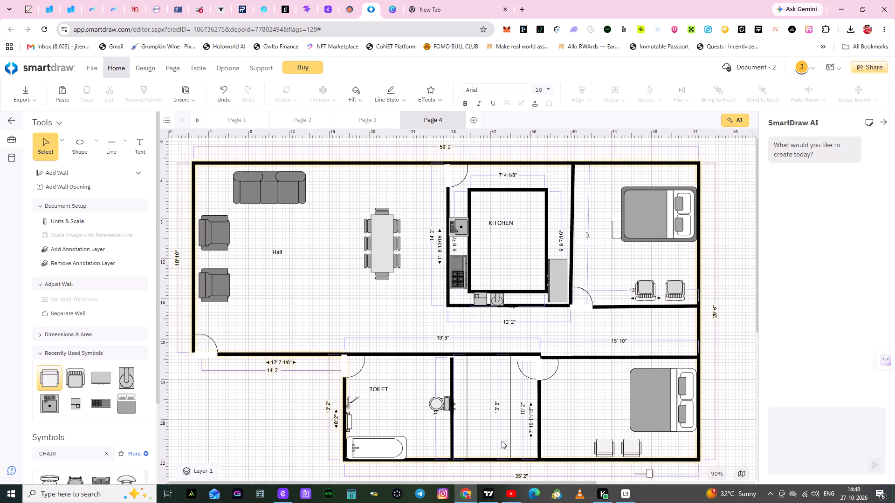
click(479, 390)
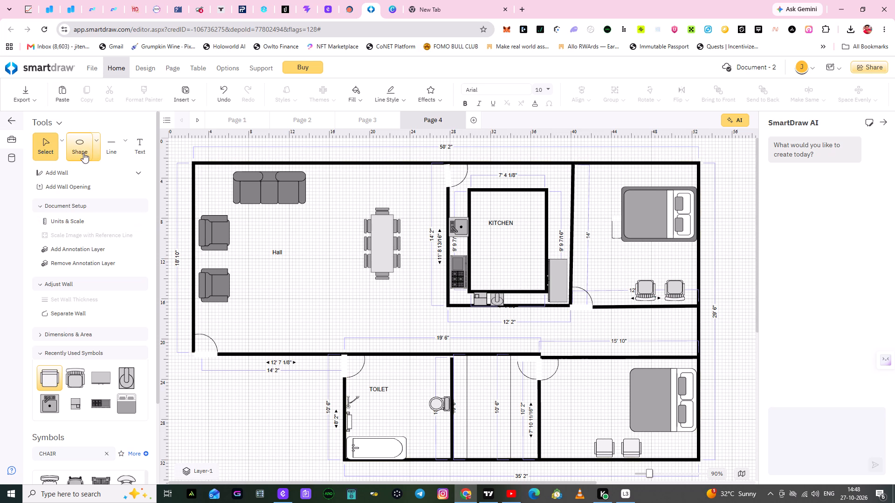
Label the room between the toilet and the lower bedroom STORE ROOM on two lines, placed between the two thin vertical lines.
click(137, 143)
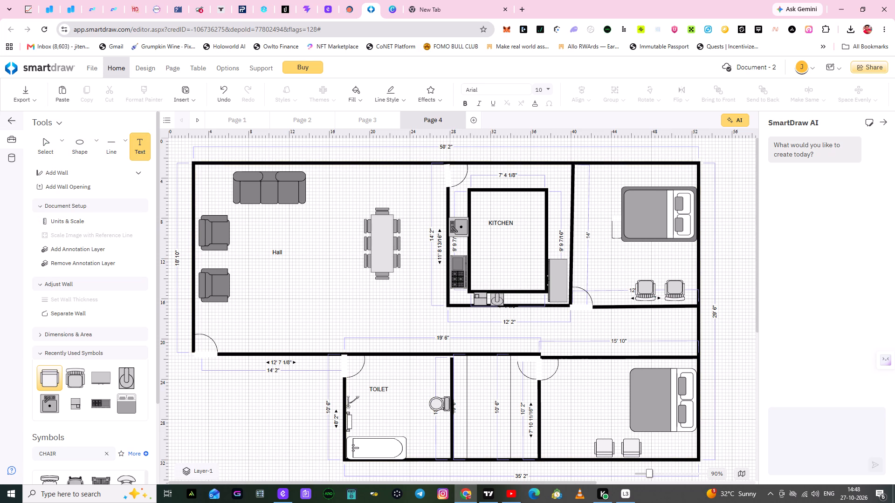
click(475, 381)
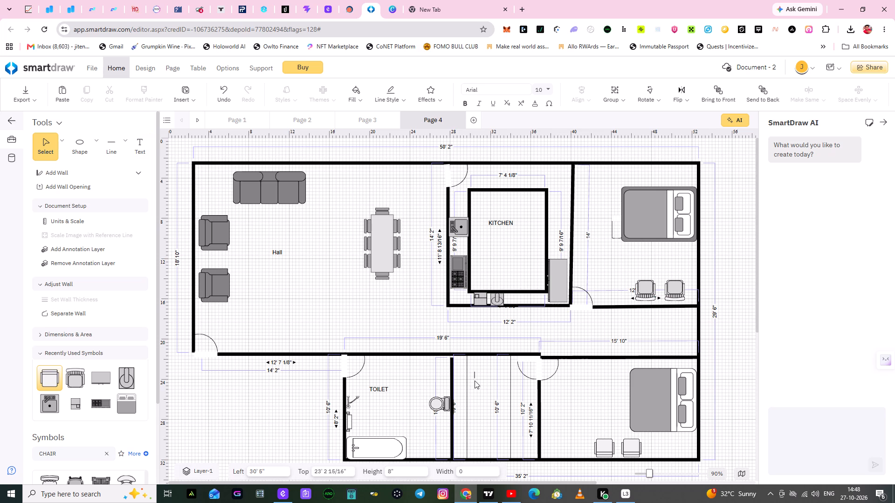
text(STO)
key(r)
key(e)
key(Return)
text(ROOM)
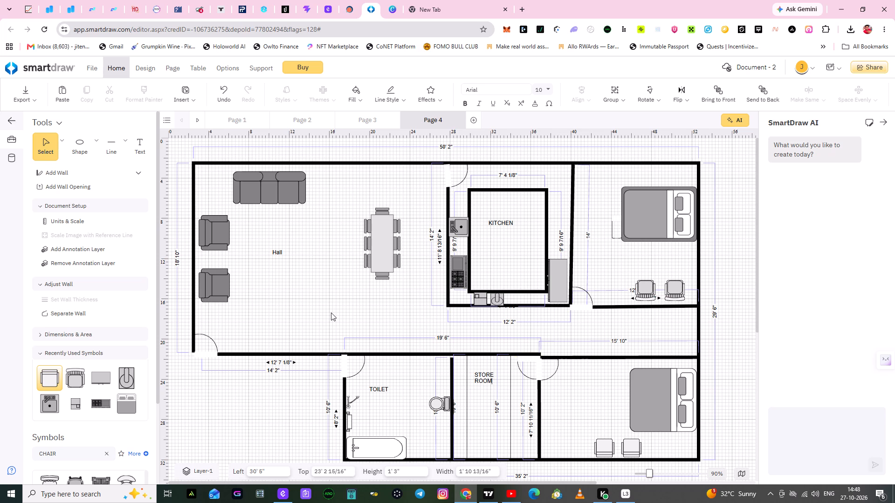
click(331, 313)
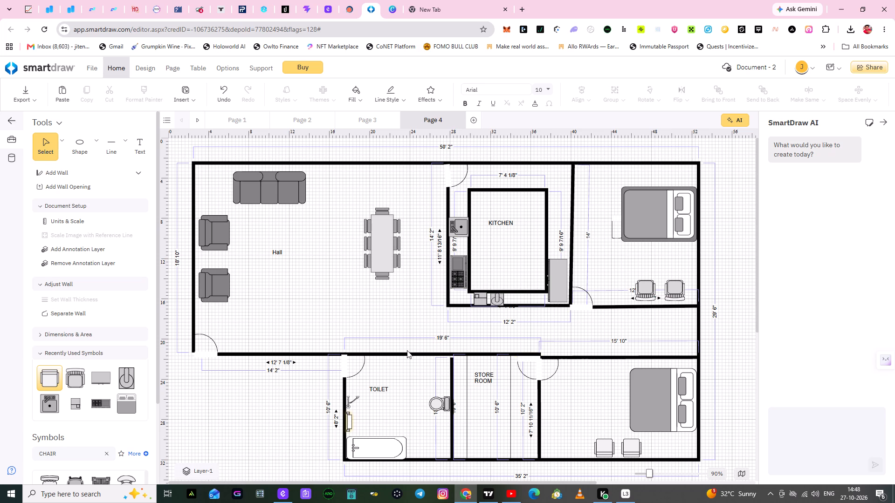
click(487, 381)
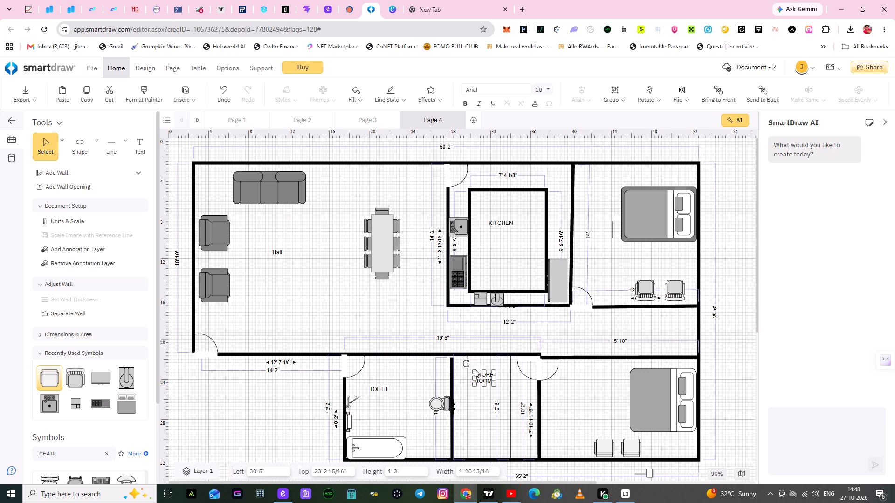
click(495, 384)
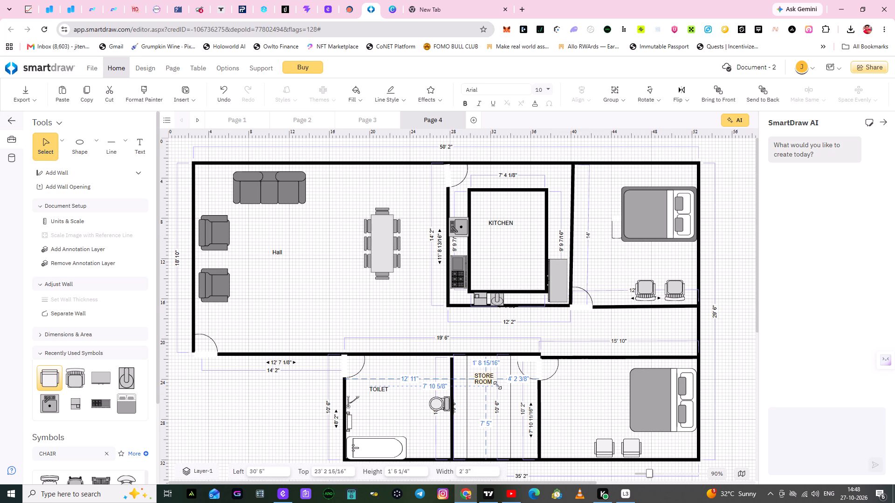
click(481, 406)
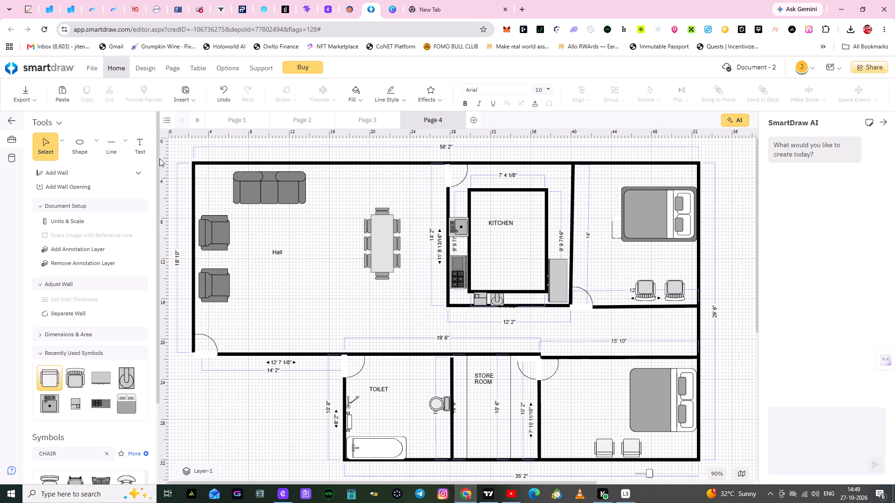
Add the text label MASTER BED ROOM in the lower bedroom, between the door and the bed.
click(141, 145)
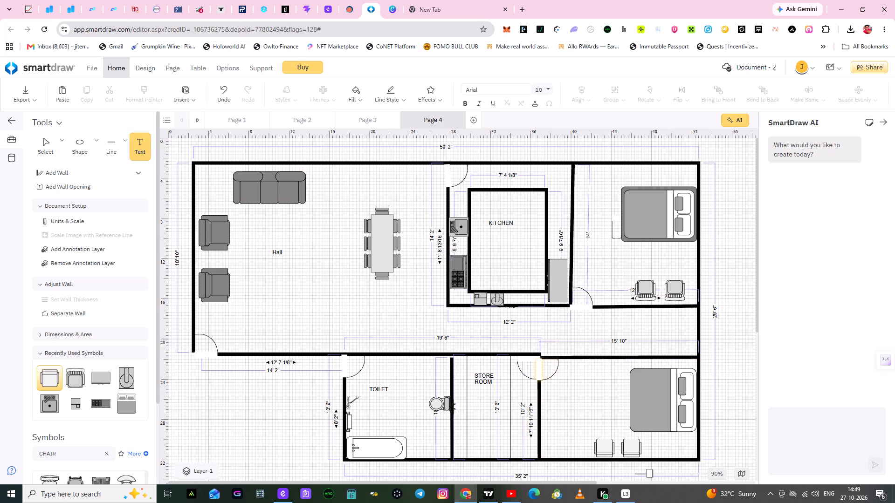
click(550, 399)
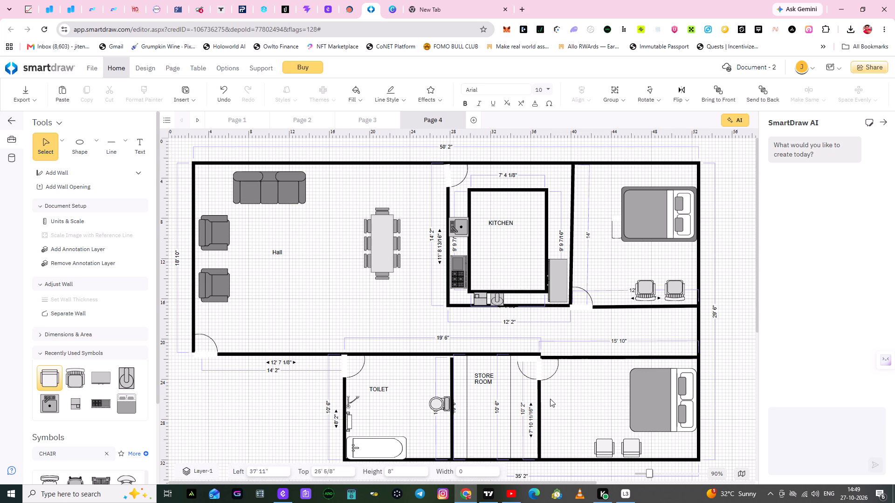
text(MASTER)
key(space)
text(BED)
key(space)
text(ROOM)
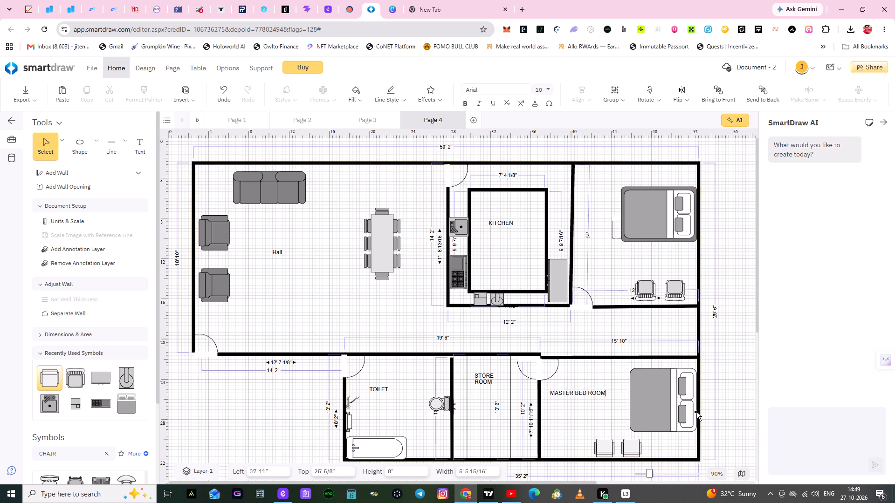
click(584, 394)
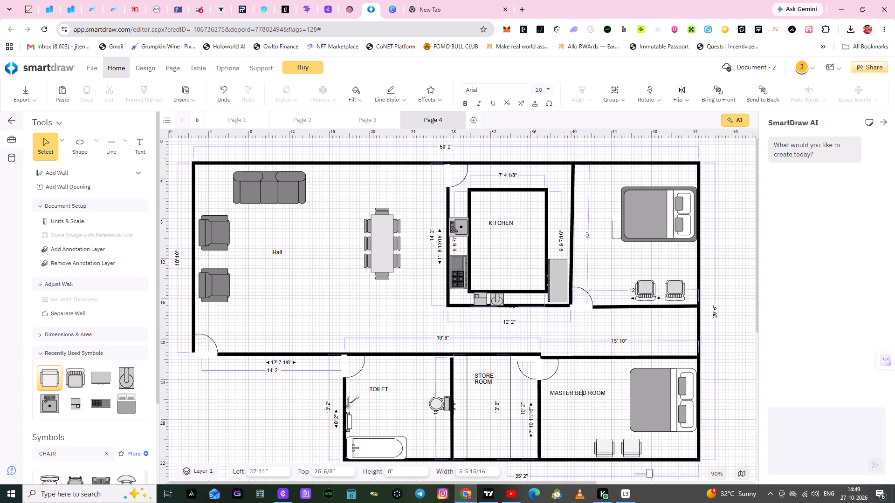
click(590, 393)
click(573, 421)
Reposition the MASTER BED ROOM label slightly lower in the open area between the partition and the bed, above the chairs.
click(569, 393)
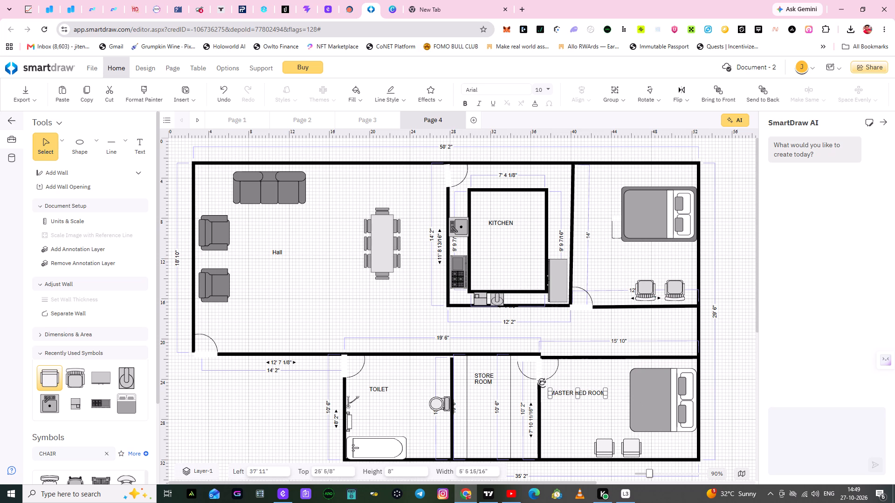
drag(570, 390, 561, 443)
click(571, 401)
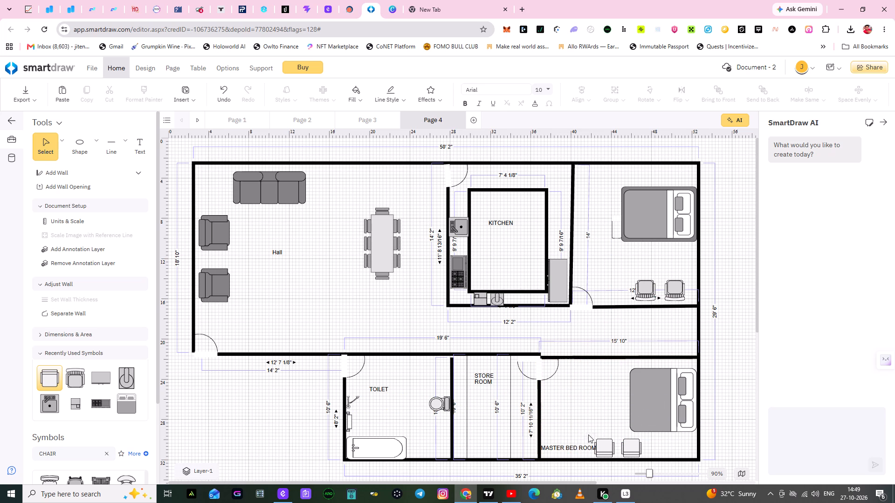
drag(580, 446, 593, 405)
click(592, 378)
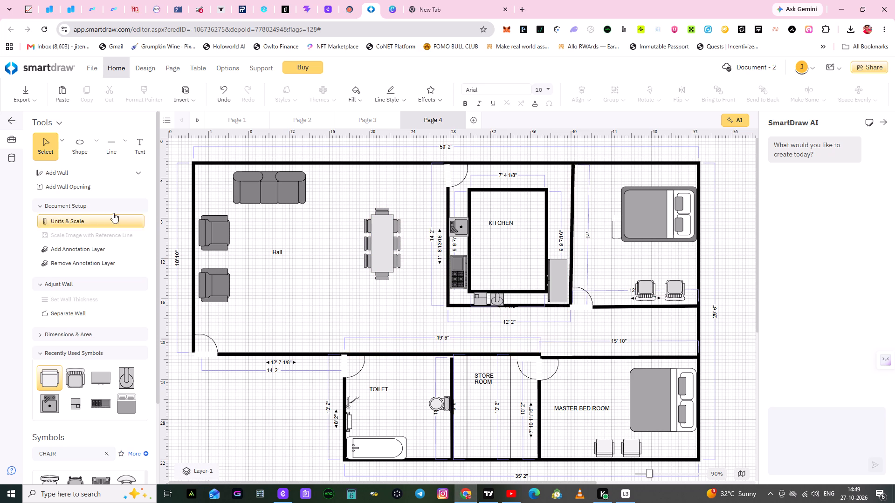
Add the text label MASTER BAD ROOM in the upper bedroom, between the bed and the two chairs.
click(141, 147)
click(603, 262)
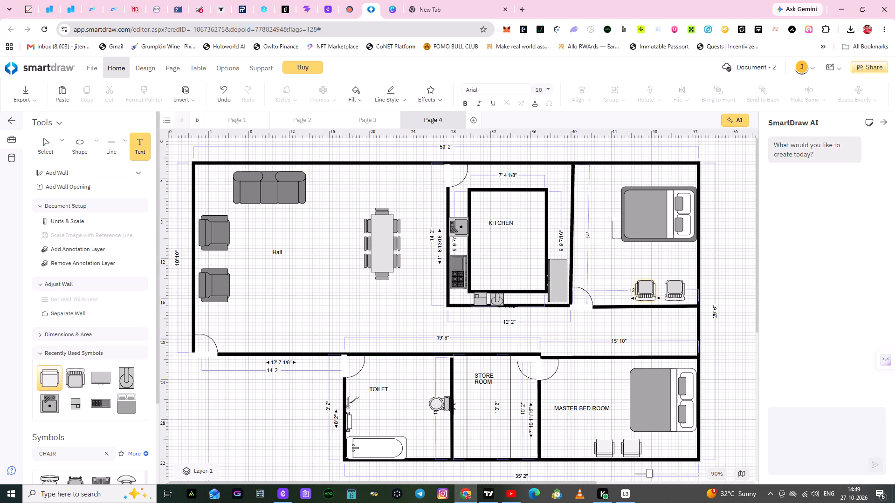
text(MASTER BAD R)
text(OOM)
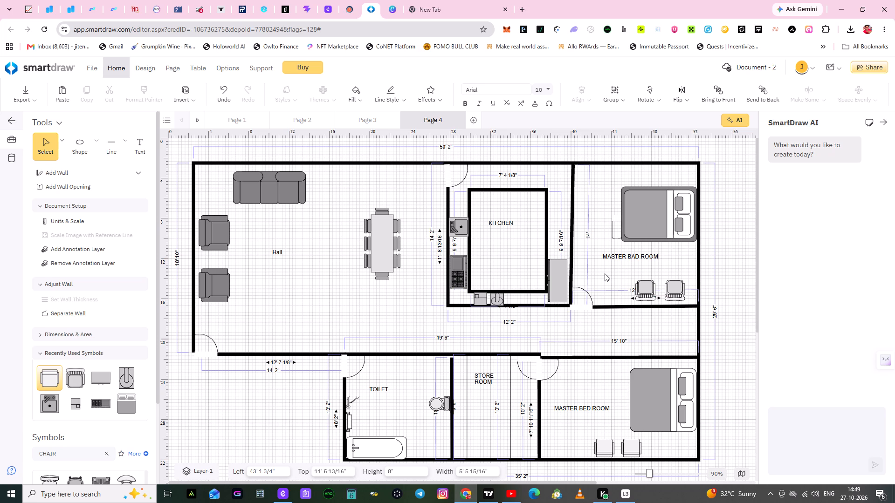
click(607, 265)
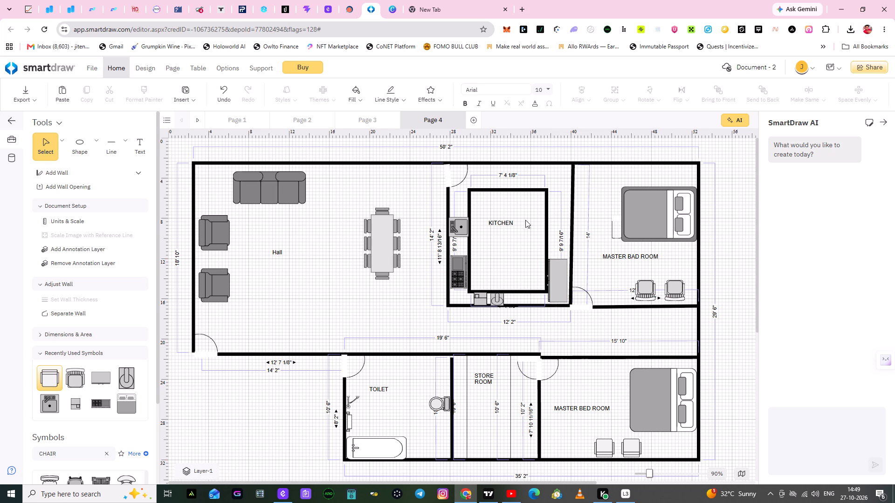
Move the MASTER BAD ROOM label to the right so it sits centred between the upper bedroom's bed and chairs.
drag(623, 256, 629, 255)
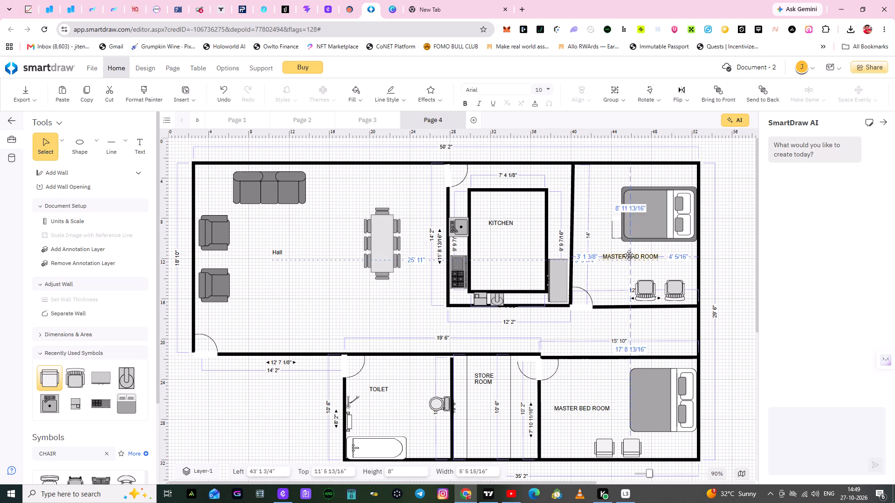
drag(629, 255, 647, 258)
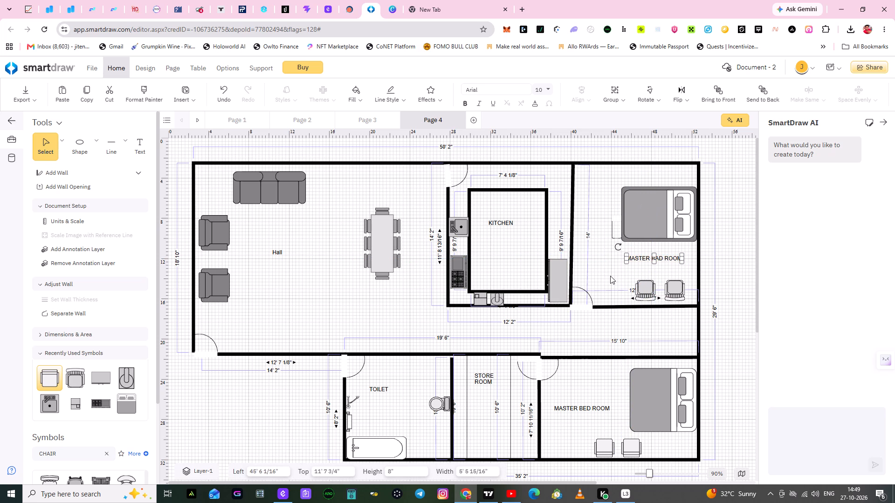
click(610, 276)
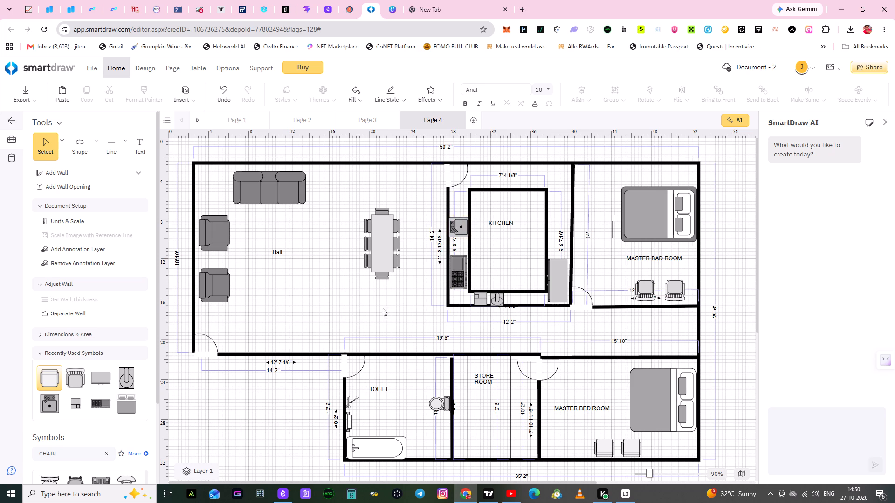
Replace the CHAIR search in the symbol library with a search for car.
scroll(324, 273, down, 1)
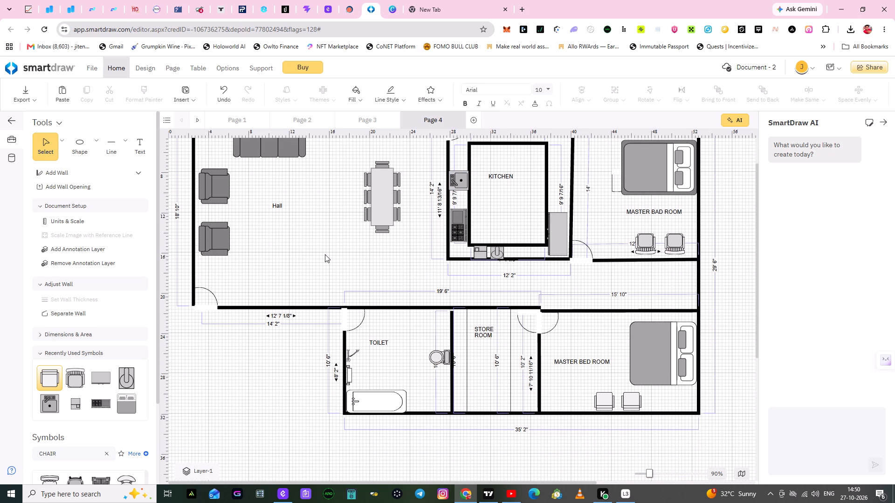
scroll(325, 254, down, 1)
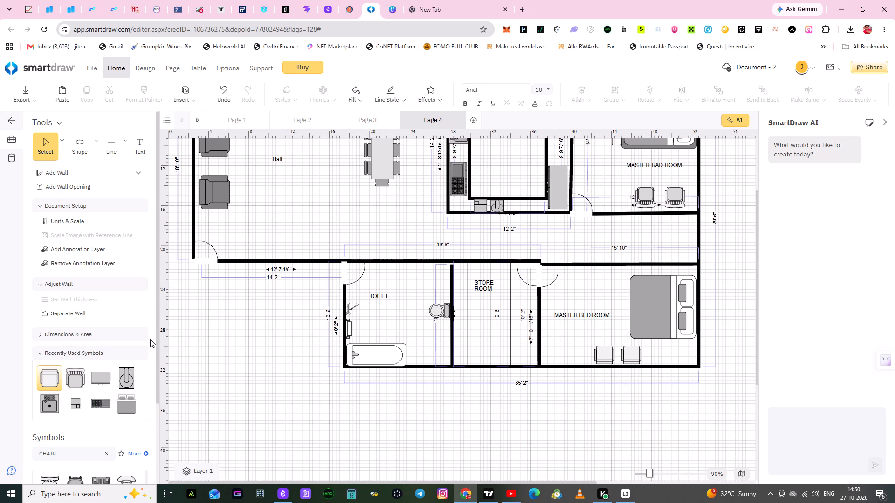
scroll(150, 338, down, 5)
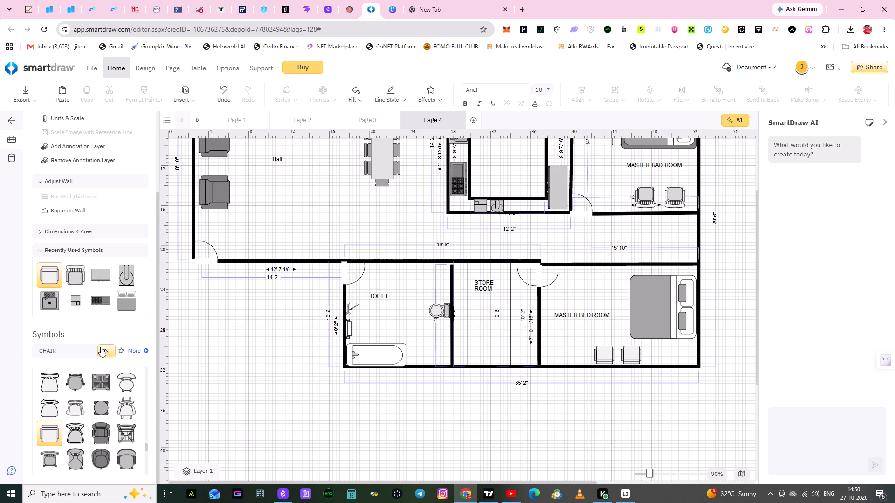
click(106, 350)
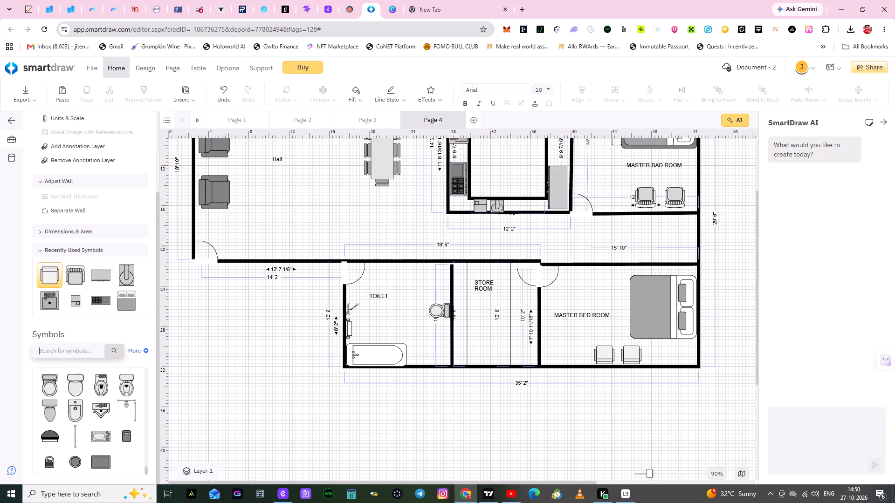
click(73, 353)
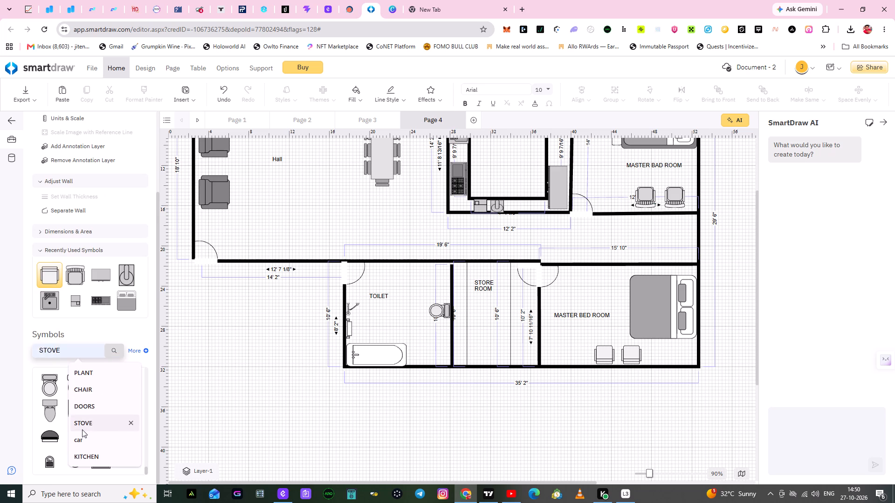
click(82, 440)
click(114, 351)
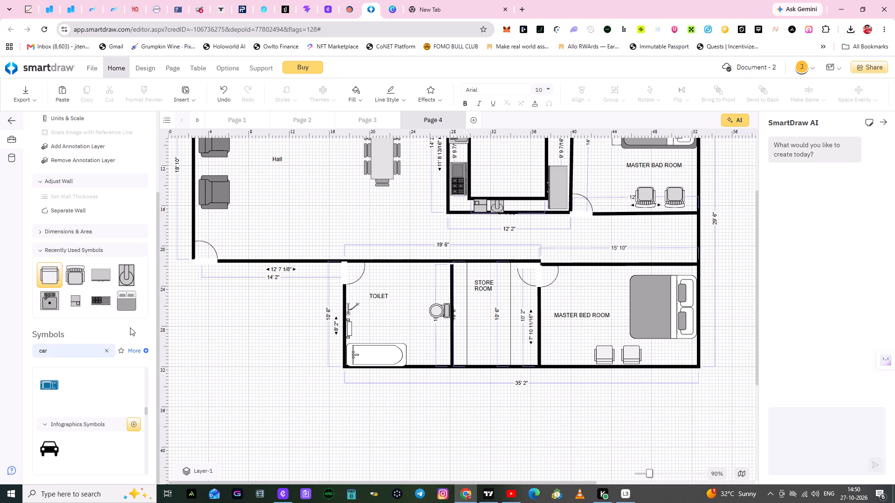
Place the Coupe symbol from the Cars group outside the house, just below the hall's lower-left entrance door.
scroll(220, 341, up, 2)
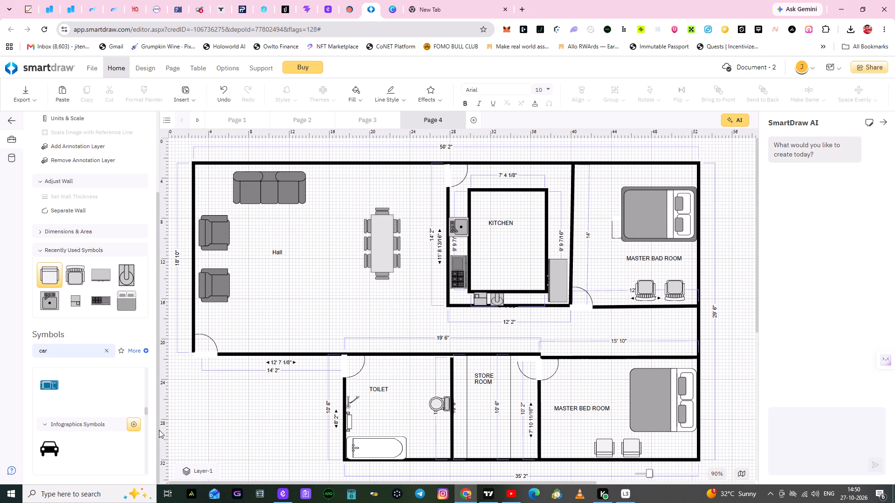
scroll(105, 401, down, 4)
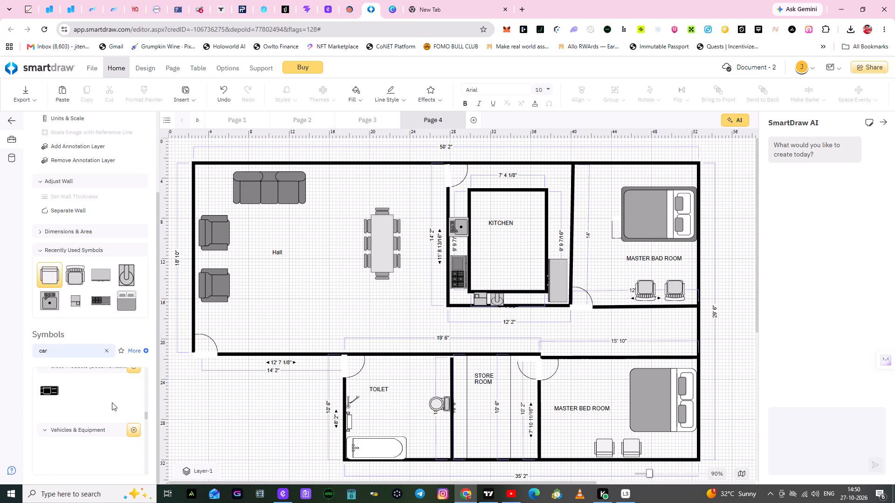
scroll(112, 402, down, 3)
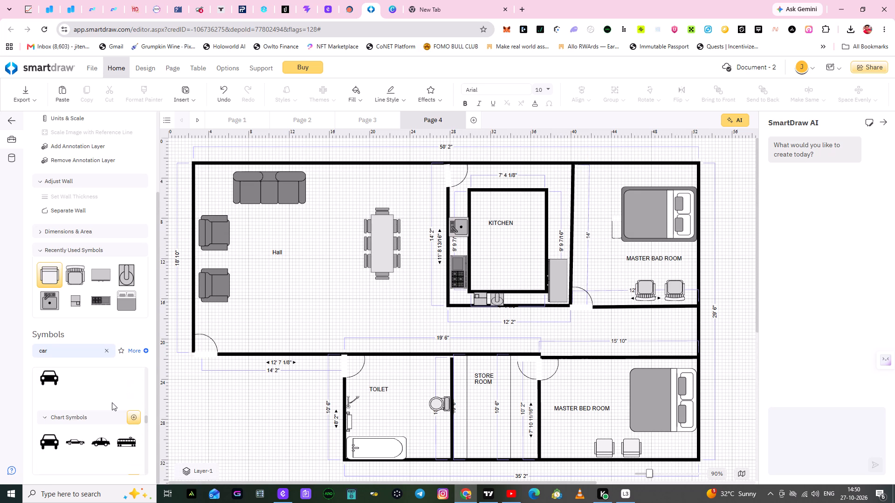
scroll(112, 402, down, 2)
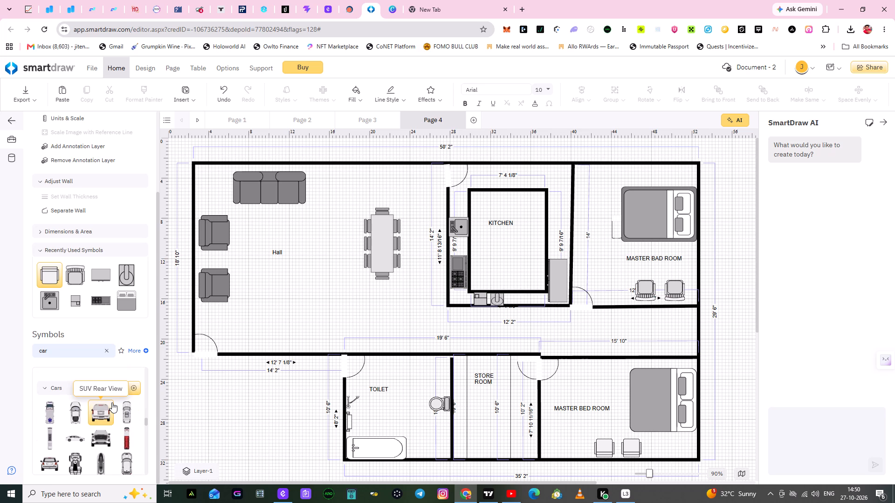
scroll(112, 402, down, 1)
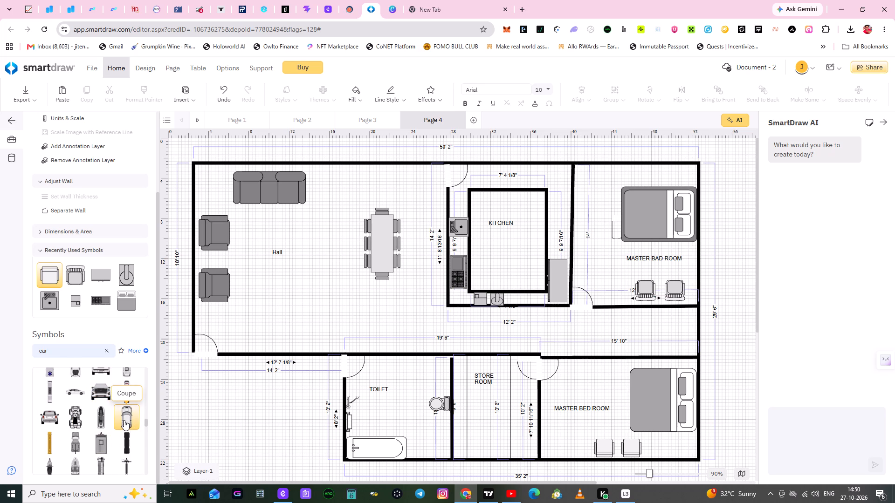
drag(124, 420, 222, 409)
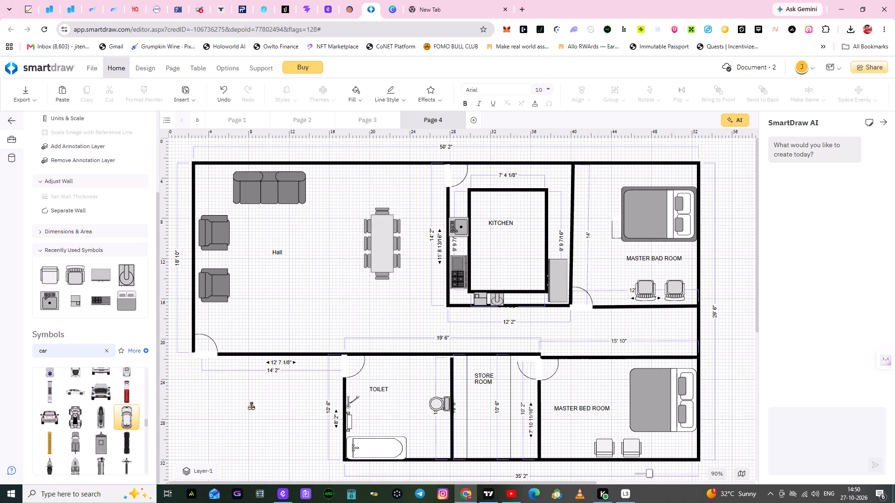
click(251, 407)
drag(124, 415, 132, 414)
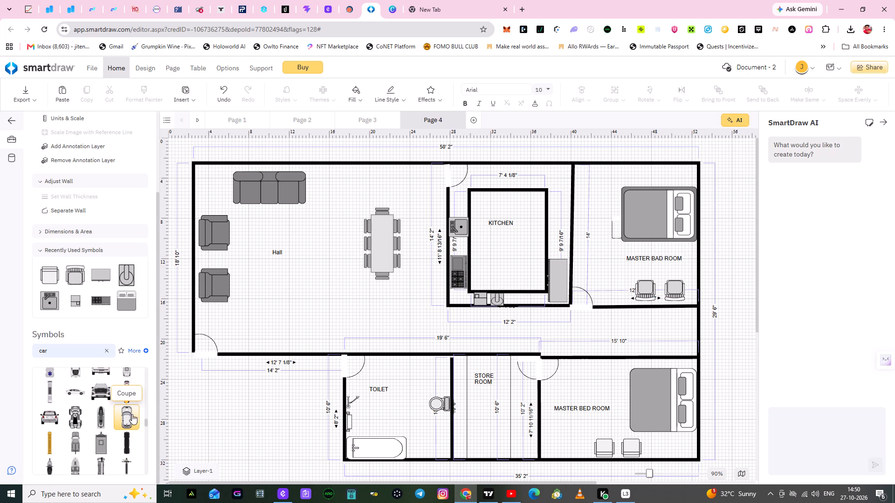
drag(132, 414, 218, 408)
click(290, 422)
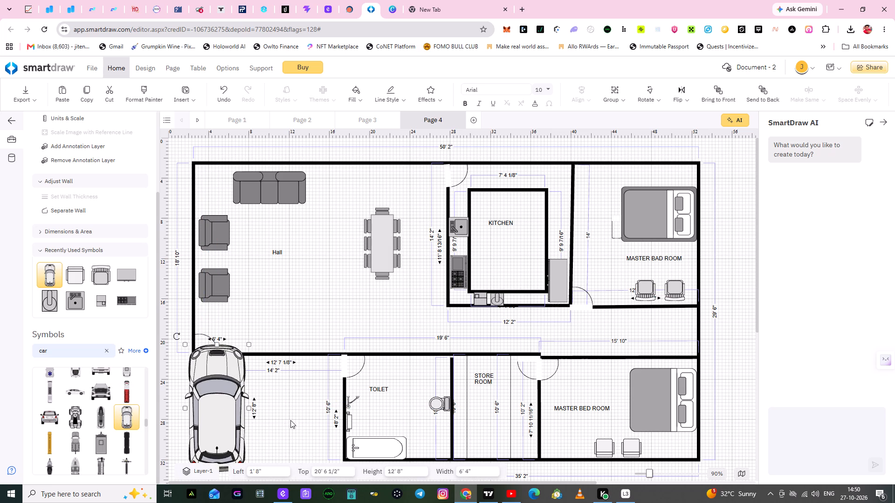
Shorten the car from its front end to a height of about 11' 2 1/2", clearing the hall entrance.
scroll(297, 410, down, 2)
click(218, 327)
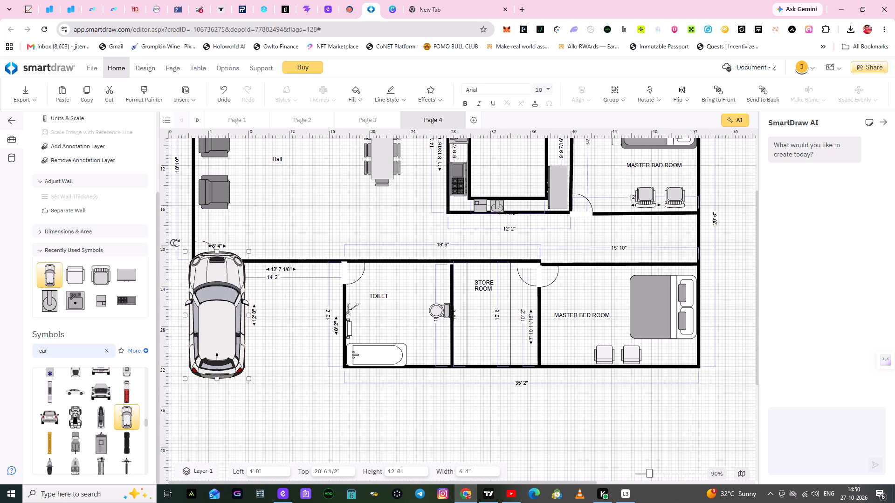
drag(176, 243, 177, 247)
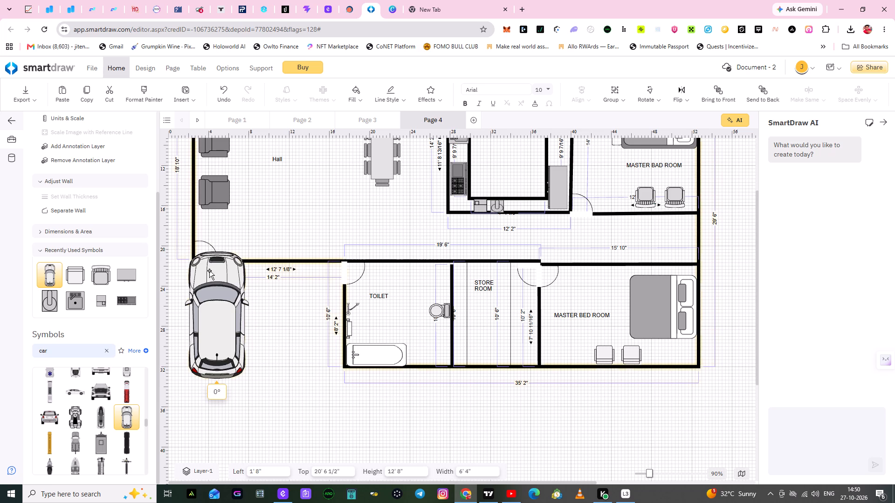
click(222, 280)
drag(218, 252, 221, 256)
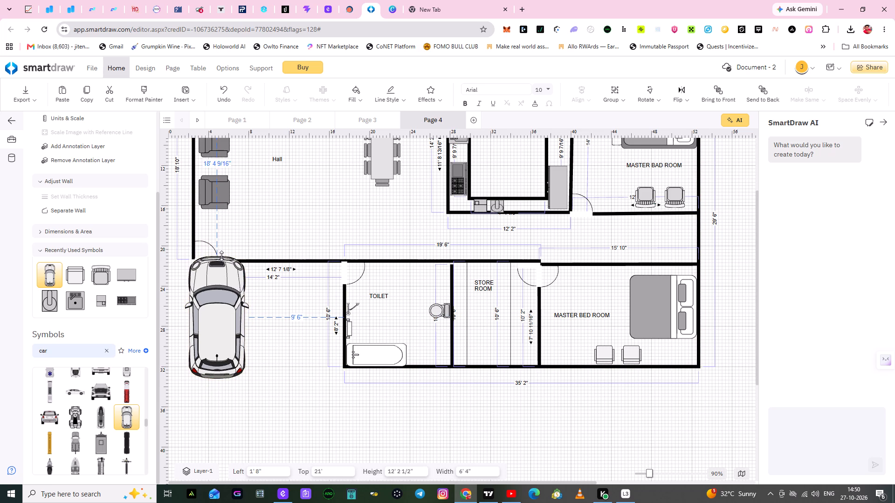
drag(221, 256, 224, 265)
click(278, 346)
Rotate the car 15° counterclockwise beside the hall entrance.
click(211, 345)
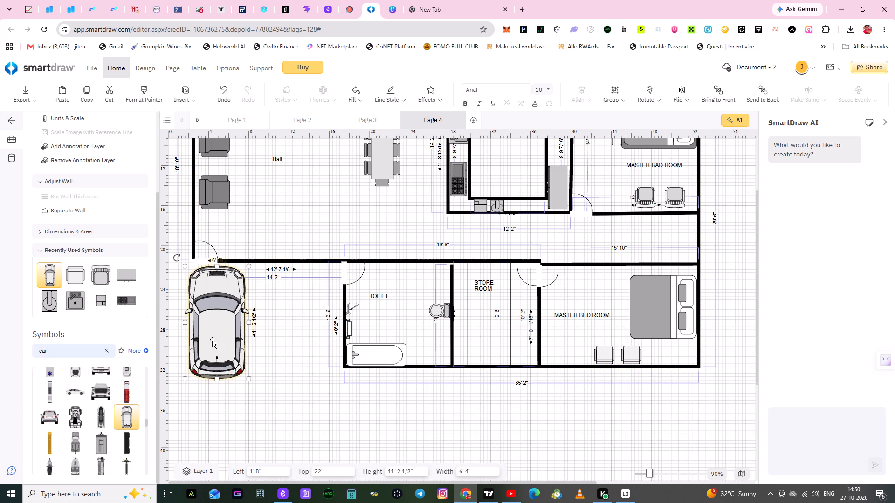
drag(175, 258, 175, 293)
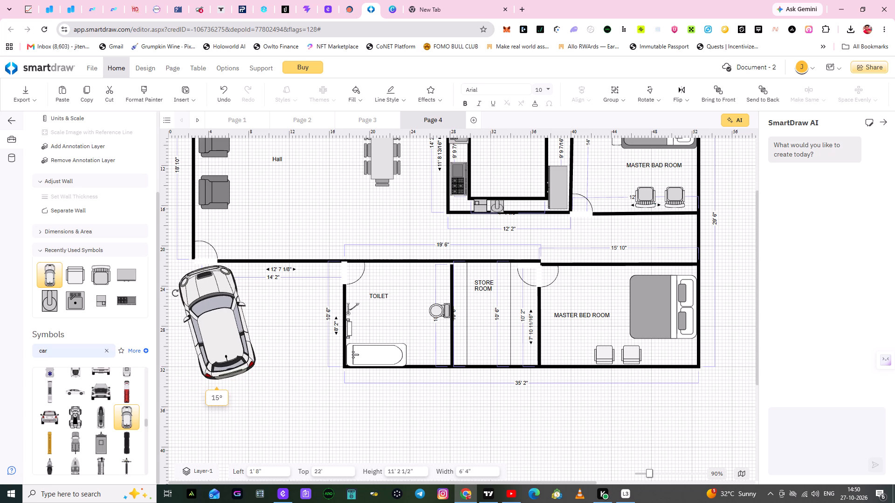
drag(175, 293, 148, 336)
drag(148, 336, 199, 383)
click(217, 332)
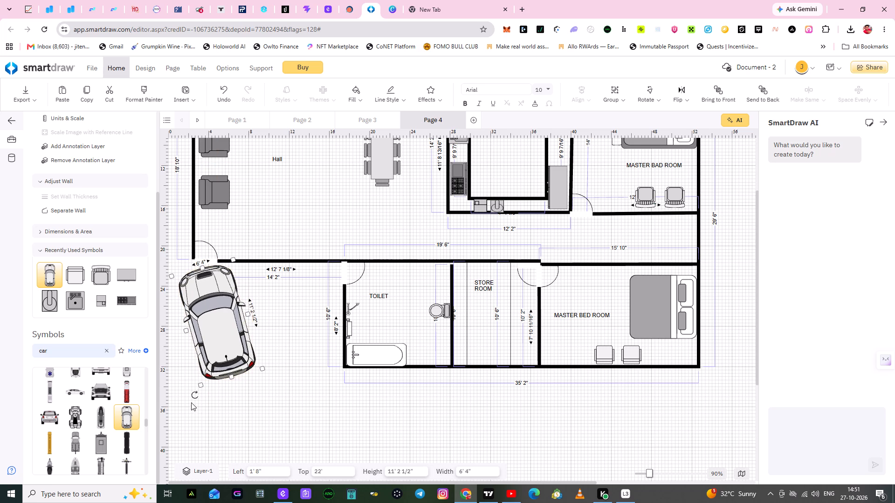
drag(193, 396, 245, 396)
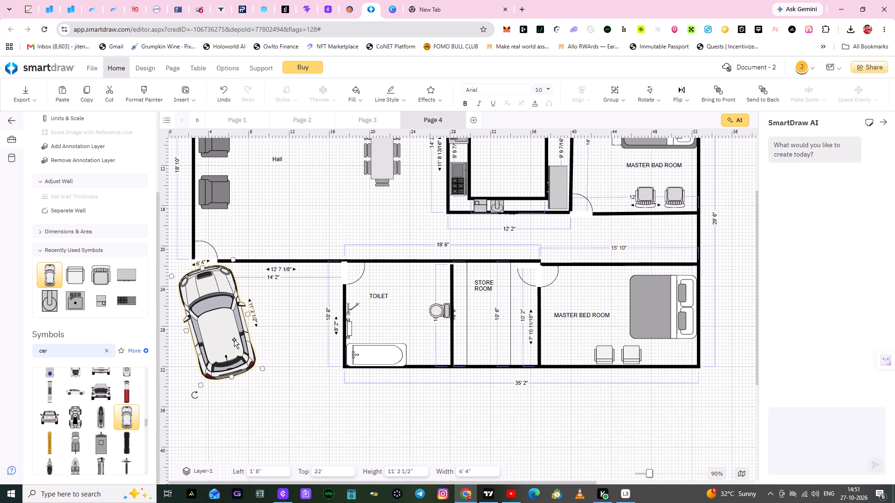
Move the car down and right into the open area outside the toilet and rotate it to 90°, its front facing away from the toilet.
click(234, 339)
drag(217, 339, 262, 368)
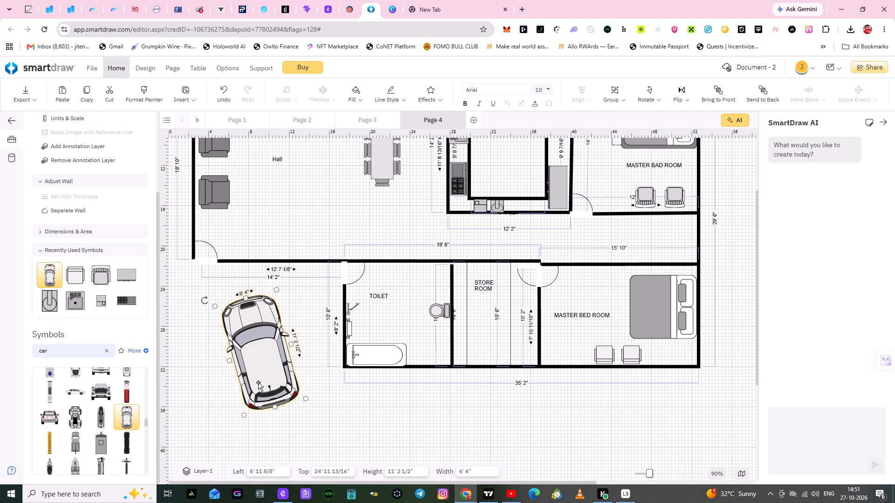
drag(206, 299, 195, 361)
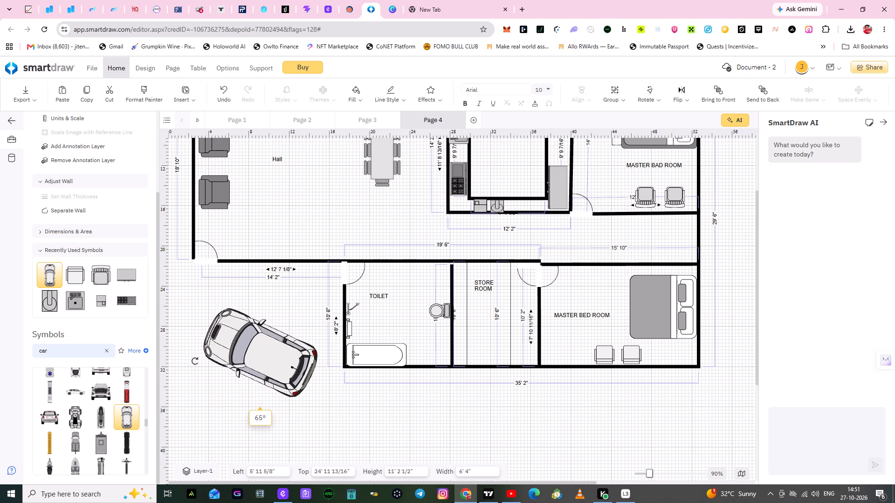
drag(195, 361, 210, 380)
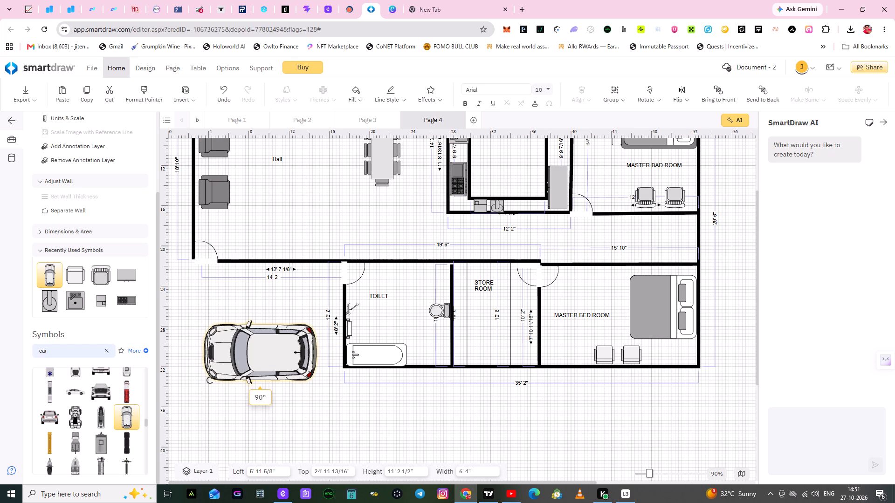
drag(210, 380, 208, 381)
click(307, 405)
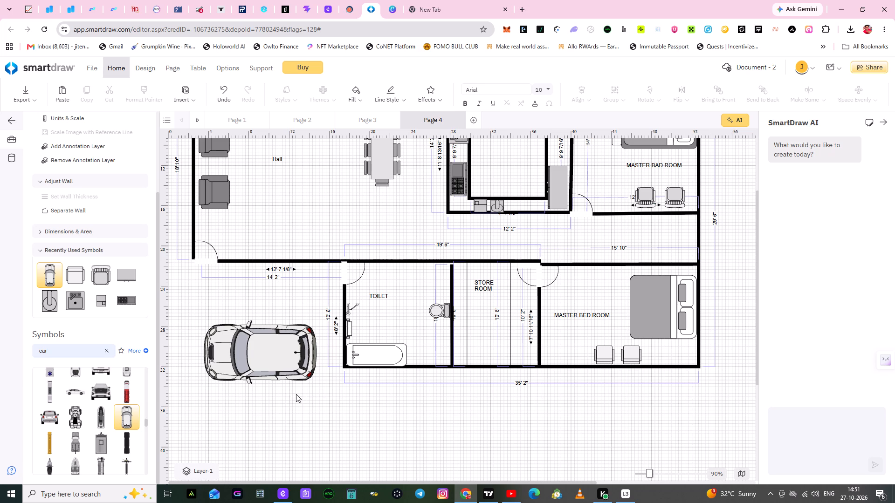
Move the horizontal car up beside the toilet's outer wall, just below the hall's lower wall.
click(262, 346)
drag(268, 363, 274, 326)
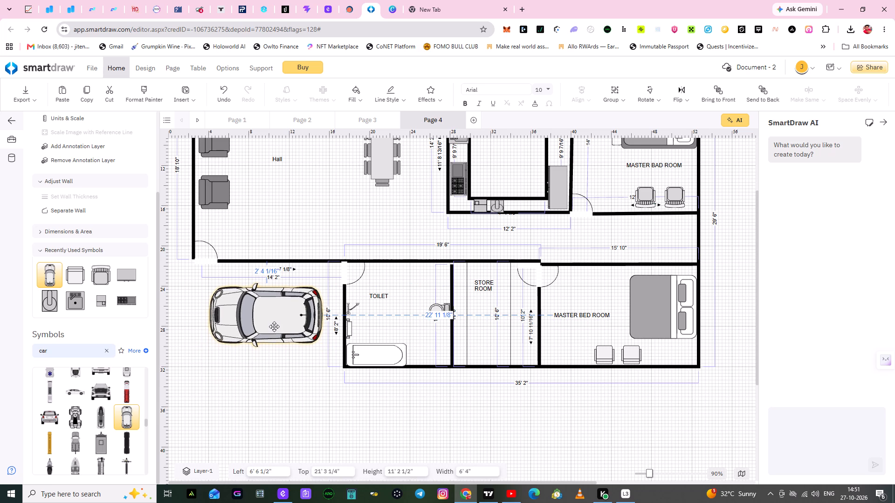
drag(274, 326, 274, 325)
click(281, 417)
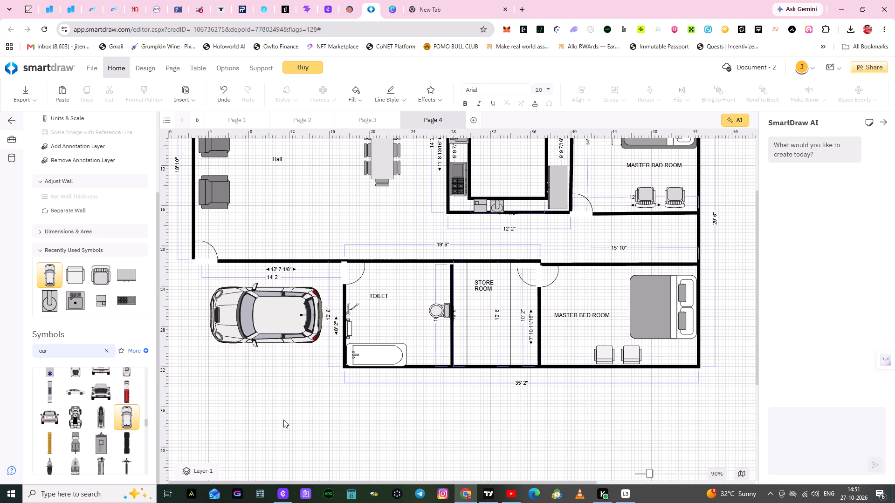
Add the text label "PORCH AREA" just below the car.
scroll(129, 209, up, 3)
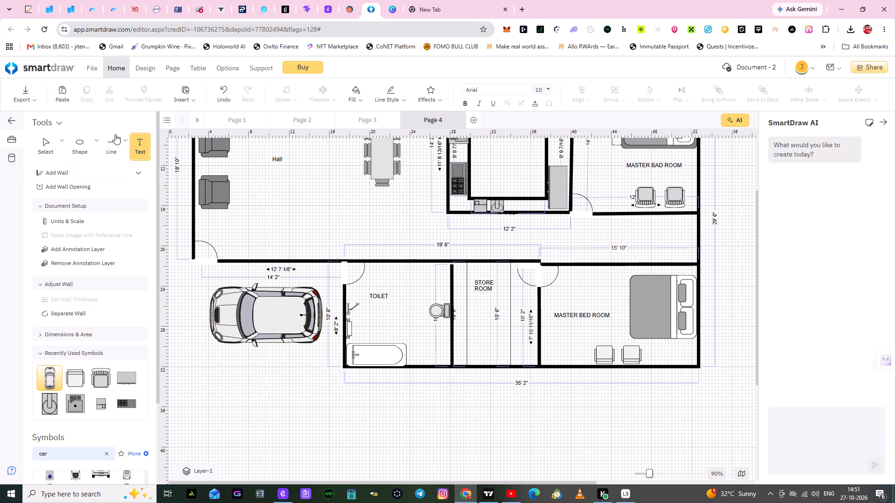
click(228, 363)
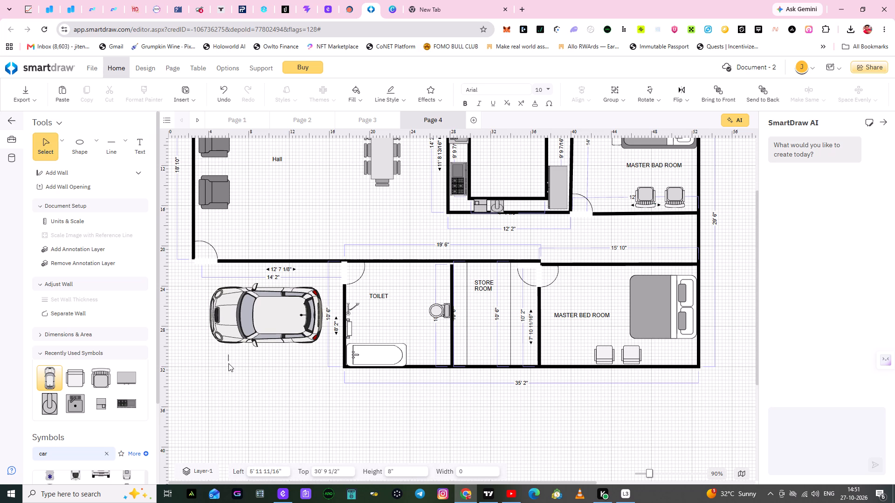
text(POR)
text(CH)
key(space)
key(a)
text(RE)
key(a)
click(288, 394)
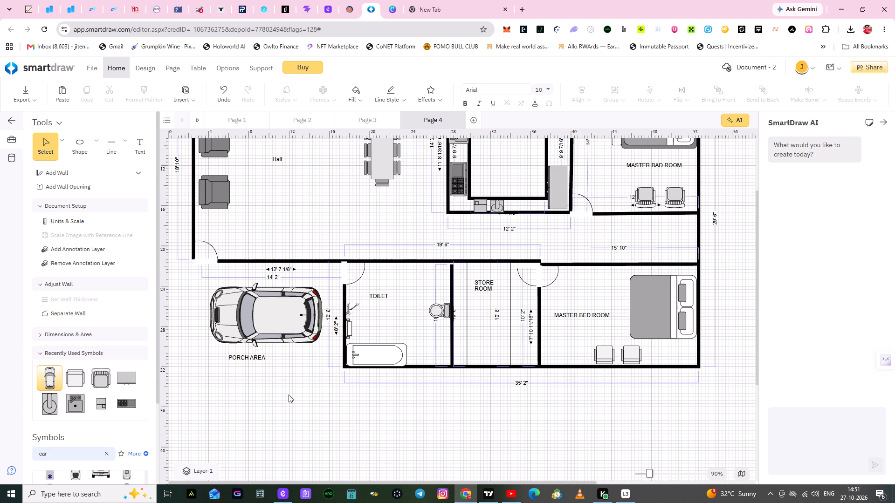
Move the PORCH AREA label down and right, centring it below the car at about 8' 2 5/8" left and 31' 4" top.
click(250, 355)
click(250, 356)
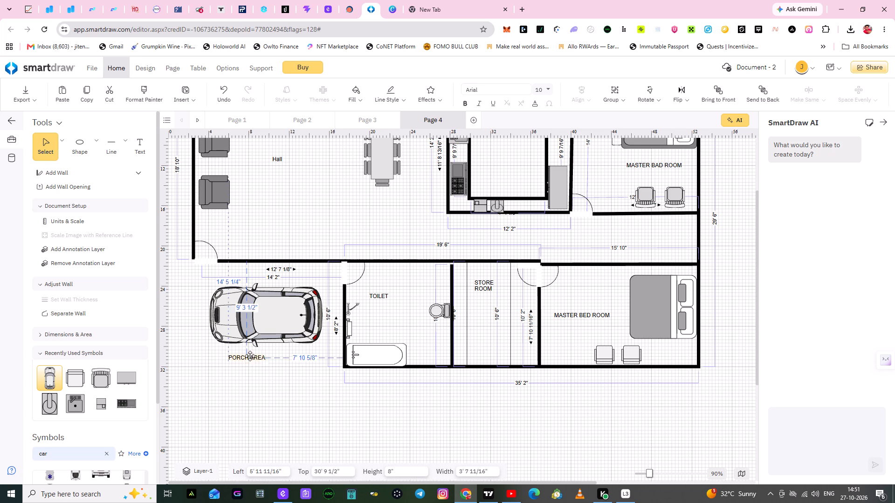
click(256, 380)
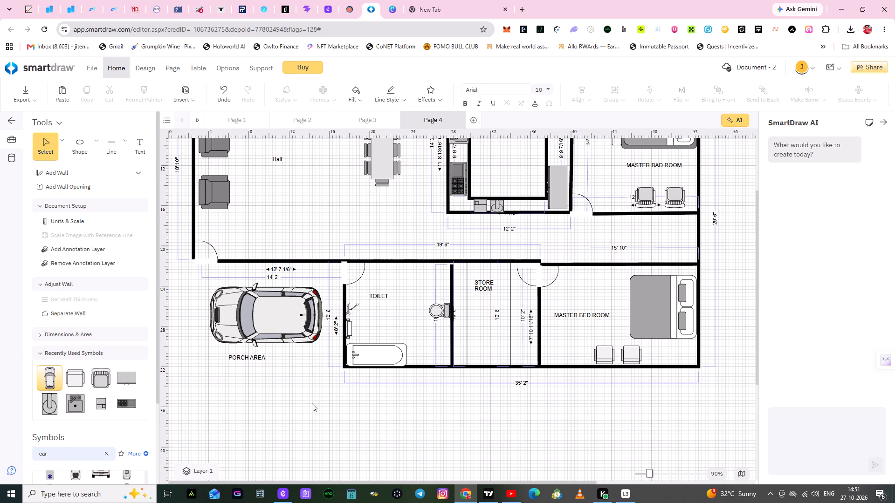
click(263, 358)
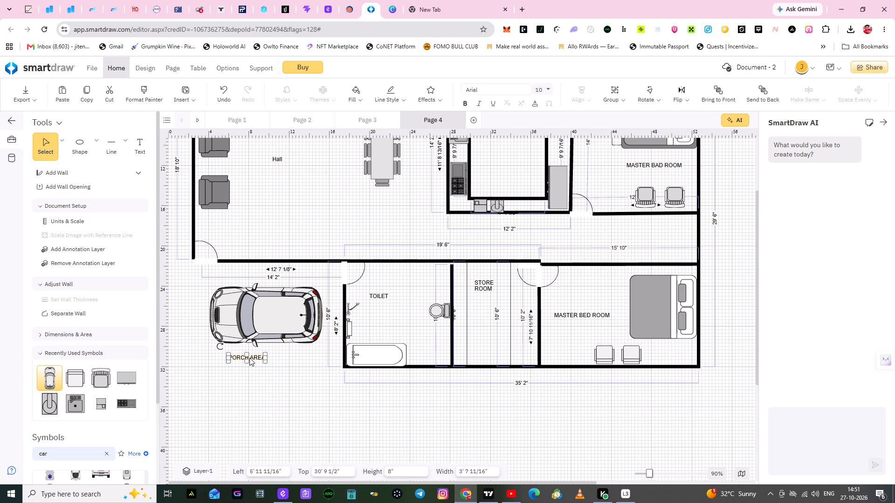
click(249, 357)
click(249, 357)
drag(251, 357, 257, 357)
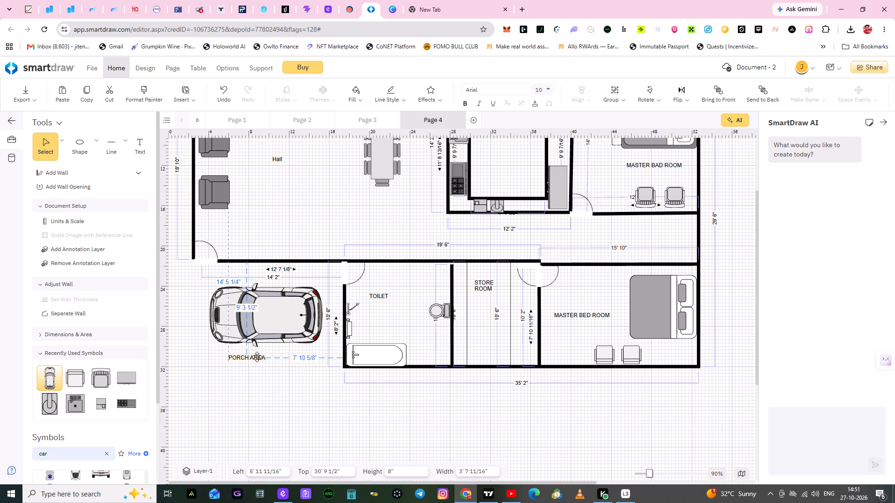
drag(257, 357, 257, 357)
click(264, 393)
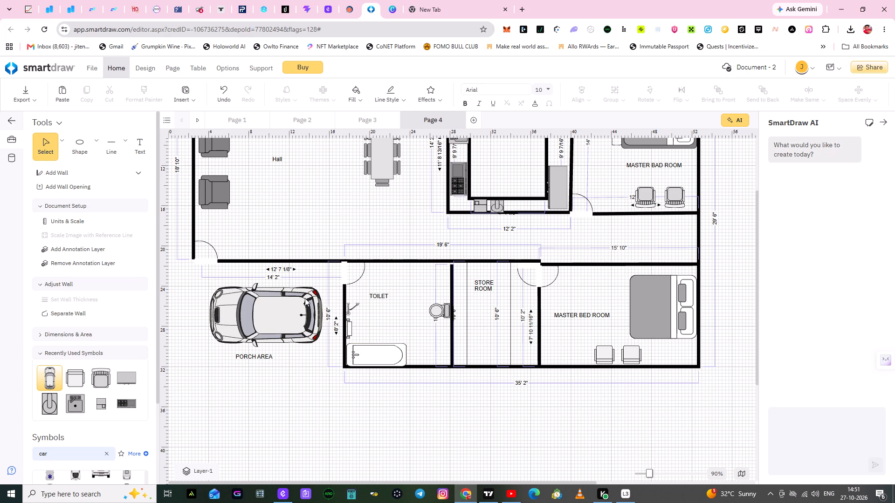
click(254, 356)
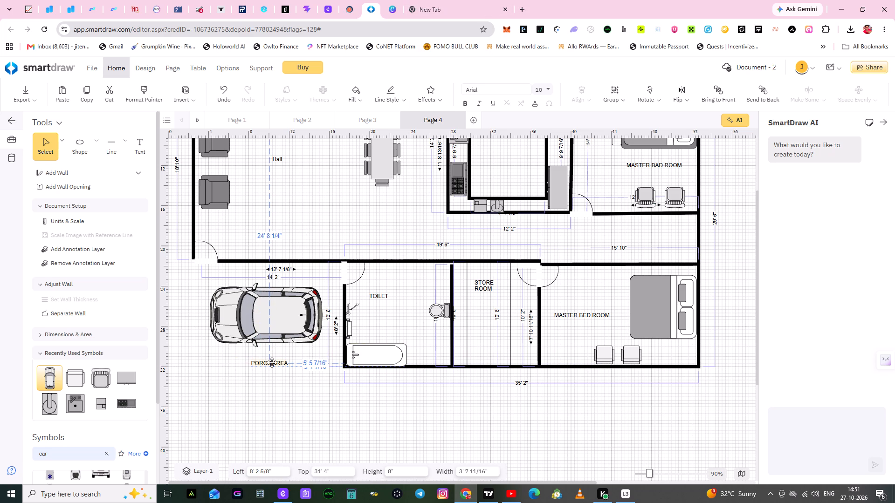
click(302, 387)
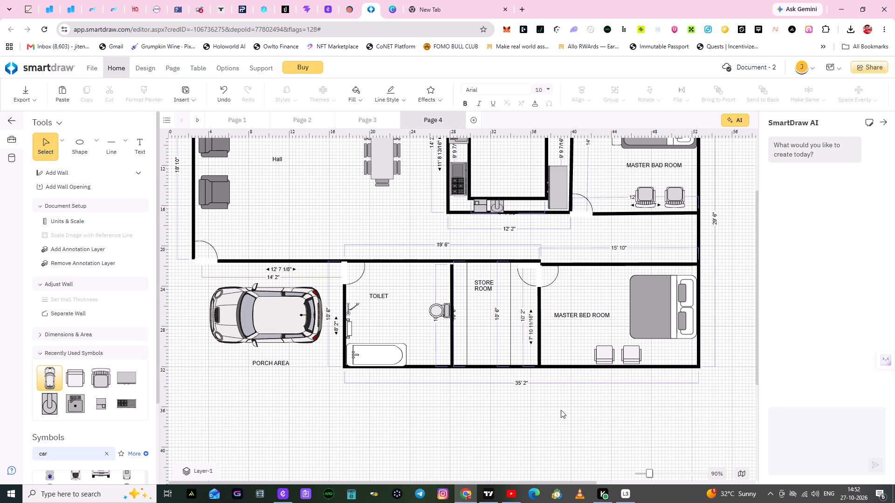
Replace the car search in the symbol library with a search for TV.
scroll(552, 426, up, 4)
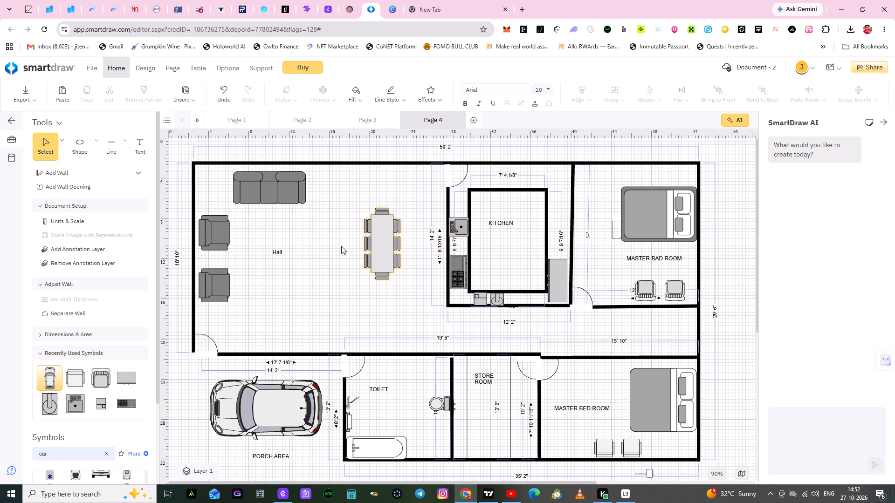
scroll(341, 246, down, 2)
scroll(341, 246, up, 3)
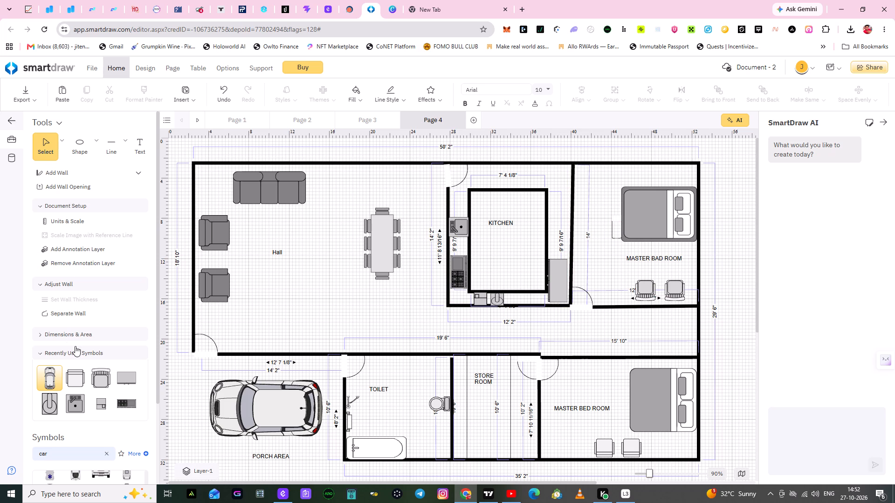
scroll(102, 337, up, 2)
scroll(102, 337, down, 3)
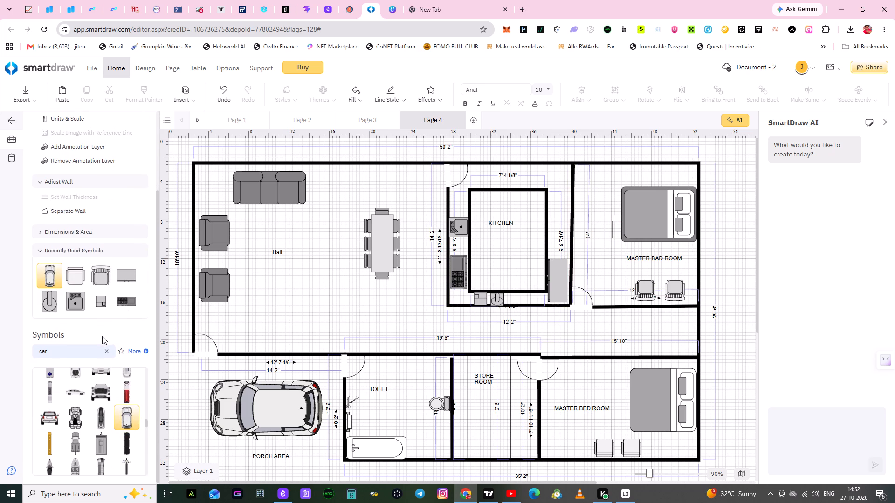
click(107, 350)
click(71, 348)
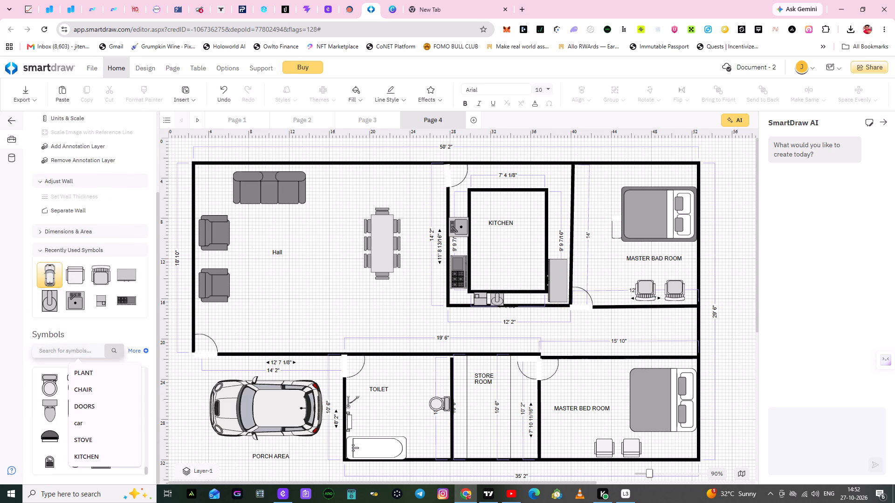
key(t)
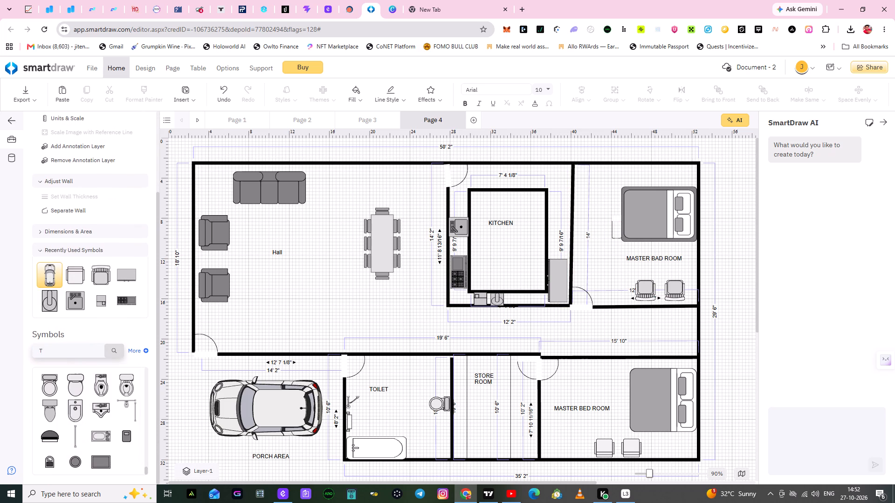
key(v)
click(113, 352)
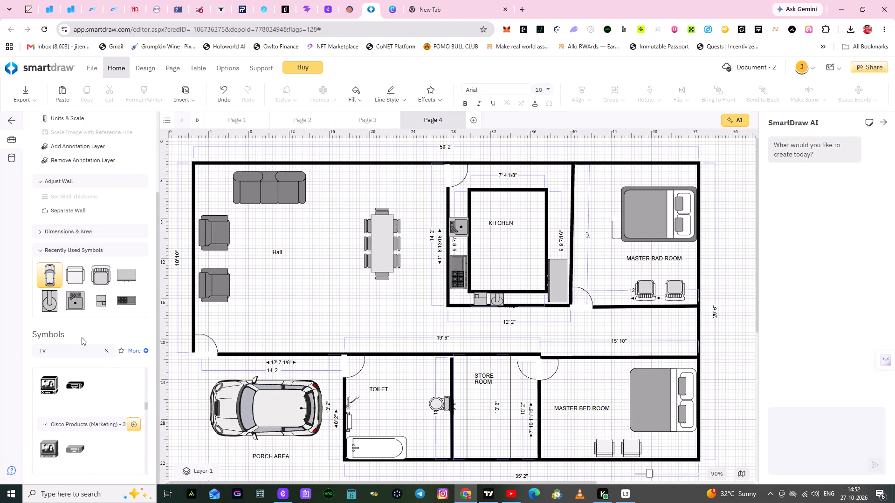
Change the symbol library search to WALL TV.
click(51, 351)
drag(48, 350, 29, 354)
text(WALL TV)
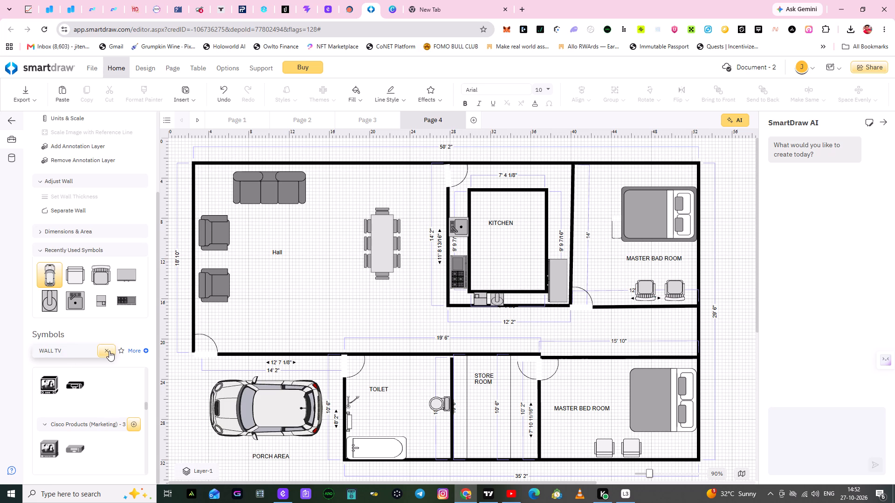
click(66, 351)
click(106, 351)
click(52, 351)
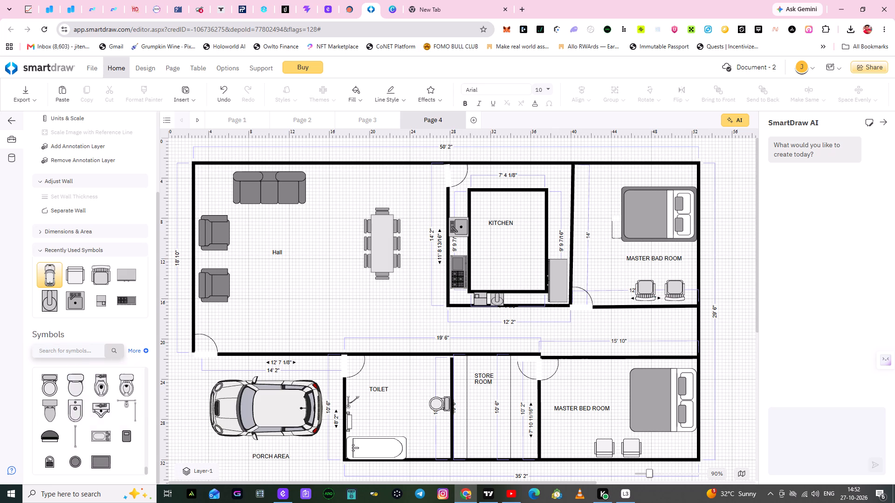
text(WALL)
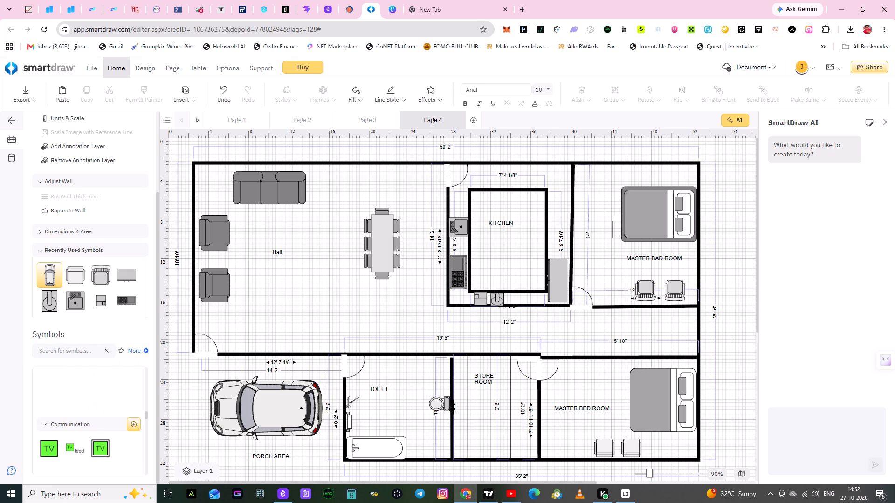
key(space)
key(t)
key(v)
click(69, 350)
text(WA)
text(LL)
key(space)
text(T)
key(v)
Place a Mounted TV - 2 symbol in the hall against the upper wall, between the three-seat sofa and the kitchen doorway.
scroll(127, 376, down, 5)
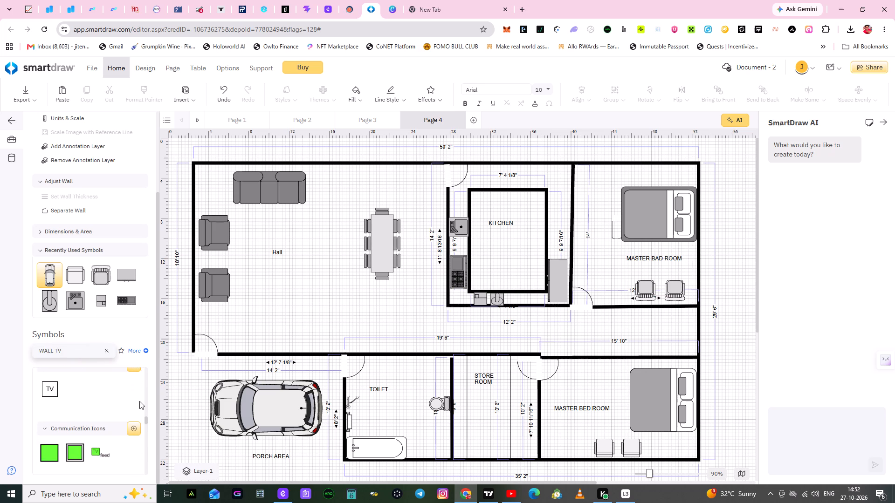
scroll(139, 401, down, 1)
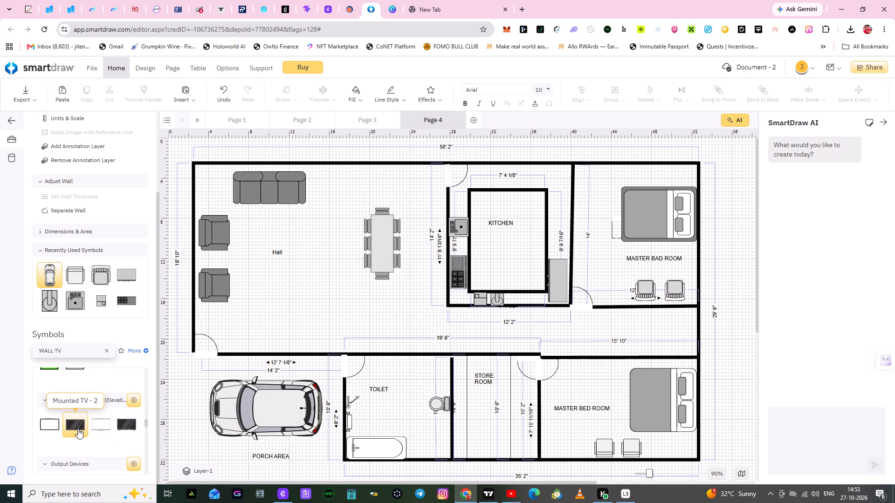
drag(78, 428, 323, 295)
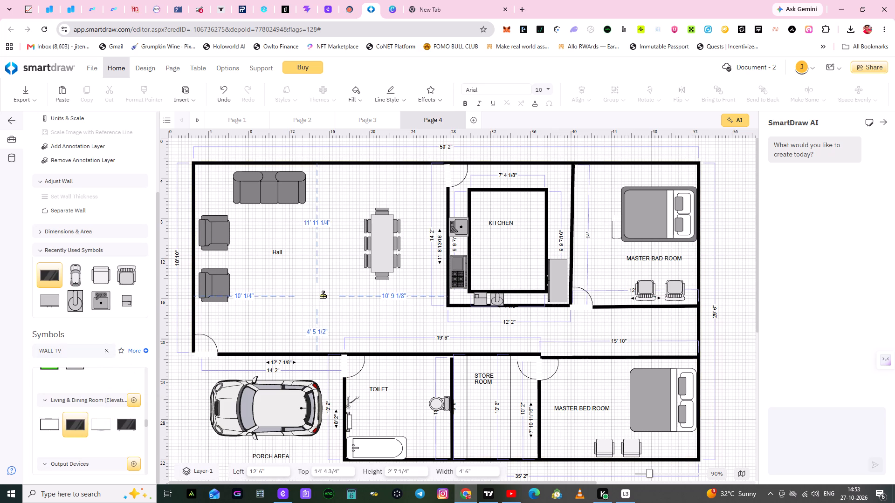
drag(323, 295, 323, 295)
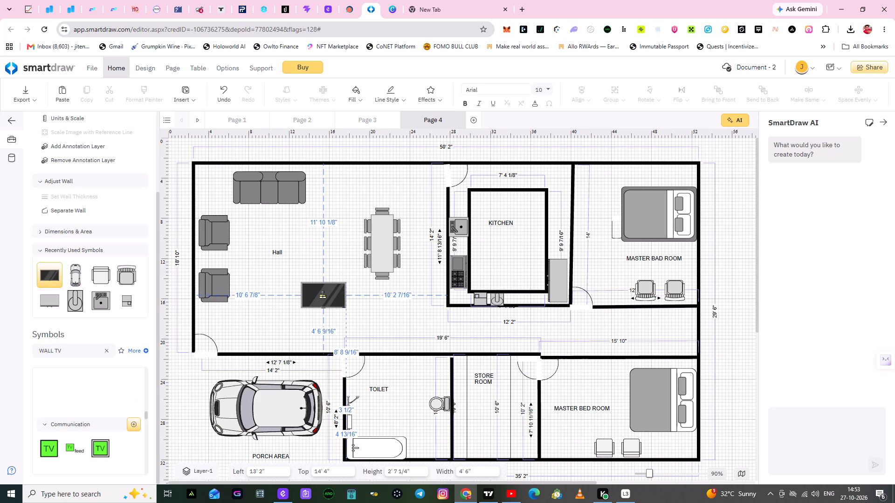
drag(323, 295, 315, 308)
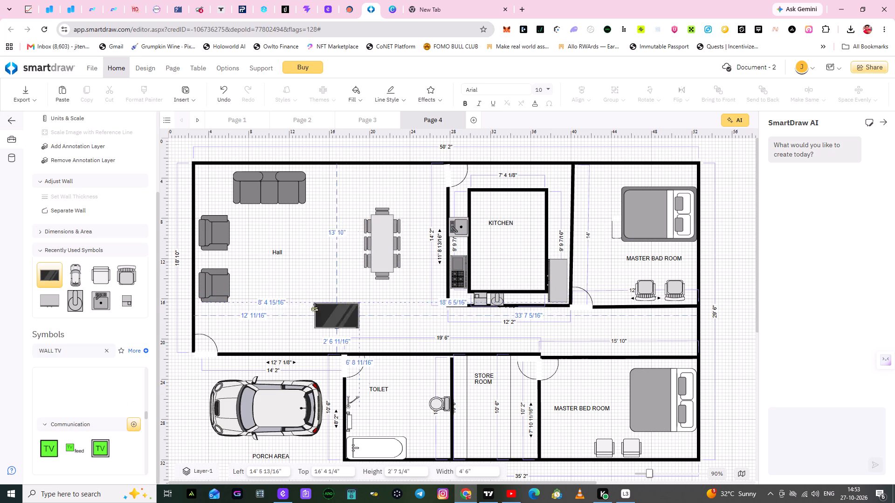
drag(315, 308, 286, 322)
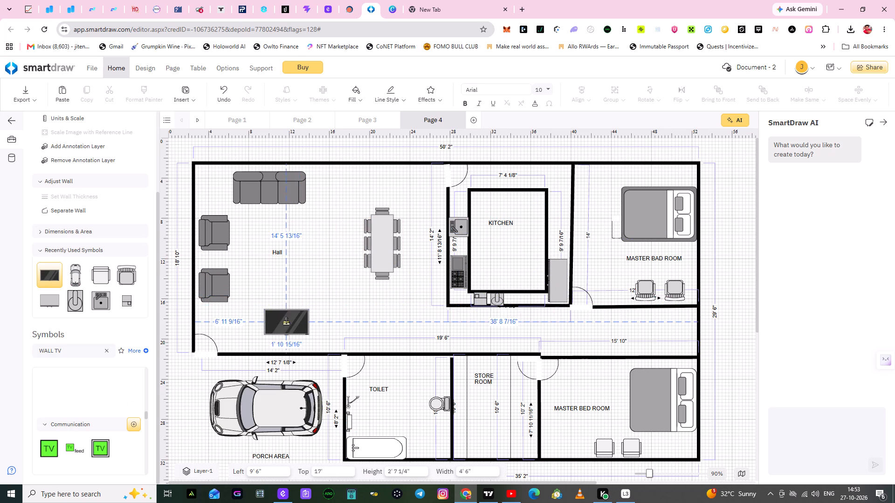
drag(286, 322, 323, 218)
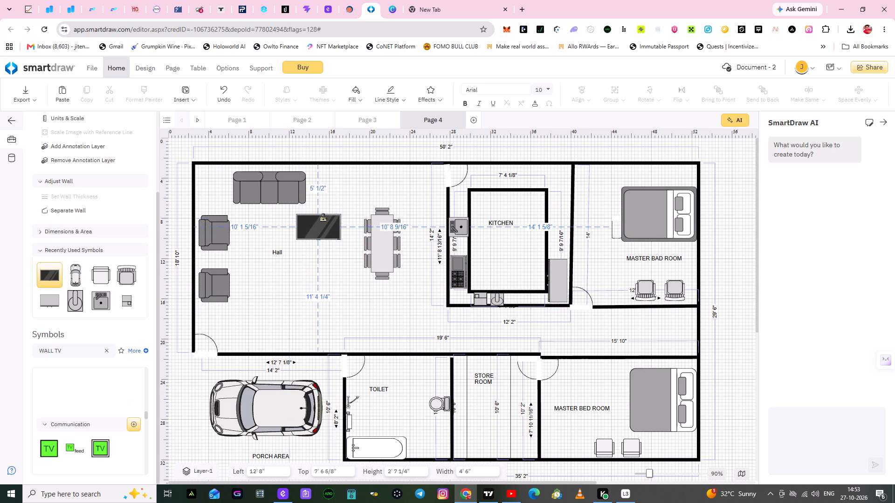
drag(323, 218, 363, 178)
click(332, 236)
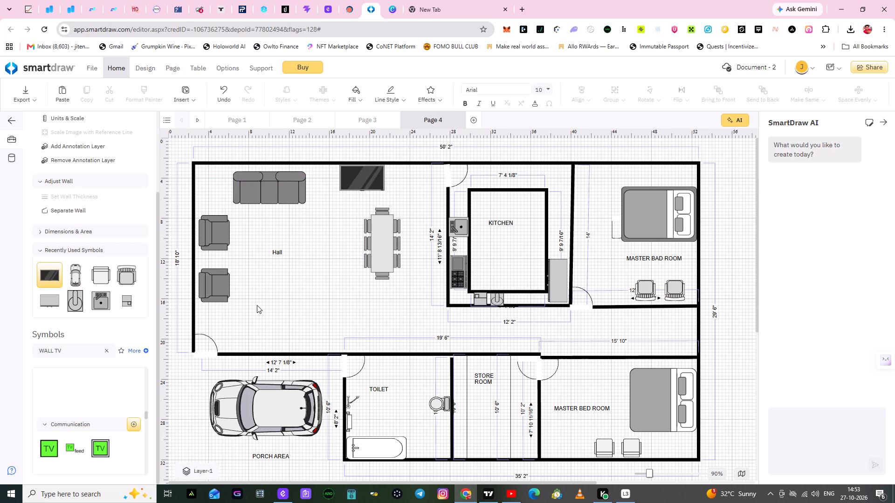
Move the dining table right and down, so it stands close to the kitchen wall at about 20' 6" left.
click(257, 305)
click(384, 246)
drag(380, 246, 395, 251)
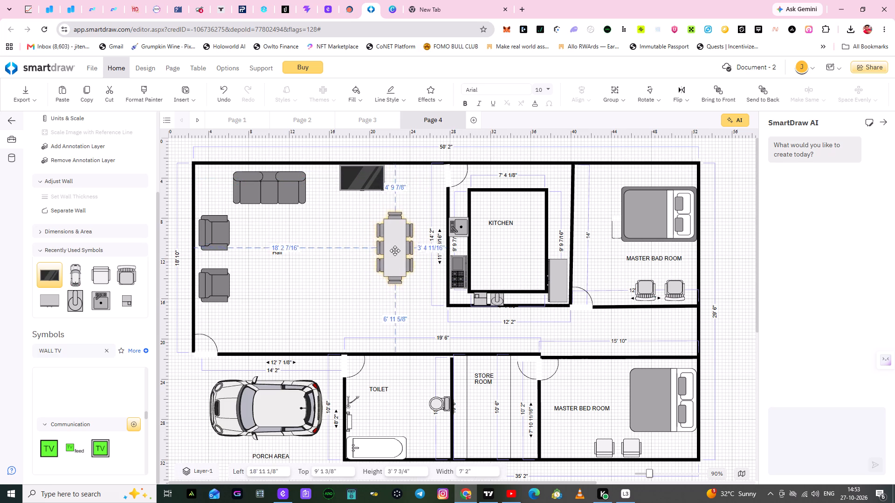
drag(395, 251, 406, 260)
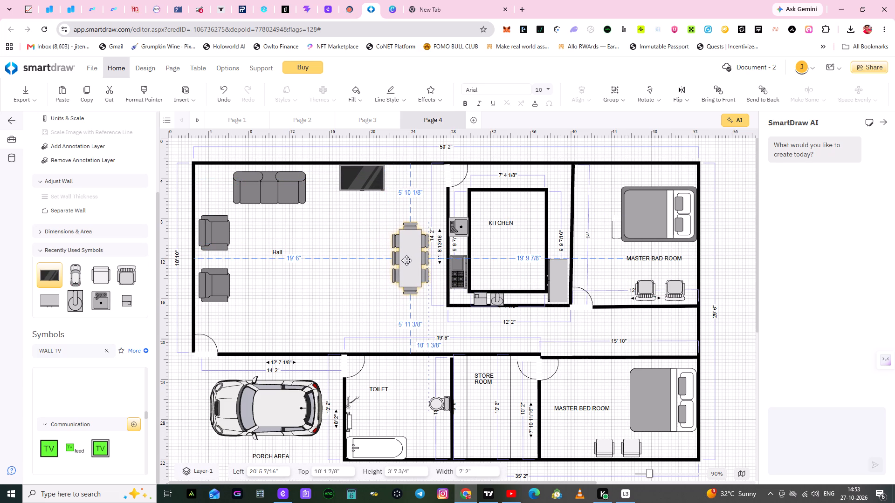
drag(406, 260, 407, 268)
click(351, 246)
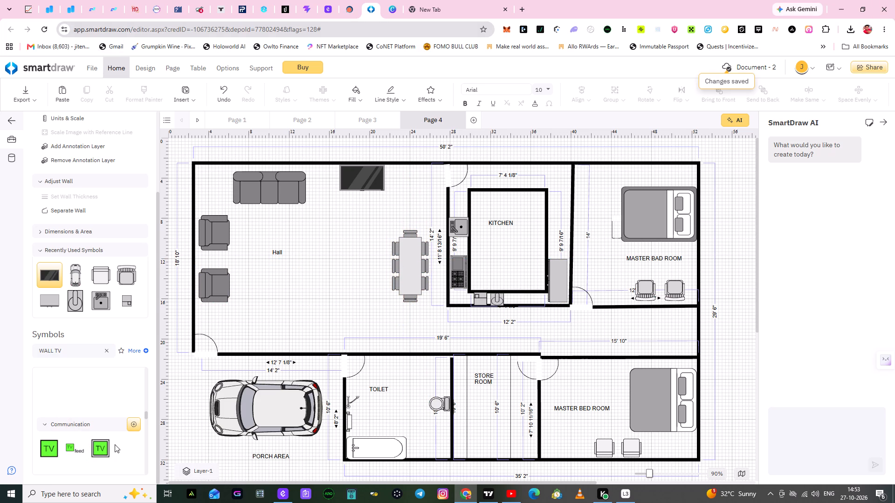
Place a second wall TV in the open hall area and shrink it to about 4' 2" by 1' 8".
drag(53, 279, 213, 228)
drag(213, 228, 340, 273)
click(344, 283)
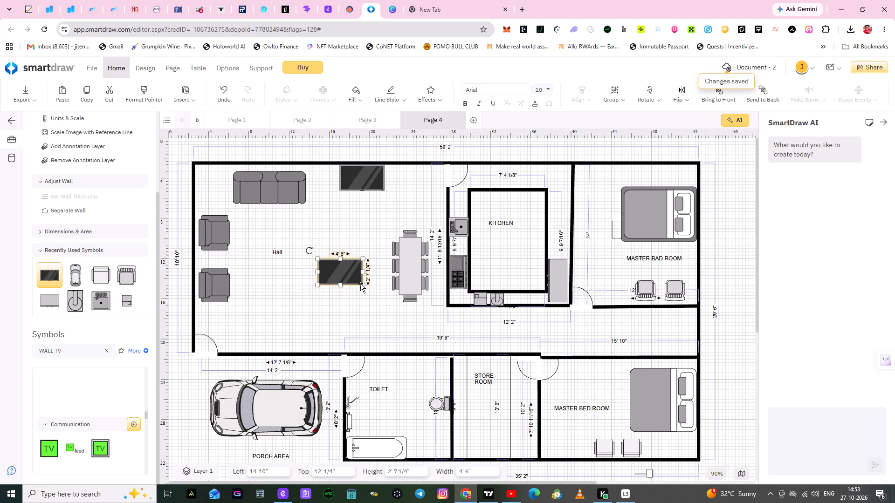
drag(363, 285, 363, 278)
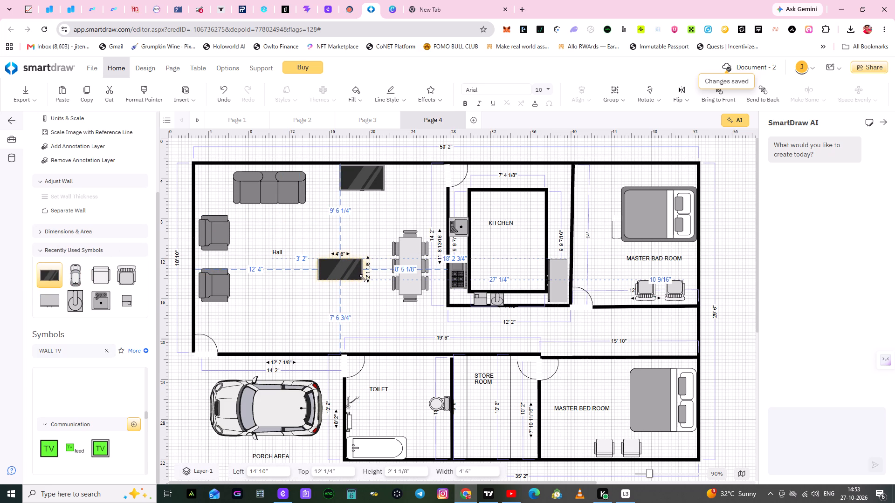
drag(363, 278, 361, 276)
click(326, 264)
Move the smaller TV to the upper wall of the lower MASTER BED ROOM, between the door and the bed.
drag(328, 267, 352, 293)
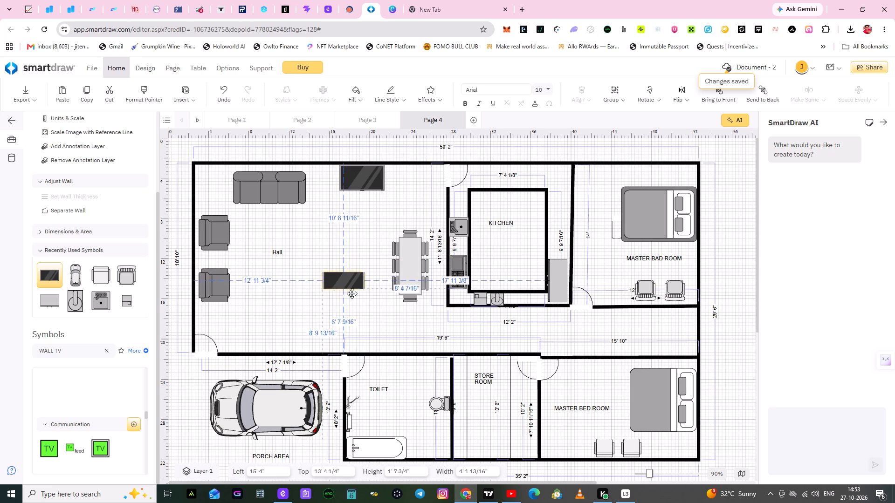
drag(352, 293, 583, 376)
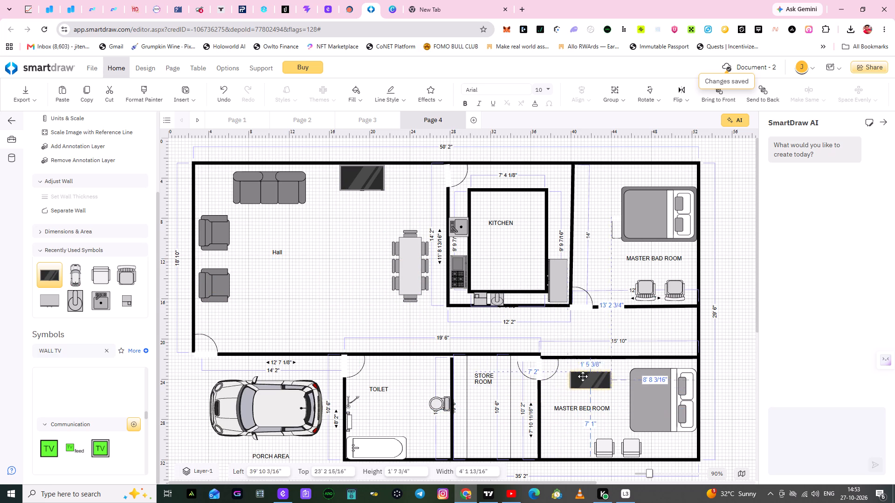
drag(583, 376, 592, 368)
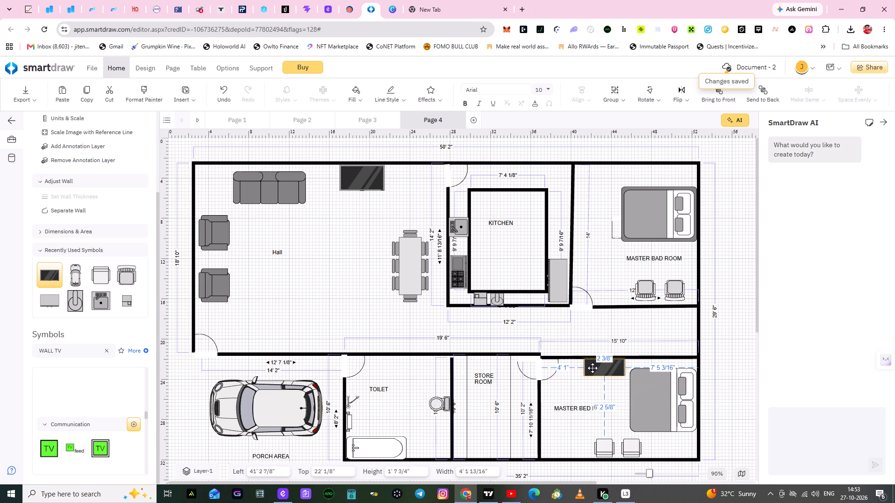
drag(592, 368, 595, 367)
click(601, 403)
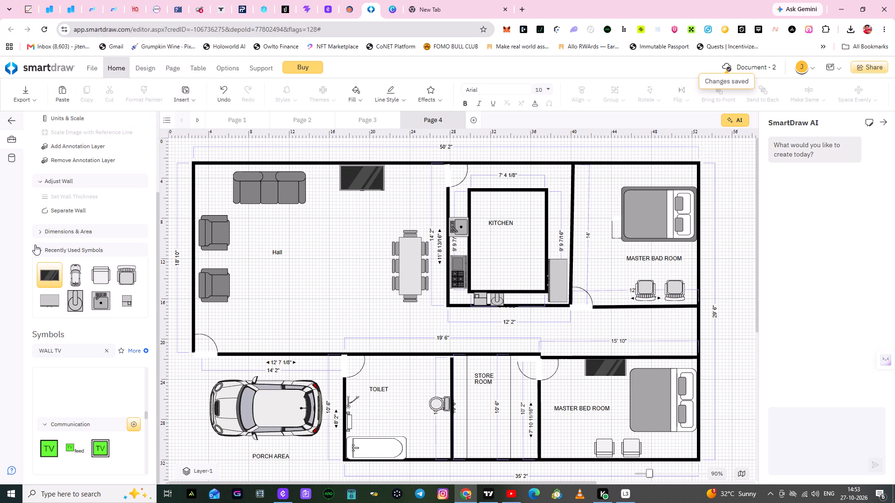
Place a third wall TV in the hall, rotate it a quarter turn to stand vertically, and shorten it to 3' 6".
drag(46, 279, 307, 265)
click(308, 265)
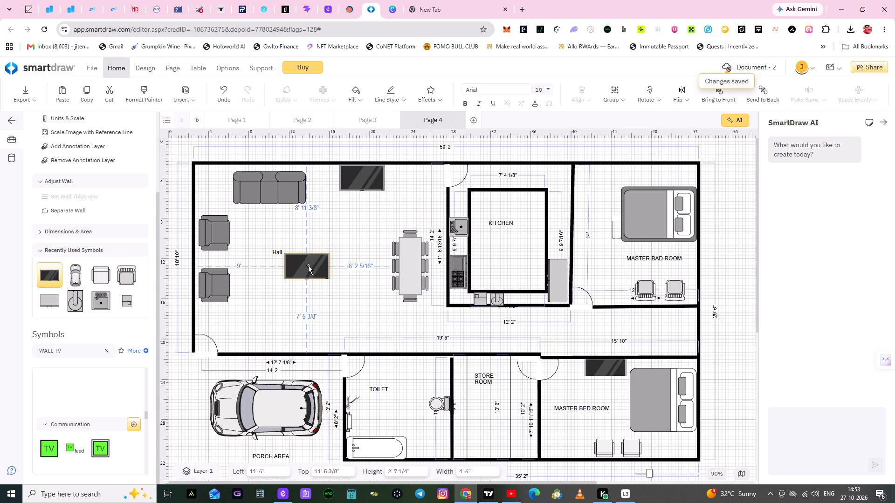
drag(276, 244, 278, 273)
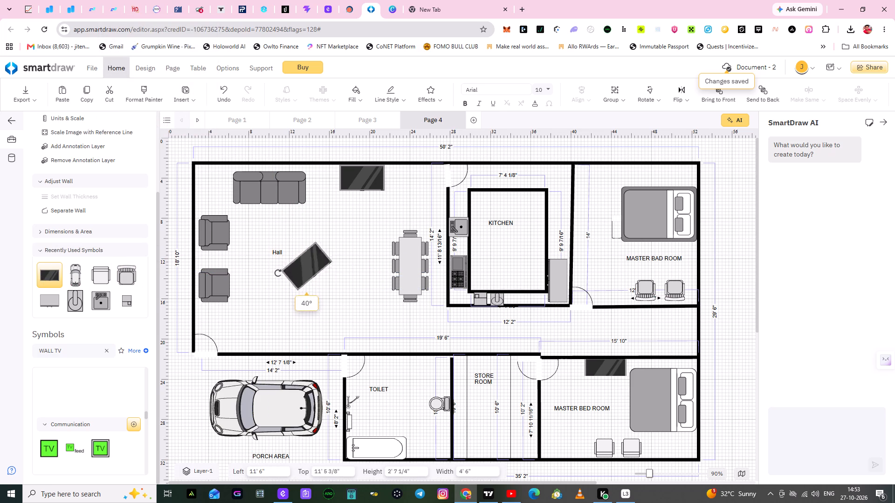
drag(278, 273, 294, 285)
click(303, 279)
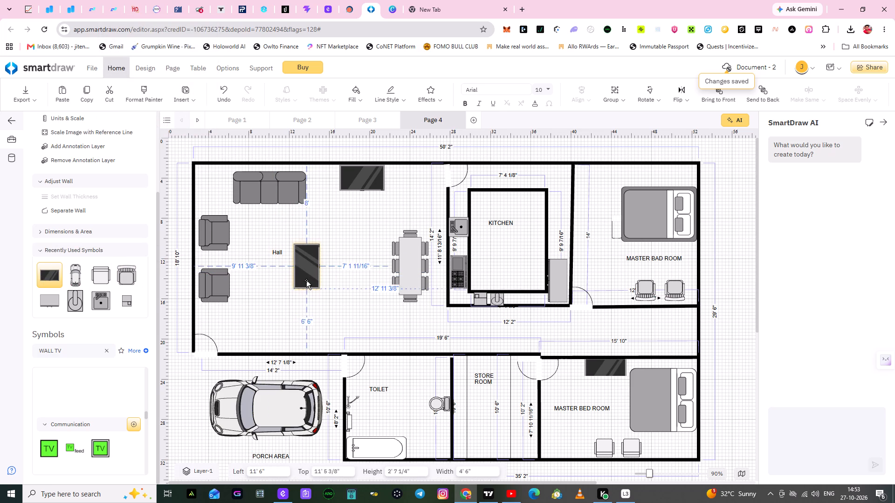
drag(305, 287, 307, 279)
Move the vertical TV to the left wall of the upper MASTER BAD ROOM, facing the bed.
drag(307, 273, 311, 272)
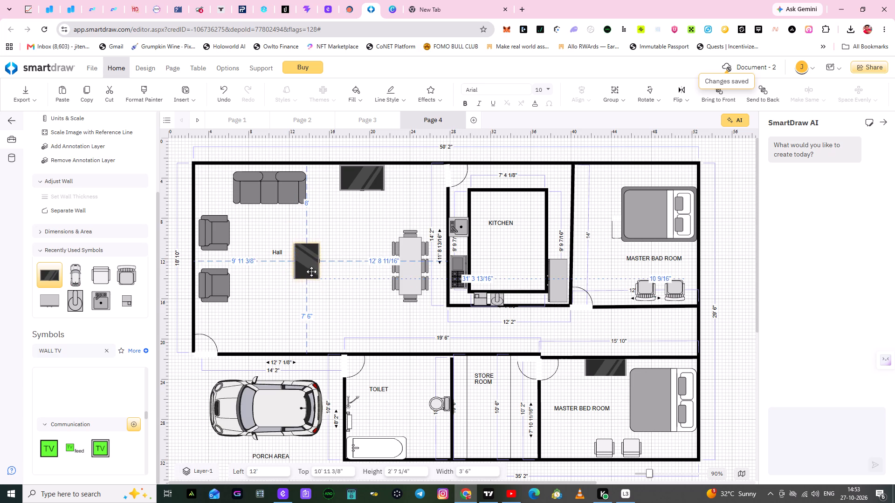
drag(311, 272, 585, 219)
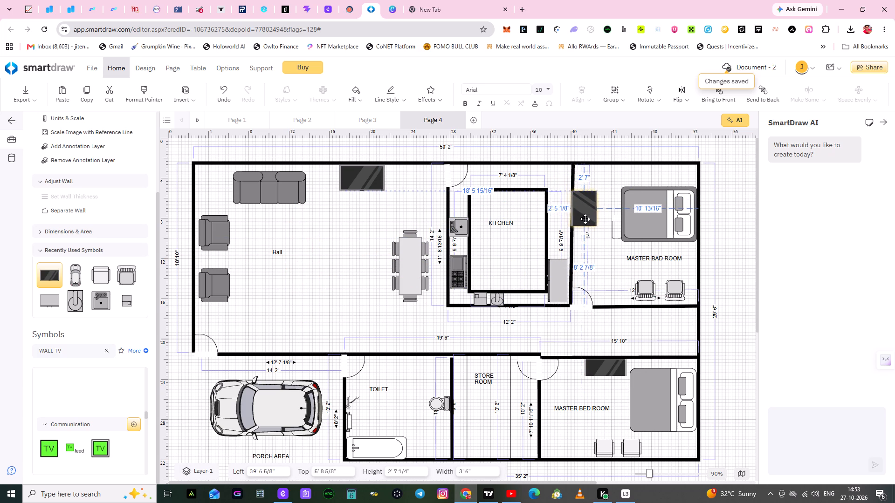
drag(585, 219, 586, 228)
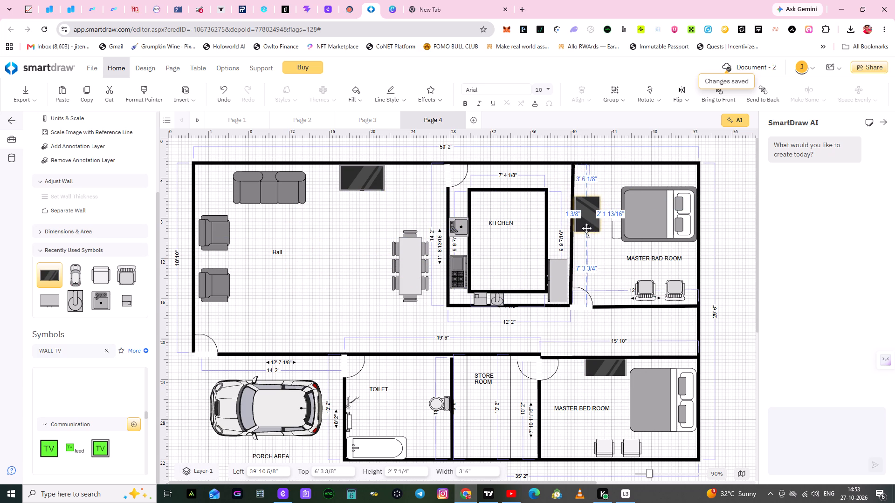
drag(586, 228, 585, 229)
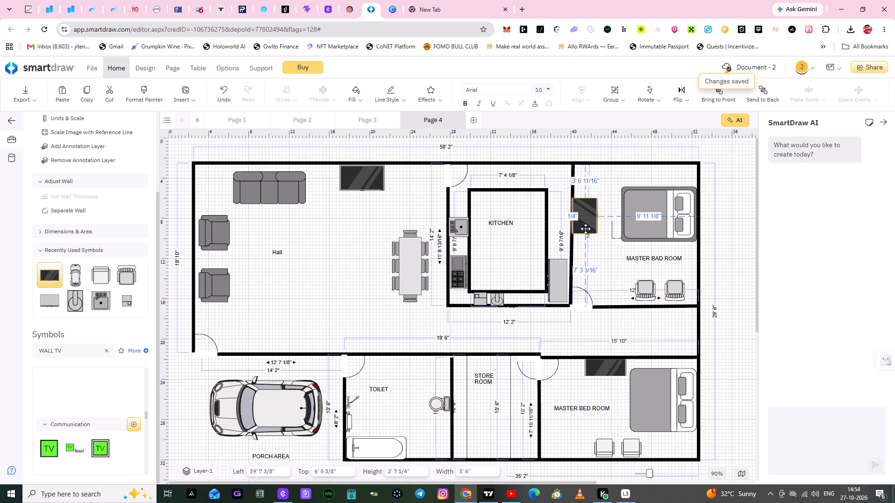
drag(585, 229, 585, 228)
click(620, 267)
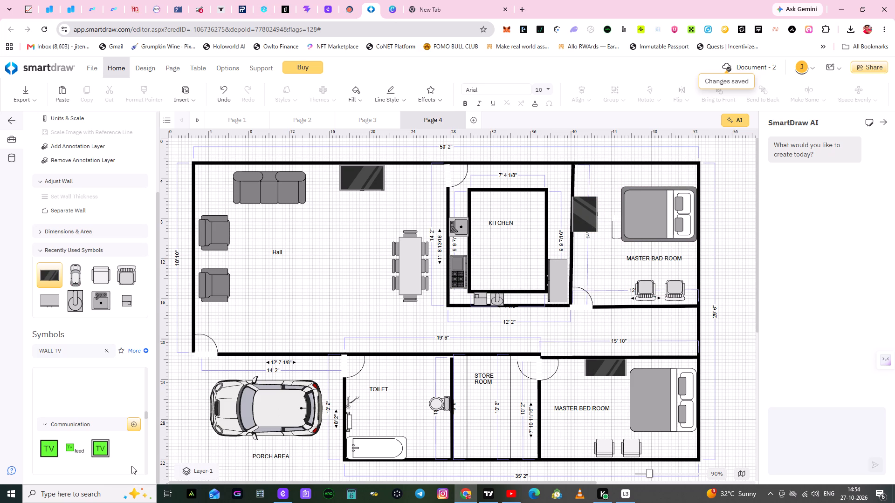
Replace the WALL TV search in the symbol library with a search for PLANT.
click(108, 348)
scroll(181, 351, down, 1)
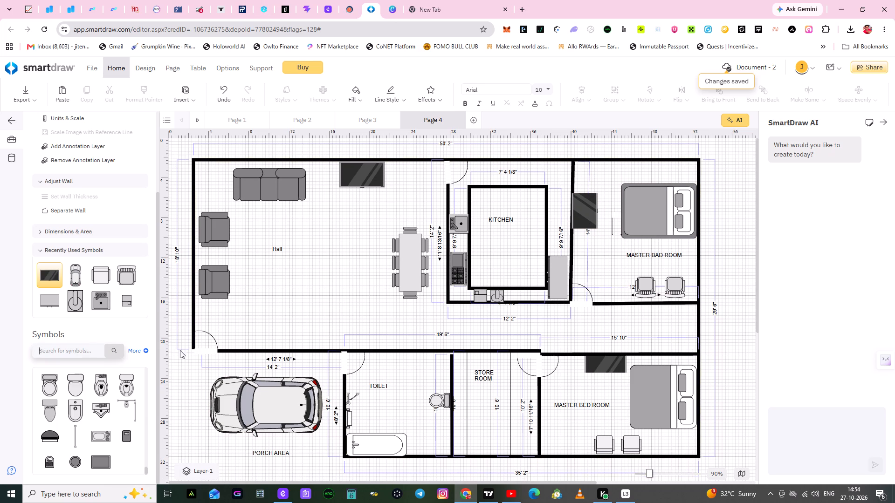
scroll(180, 350, down, 1)
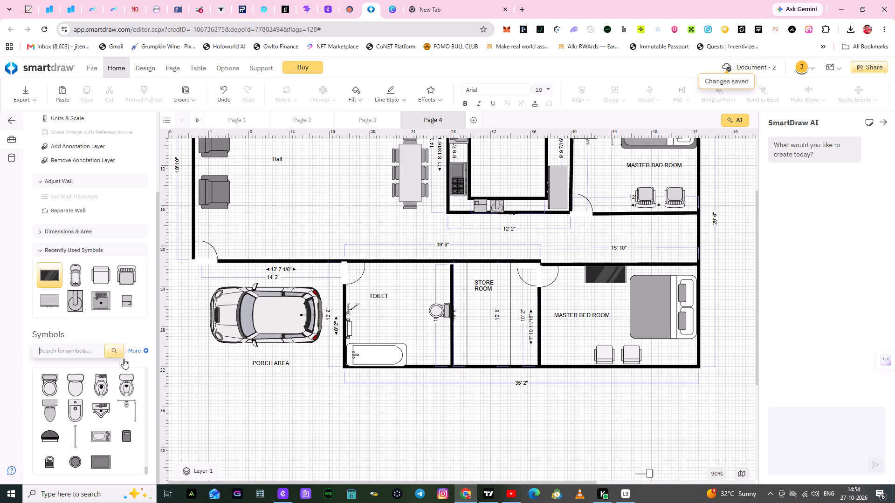
scroll(158, 373, up, 2)
scroll(153, 379, down, 2)
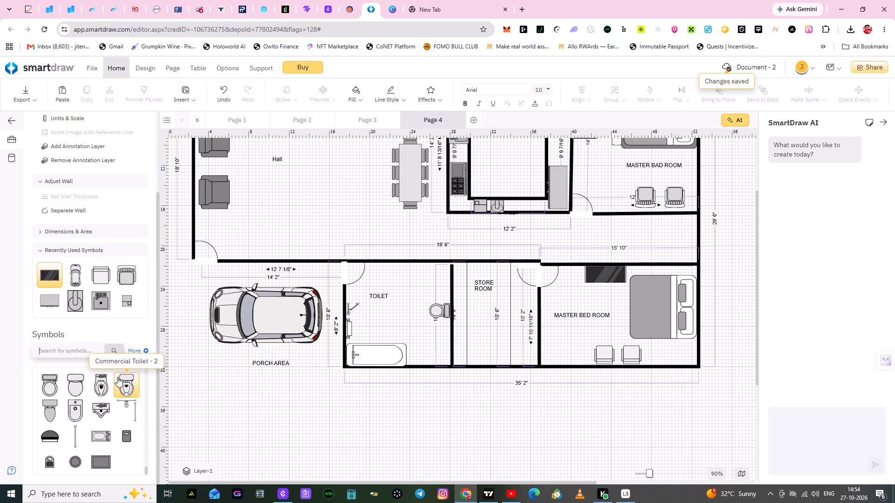
click(69, 351)
click(93, 376)
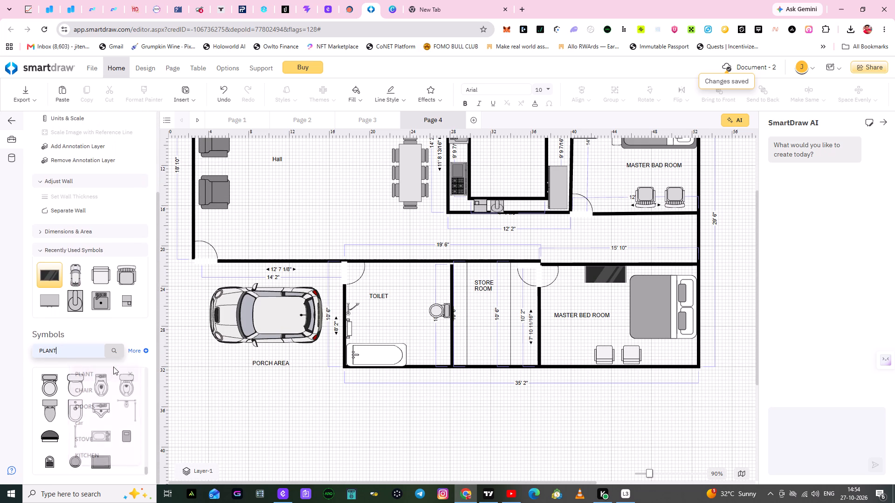
click(113, 353)
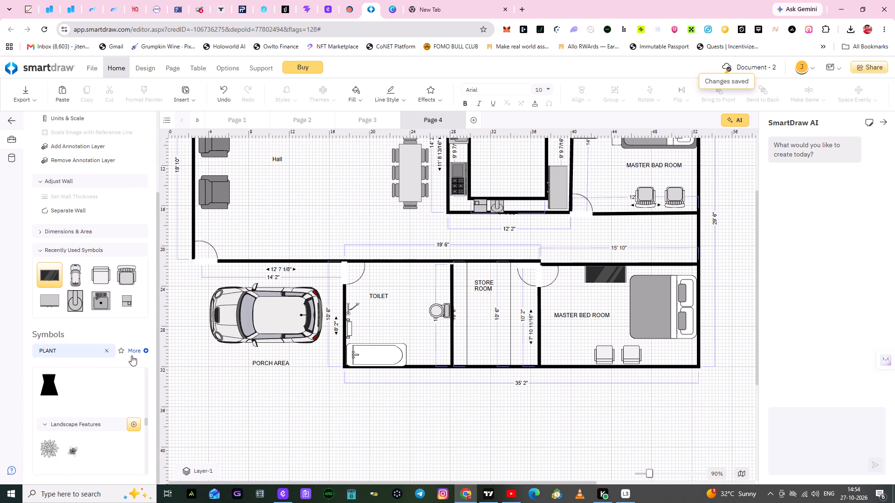
Place a spiky 2' plant from Landscape Features below the PORCH AREA label, at about 12' 4" left and 36' 4" top.
scroll(131, 333, down, 1)
drag(51, 452, 285, 418)
click(331, 421)
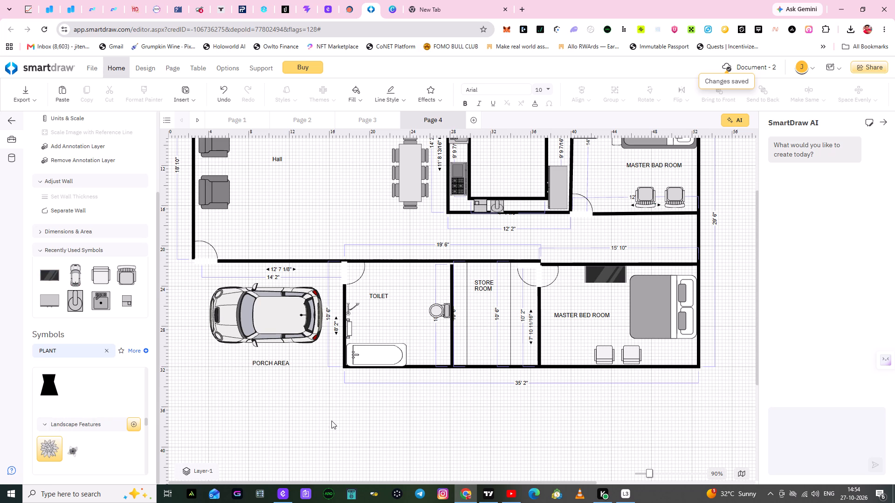
drag(46, 448, 303, 421)
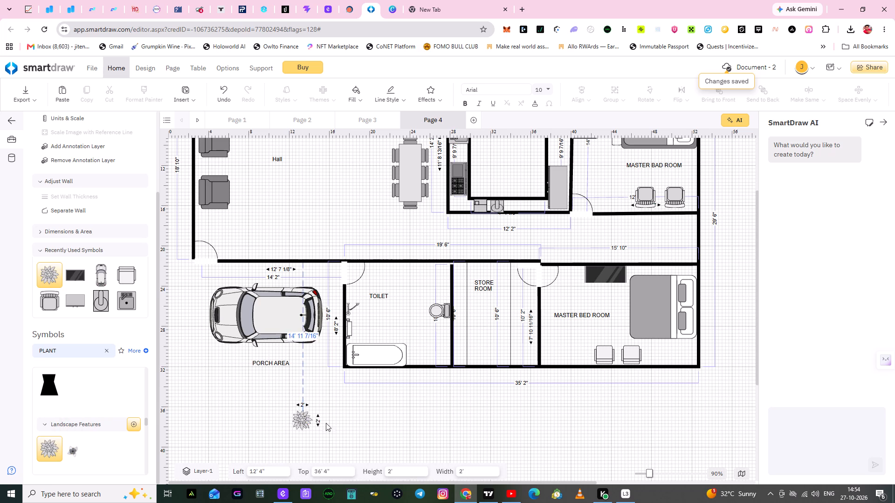
click(365, 421)
Place a second spiky 2' plant from Landscape Features in the open area below the TOILET.
drag(46, 445, 349, 408)
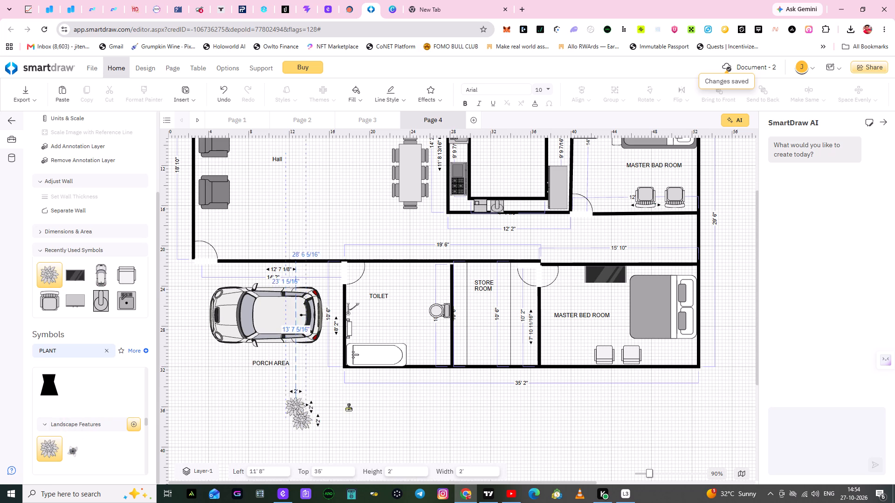
drag(349, 408, 397, 429)
click(453, 430)
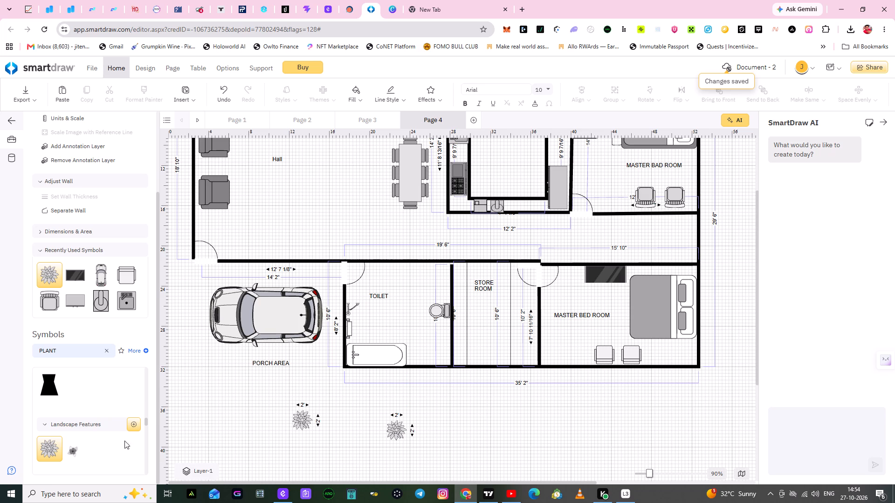
Move the two spiky plants to either side of the PORCH AREA label, the right one at about 15' left and 31' top.
drag(298, 423, 252, 396)
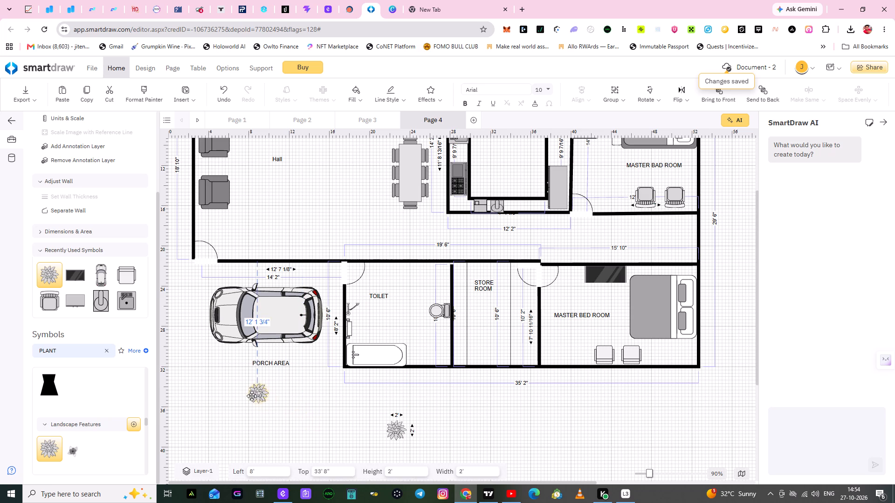
drag(252, 396, 326, 370)
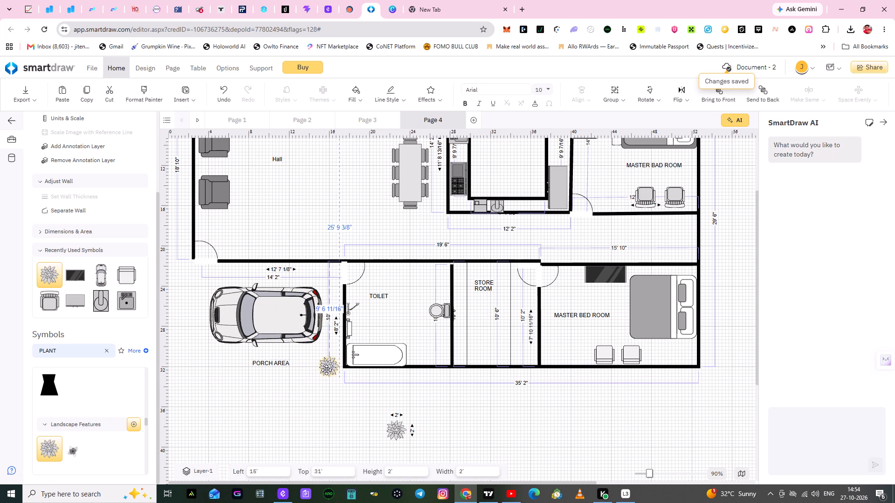
drag(326, 370, 326, 369)
click(336, 442)
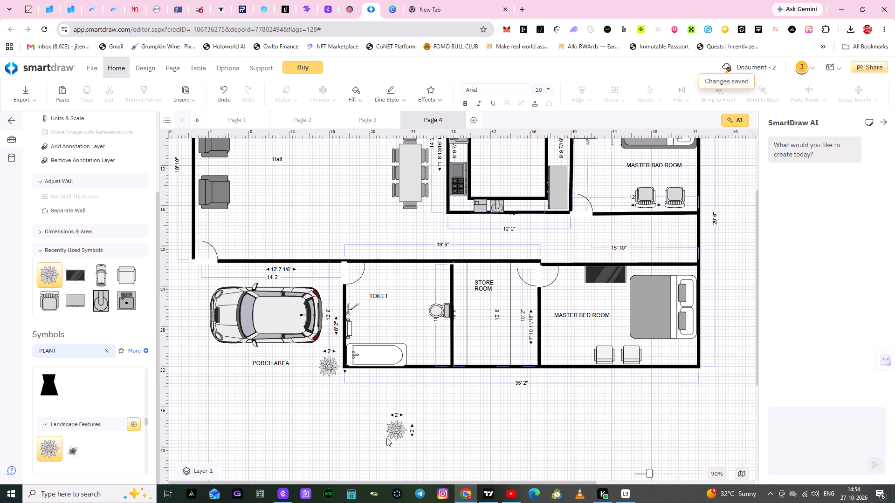
drag(392, 433, 223, 378)
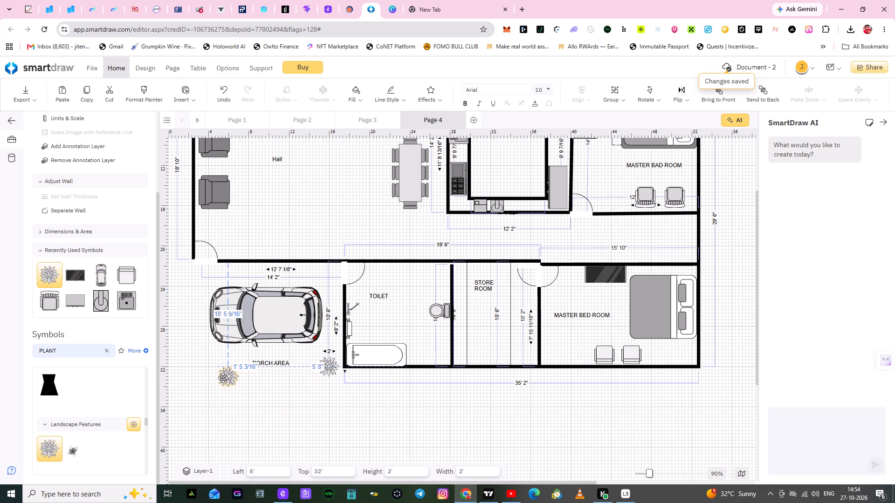
drag(223, 378, 219, 368)
click(316, 409)
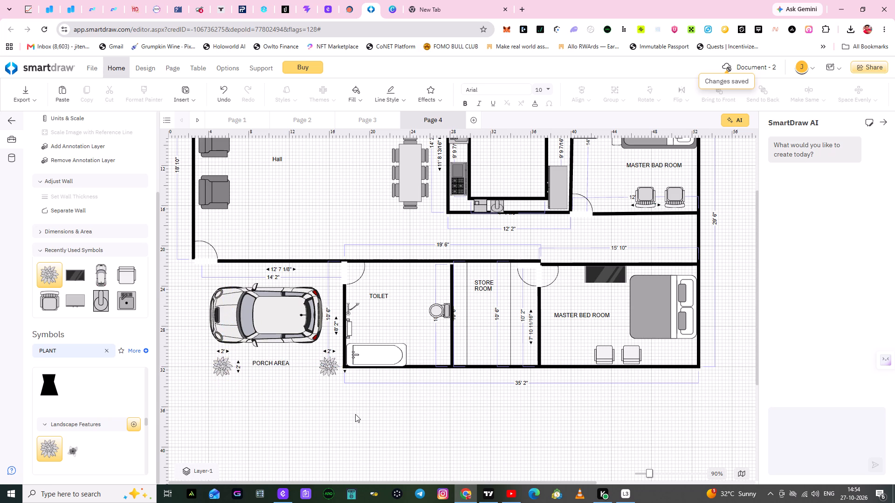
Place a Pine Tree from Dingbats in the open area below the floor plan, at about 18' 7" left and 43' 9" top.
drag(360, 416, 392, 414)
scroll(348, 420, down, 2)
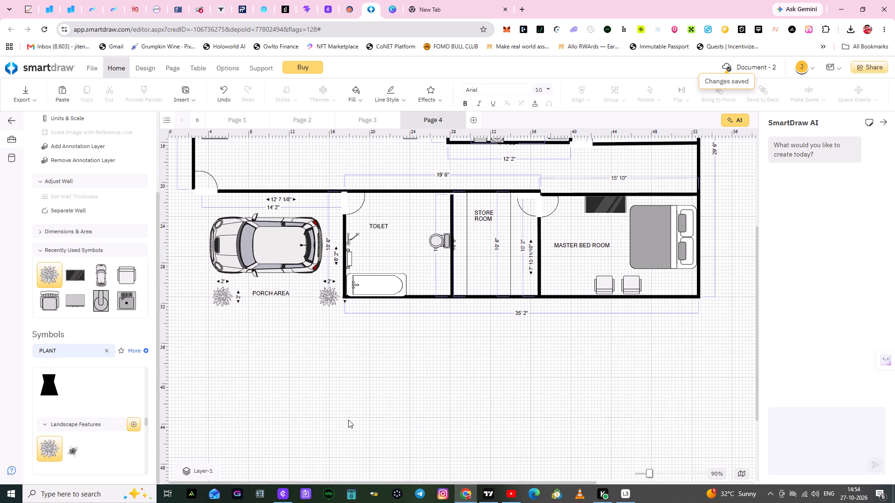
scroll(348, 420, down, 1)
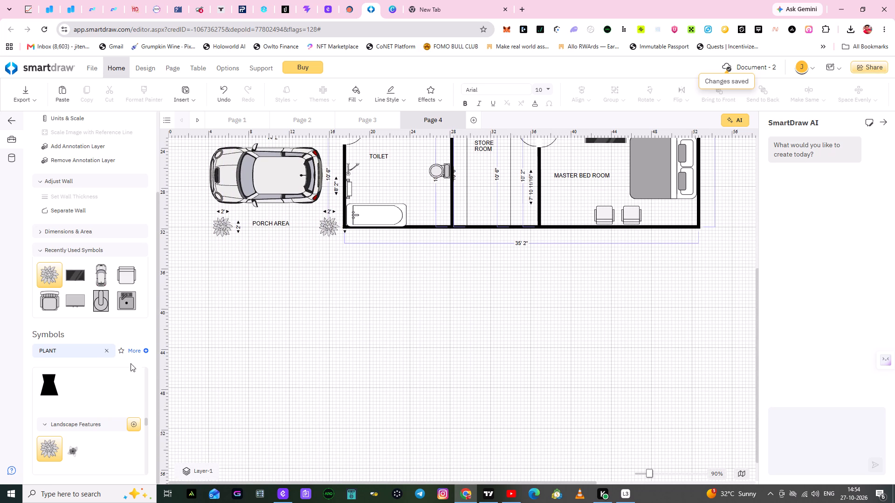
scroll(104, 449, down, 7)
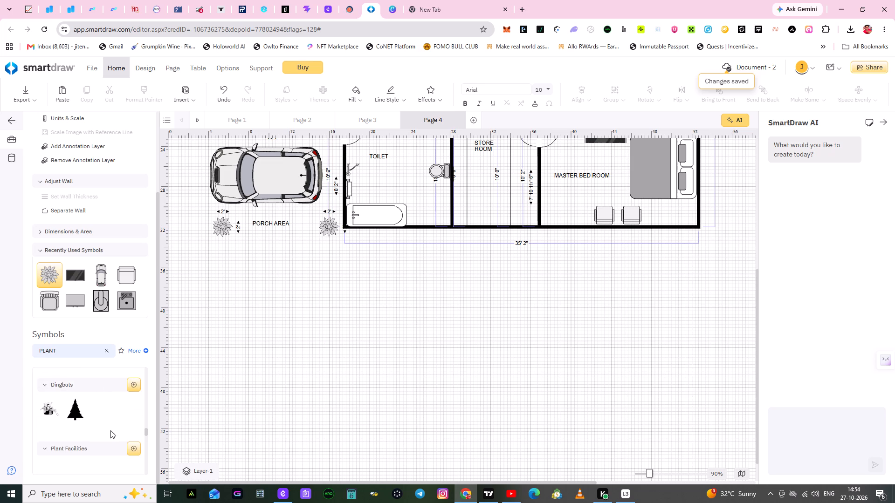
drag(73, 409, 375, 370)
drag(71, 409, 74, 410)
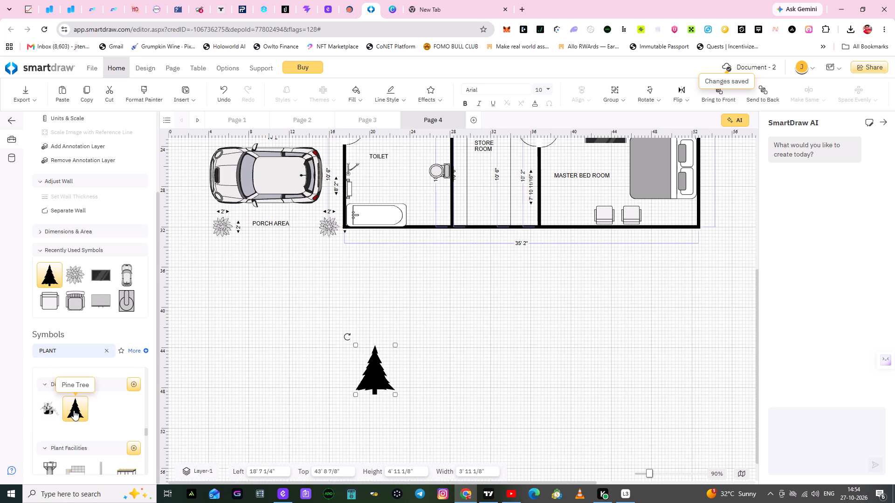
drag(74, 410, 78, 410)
Look through the remaining PLANT symbols down to the Planter Beds group for a more suitable plant.
scroll(124, 417, down, 2)
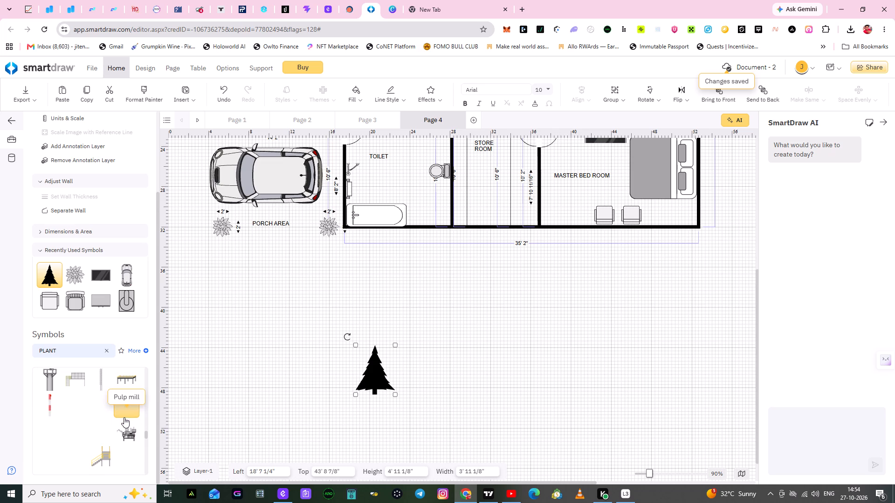
scroll(119, 435, down, 4)
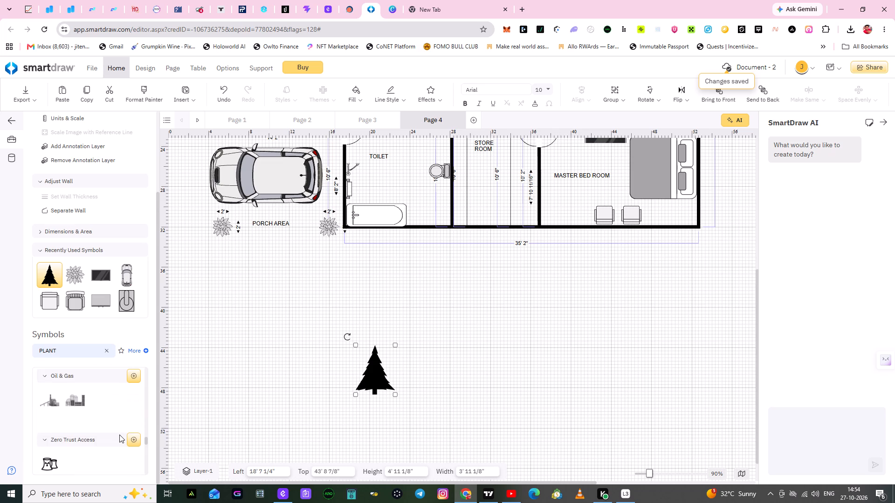
scroll(119, 435, down, 3)
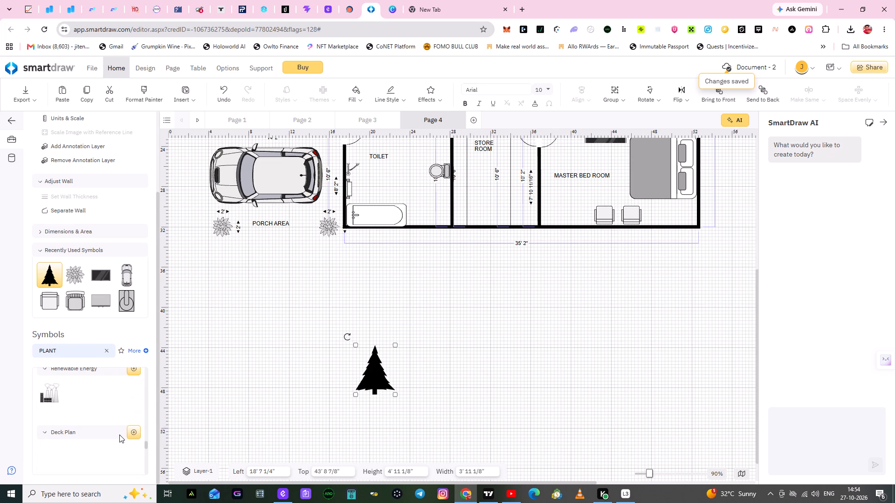
scroll(119, 435, down, 2)
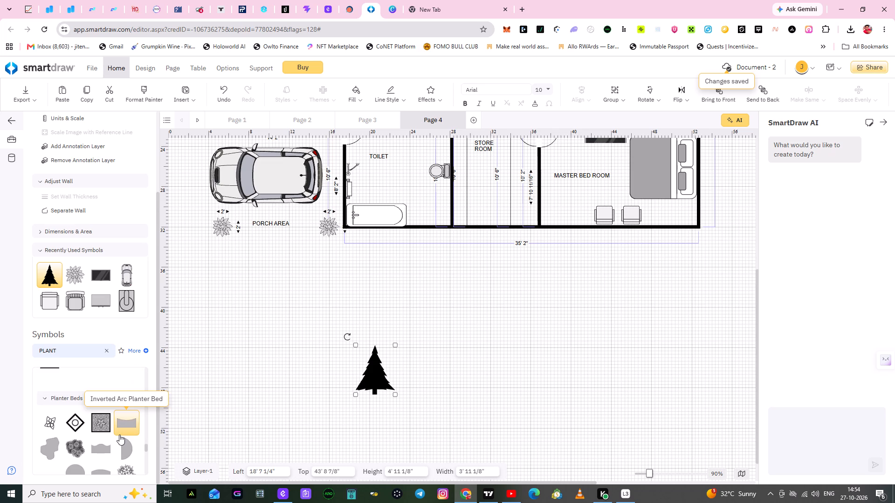
scroll(111, 440, down, 2)
scroll(112, 440, up, 1)
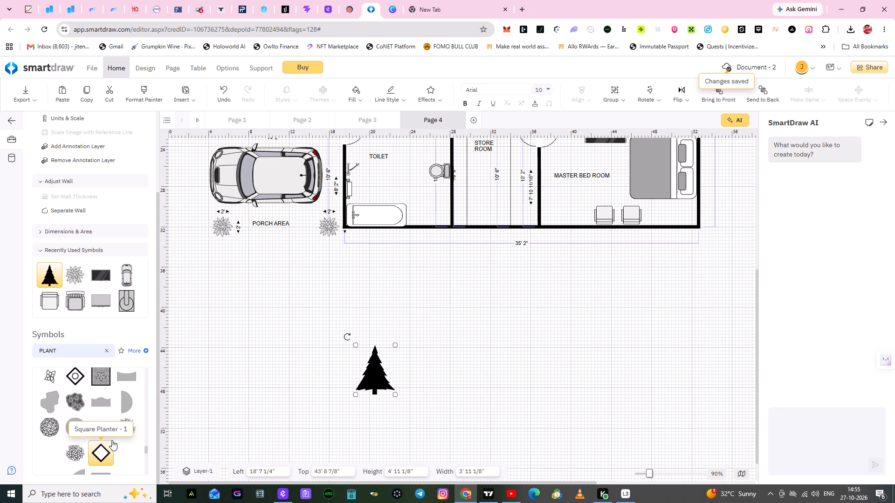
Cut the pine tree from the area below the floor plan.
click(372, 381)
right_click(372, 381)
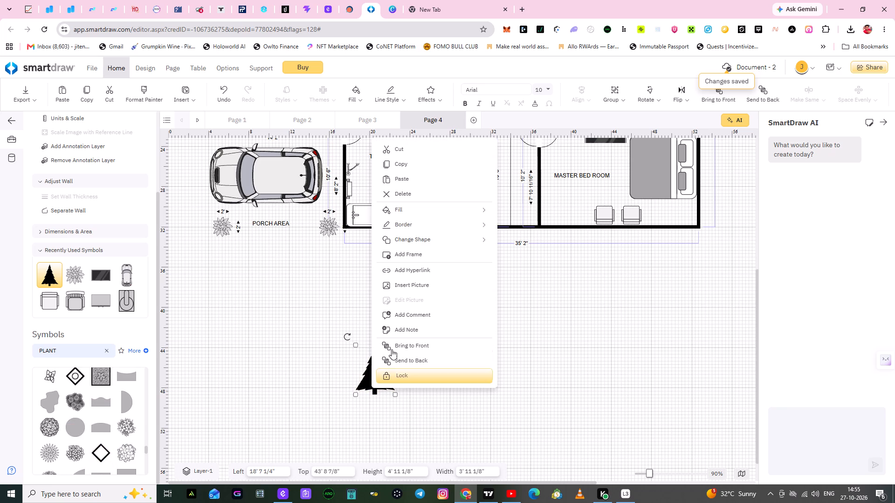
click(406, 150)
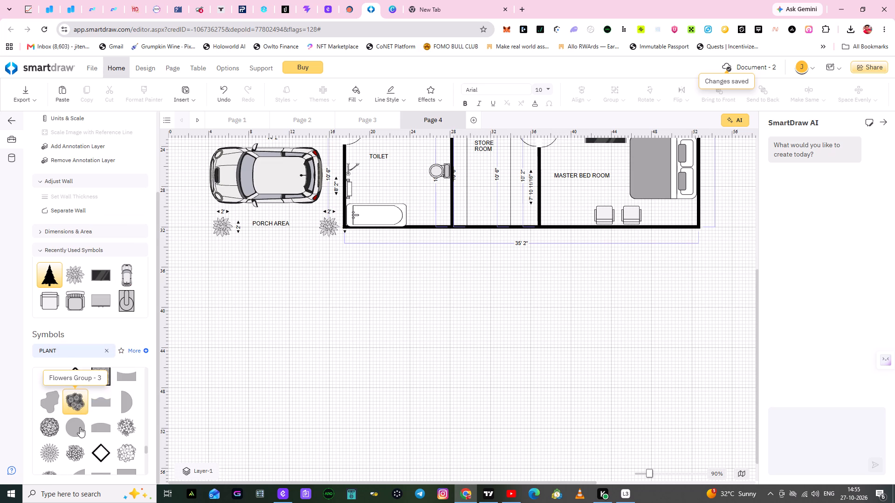
Place two dense round 2' 6" by 2' 10" plants from Planter Beds below the floor plan, one at about 16' 2" left and 45' 10" top.
scroll(80, 427, down, 2)
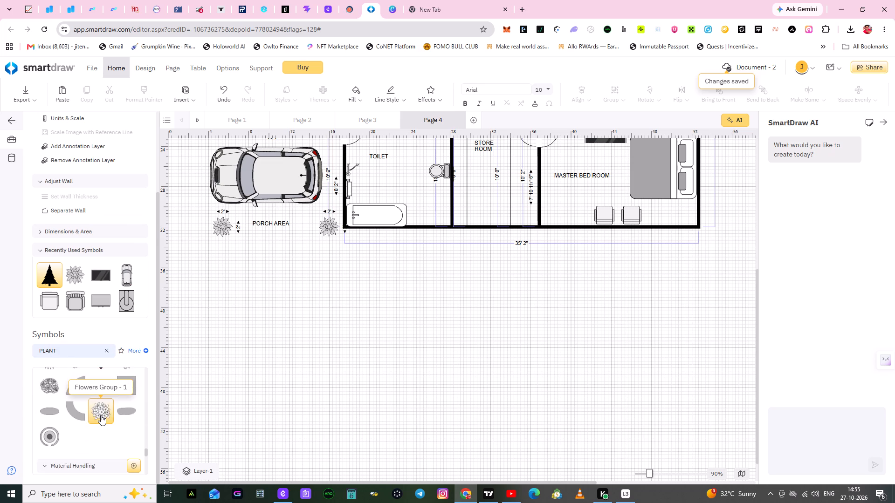
scroll(101, 415, up, 1)
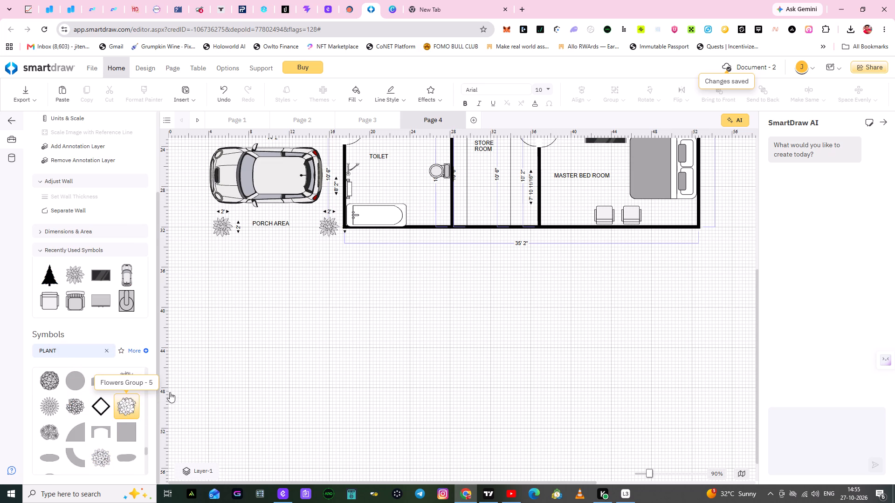
drag(70, 409, 251, 381)
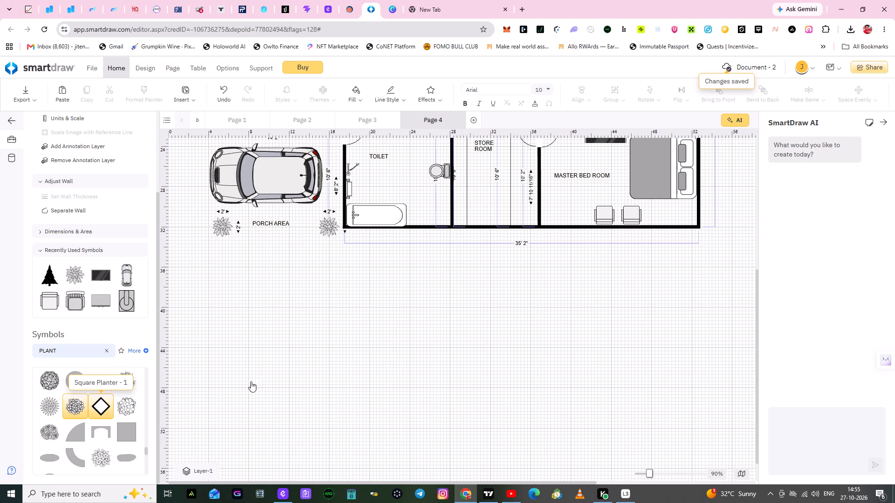
drag(251, 381, 350, 370)
click(369, 347)
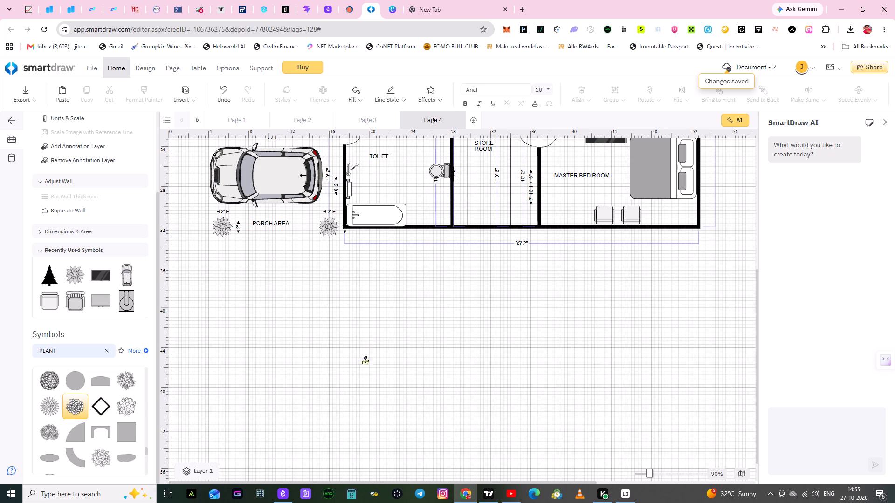
click(408, 330)
drag(72, 406, 411, 336)
click(310, 393)
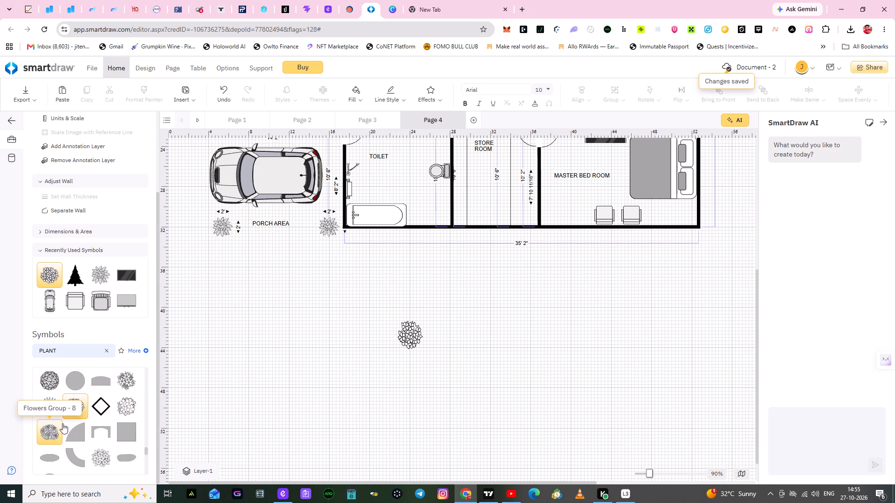
drag(69, 410, 343, 380)
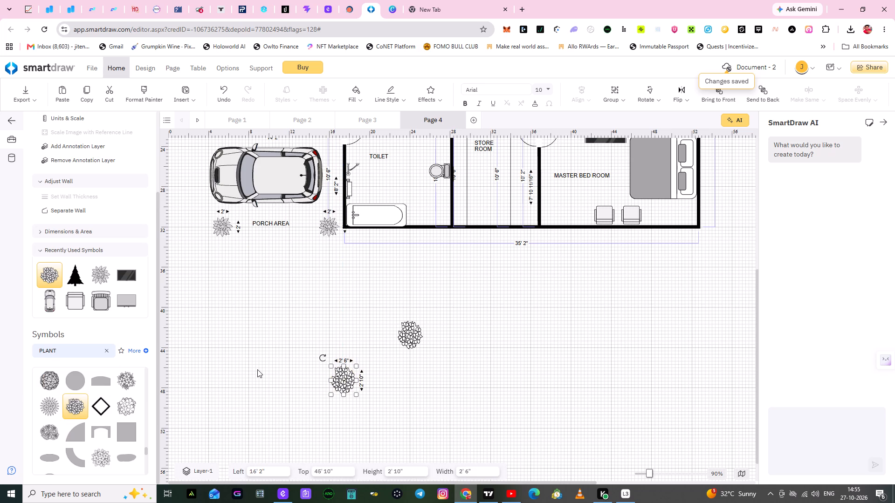
click(257, 368)
Place two Flowers Group - 5 symbols, 3' 10" by 4', above and beside the smaller round plants below the TOILET.
drag(126, 404, 329, 346)
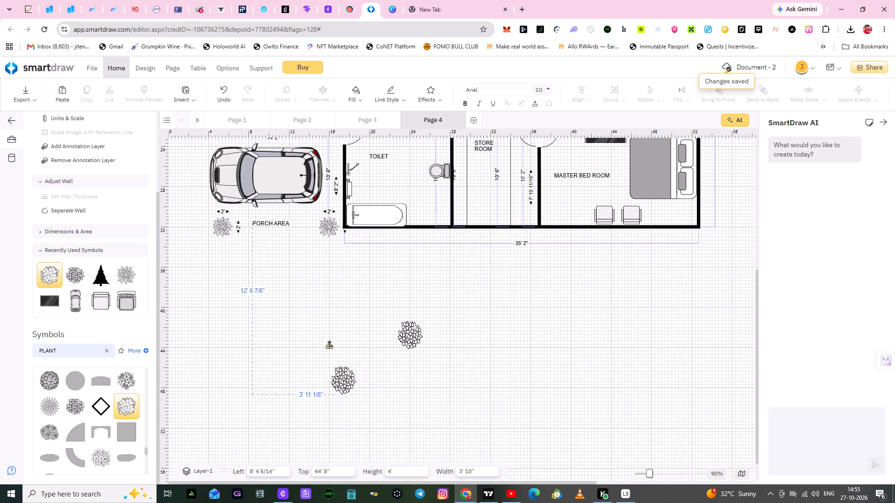
drag(329, 346, 334, 339)
click(276, 338)
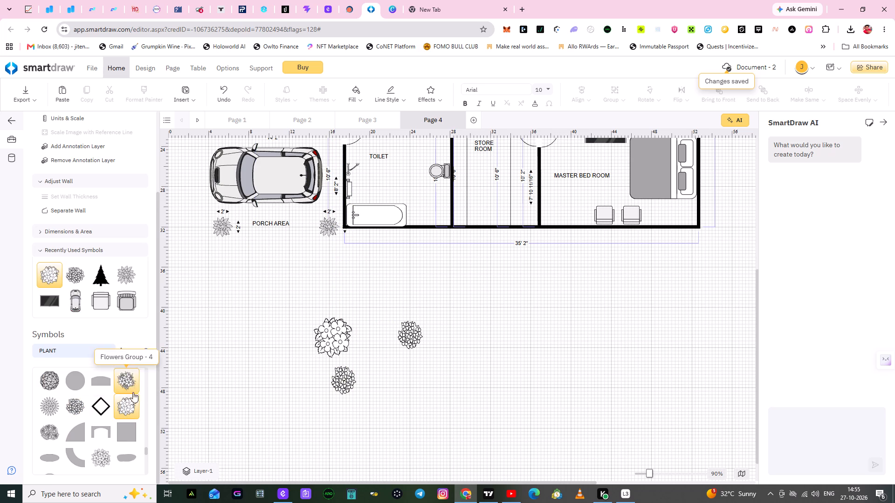
drag(128, 403, 402, 341)
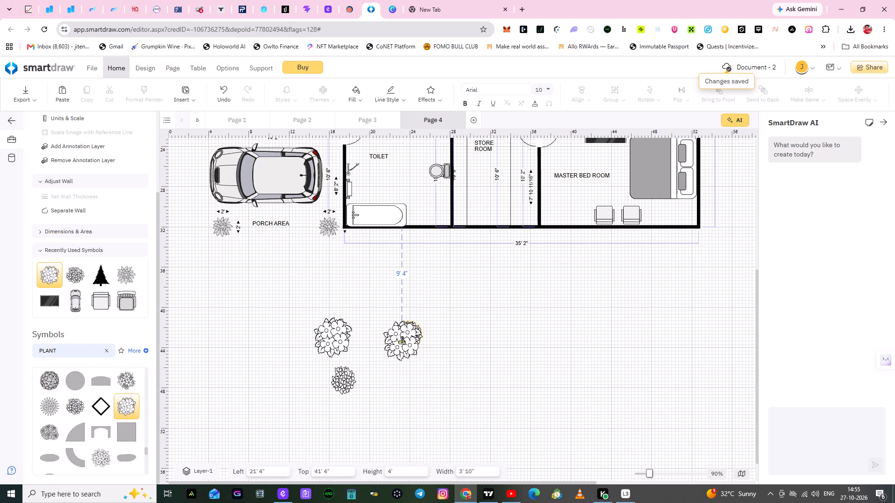
drag(402, 341, 381, 293)
click(573, 348)
Draw a 13' vertical line down from the bottom wall at the STORE ROOM and MASTER BED ROOM divider.
scroll(592, 347, up, 2)
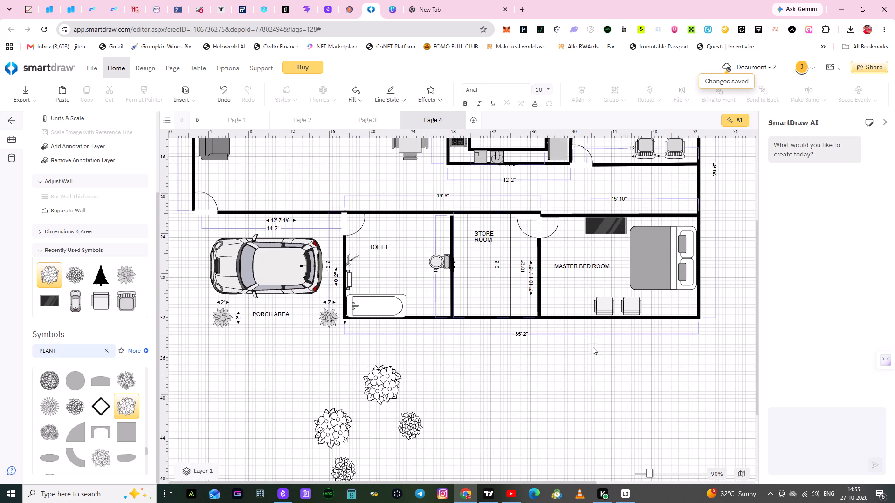
scroll(563, 384, down, 1)
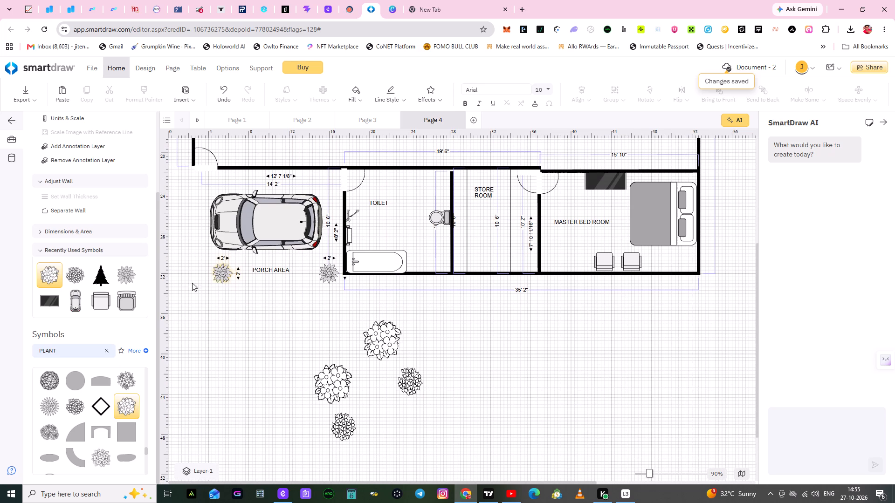
scroll(111, 299, up, 9)
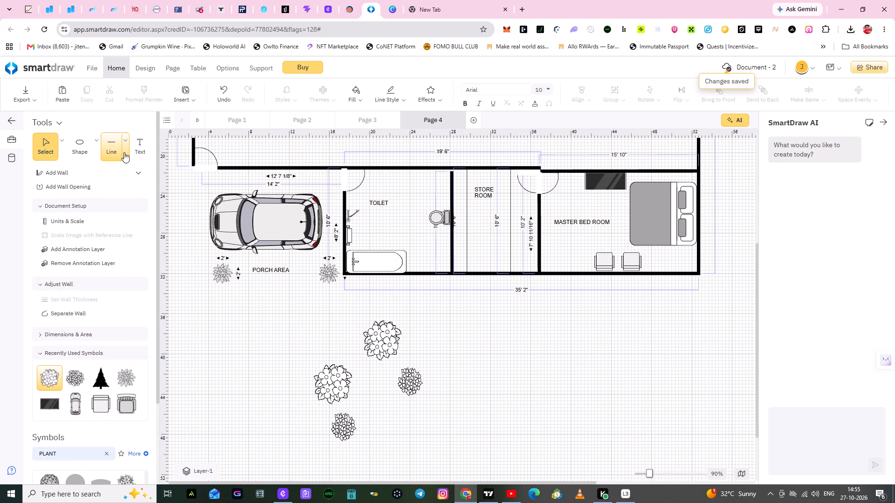
click(115, 143)
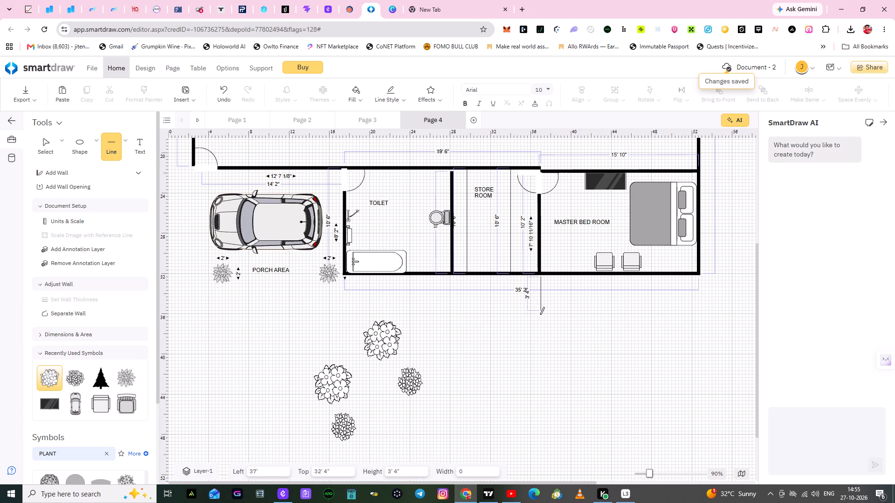
click(540, 406)
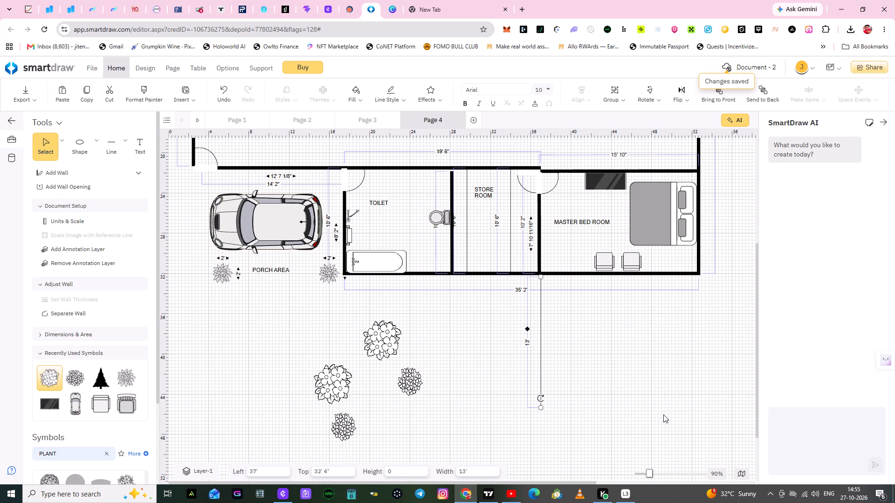
click(697, 388)
Enclose the area below the MASTER BED ROOM with a 13' 4" vertical line from its outer wall corner and a 15' 8" horizontal bottom line.
click(118, 144)
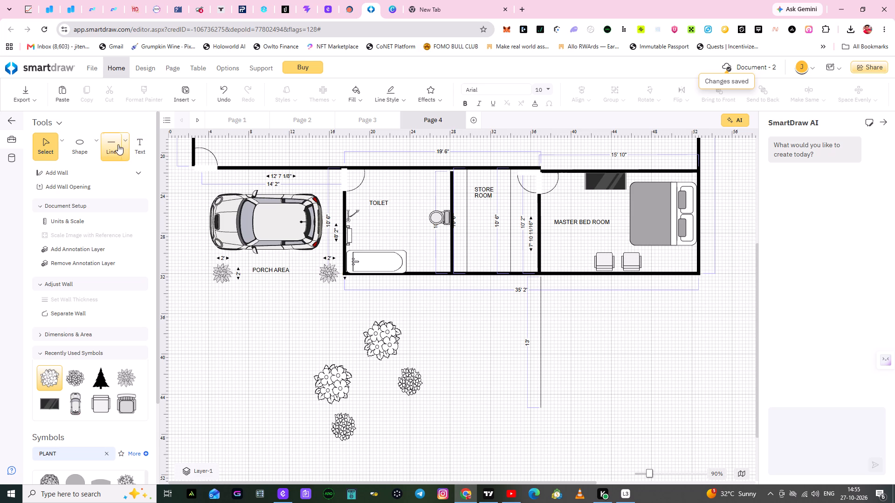
click(699, 275)
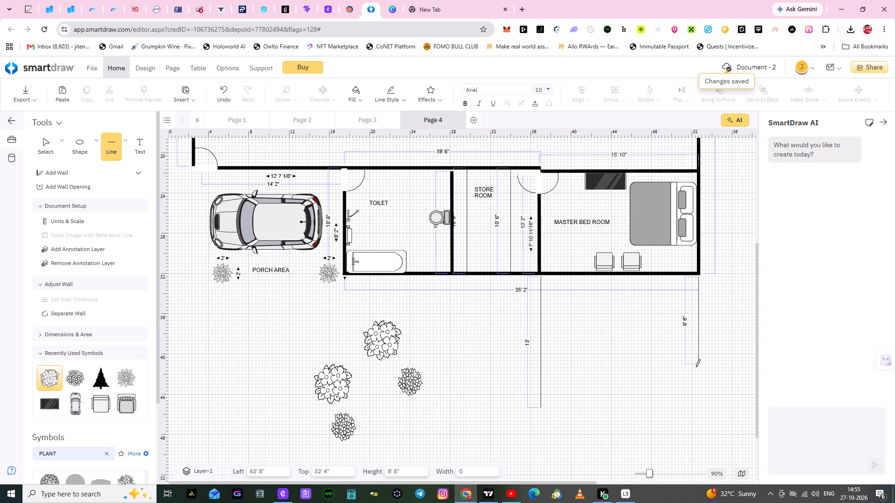
click(698, 412)
click(638, 383)
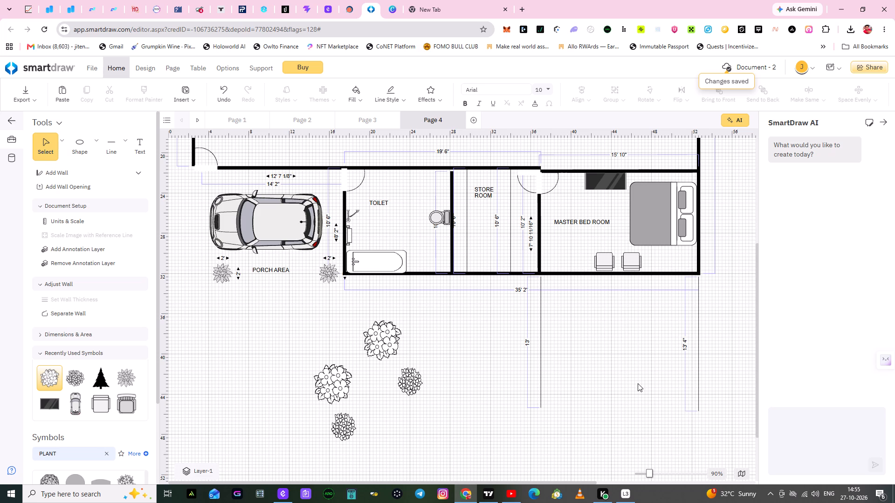
click(114, 145)
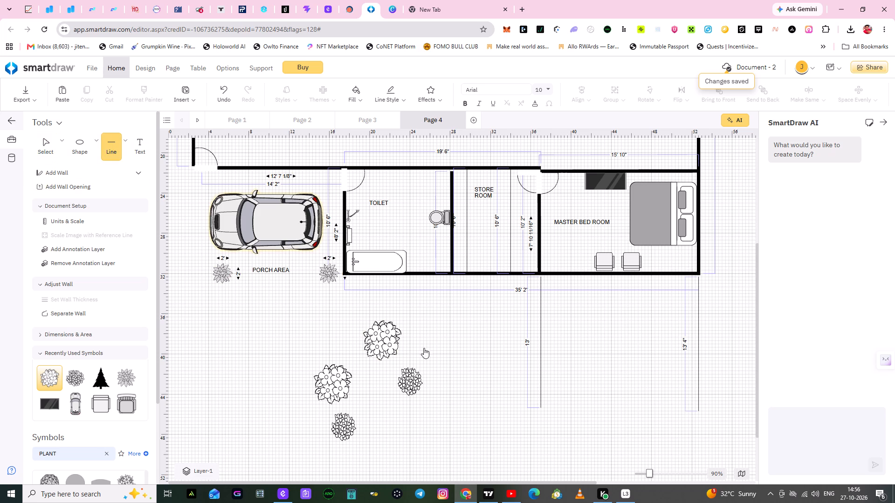
click(541, 408)
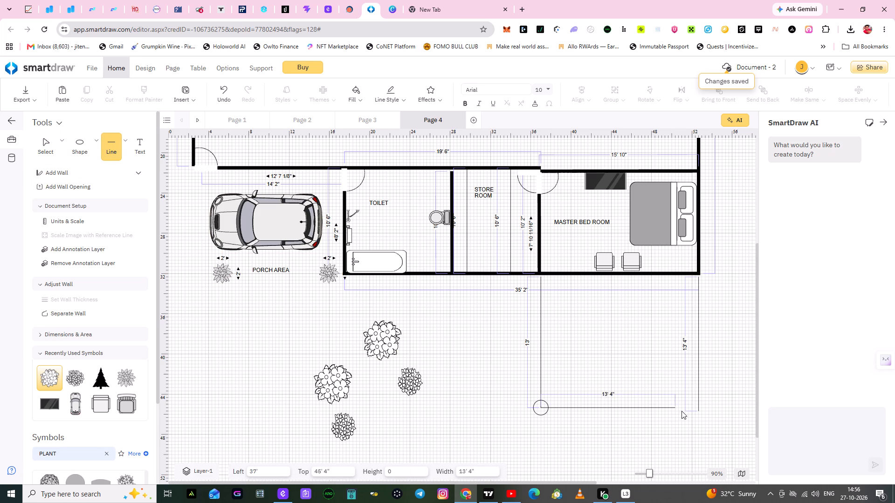
click(698, 412)
click(643, 444)
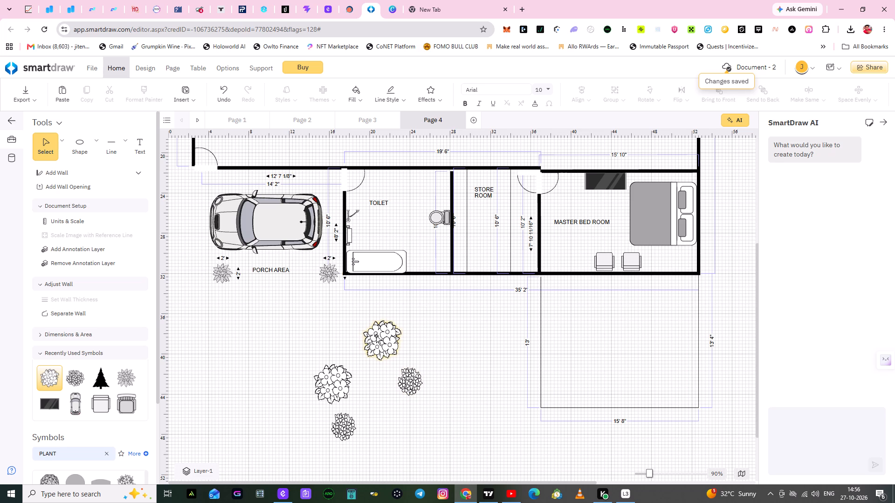
Move the two Flowers Group - 5 symbols into the enclosure, stacked along the 13' 4" line, the lower one at about 37' 4" top.
drag(376, 336, 676, 305)
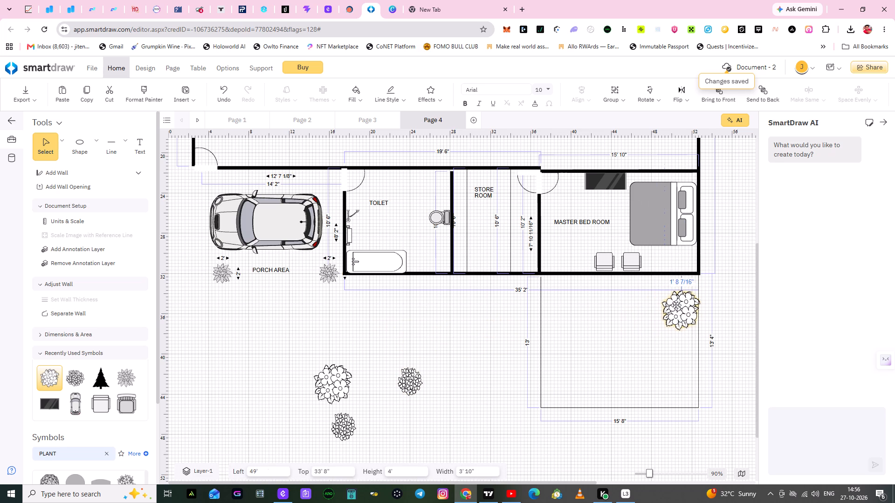
drag(676, 305, 674, 303)
click(614, 343)
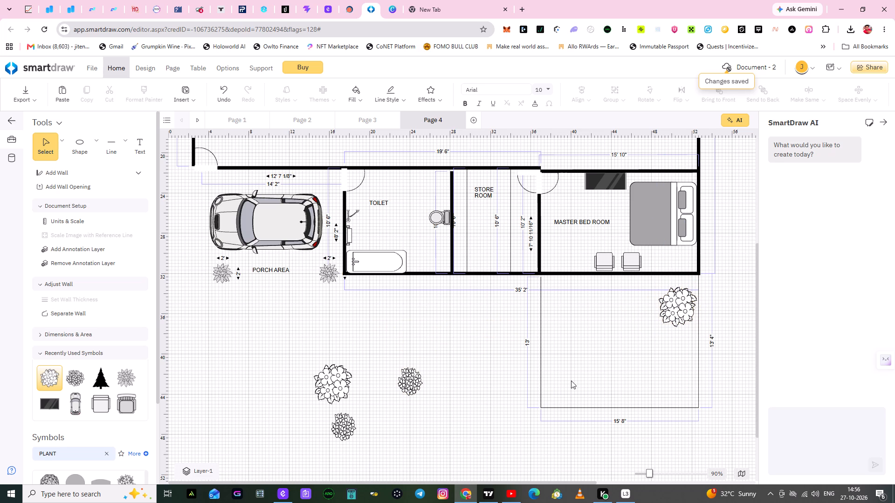
drag(332, 387, 666, 367)
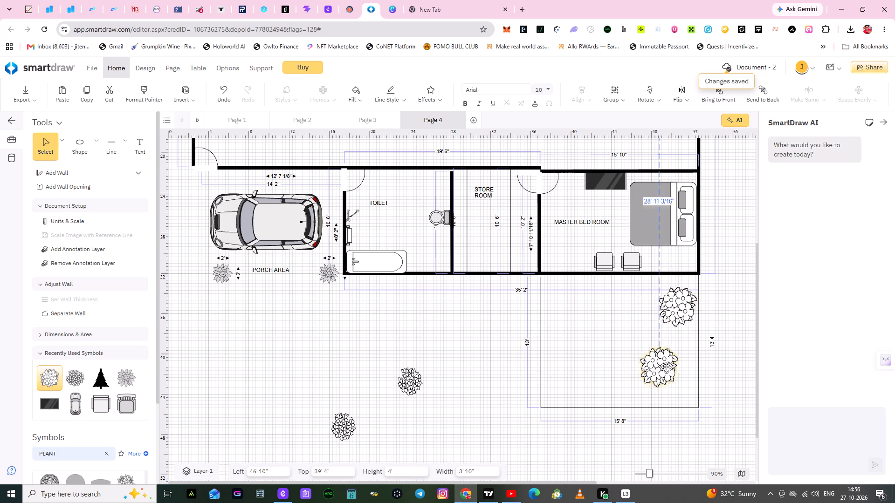
drag(666, 367, 679, 349)
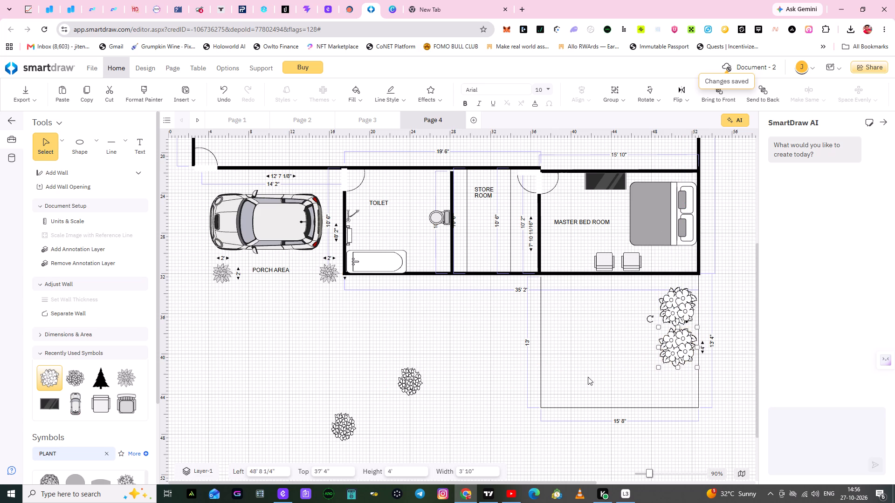
click(588, 377)
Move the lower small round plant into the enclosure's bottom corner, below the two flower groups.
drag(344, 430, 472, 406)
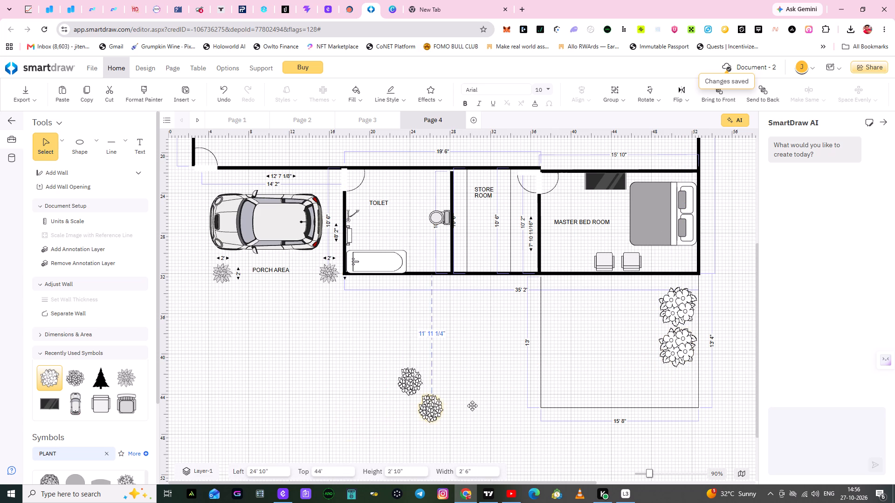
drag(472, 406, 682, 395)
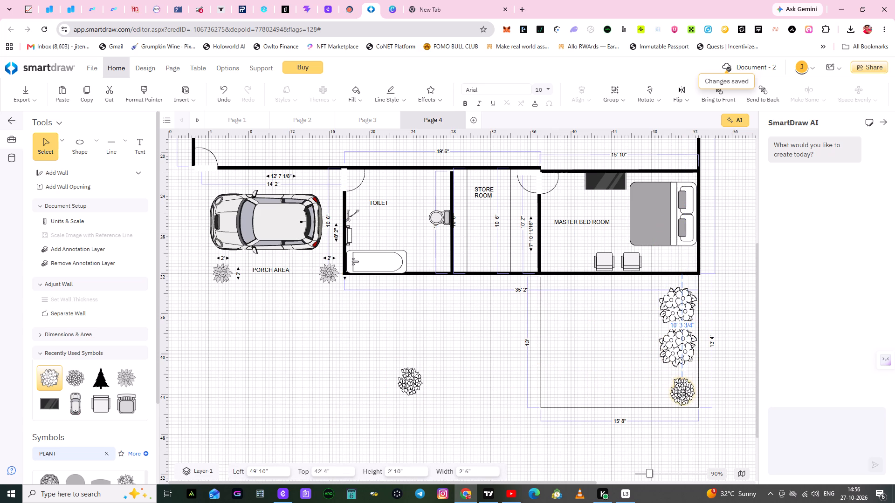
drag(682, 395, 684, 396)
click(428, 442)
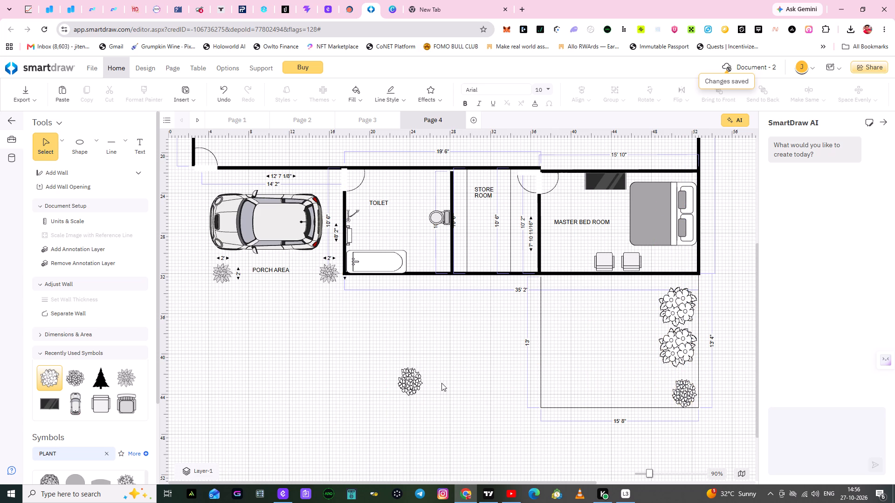
Move both small round plants beside the 13' line inside the enclosure, one below the other near the house wall.
drag(406, 381, 555, 301)
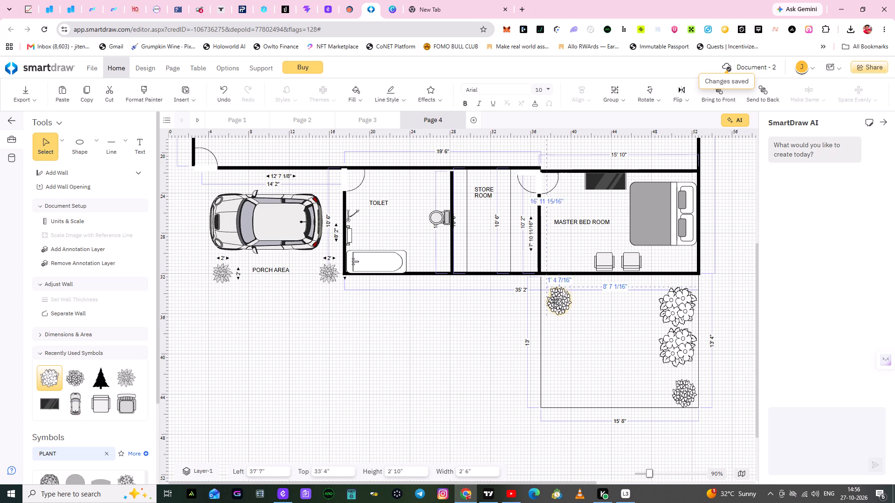
drag(555, 301, 551, 299)
click(597, 358)
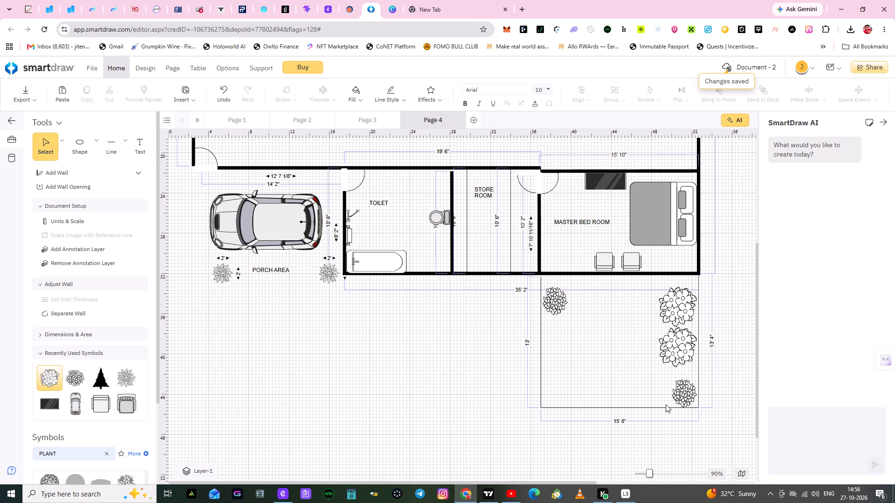
drag(678, 397, 548, 338)
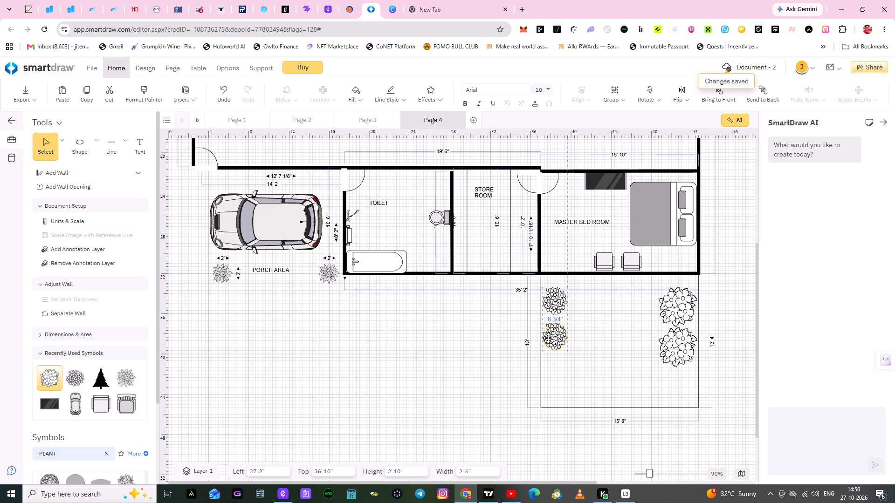
drag(548, 338, 548, 338)
click(437, 363)
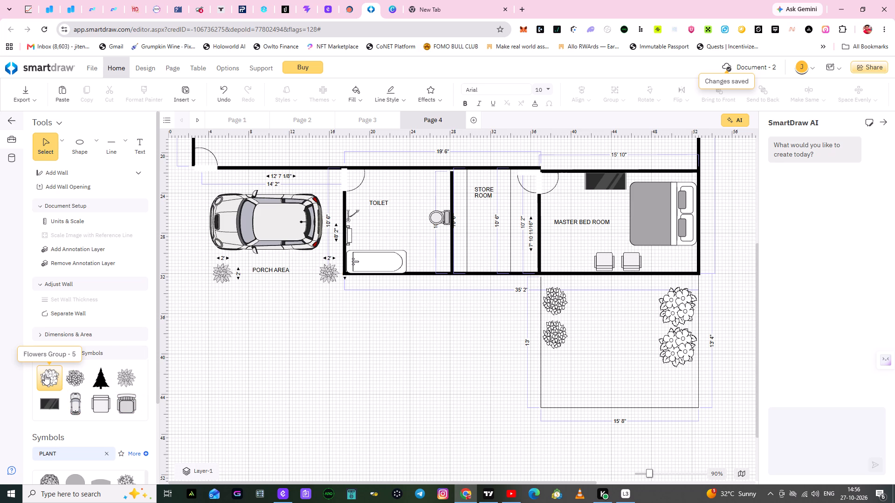
Add two more small round 2' 6" by 2' 10" plants beneath the existing pair, continuing the column along the 13' line.
drag(73, 376, 280, 353)
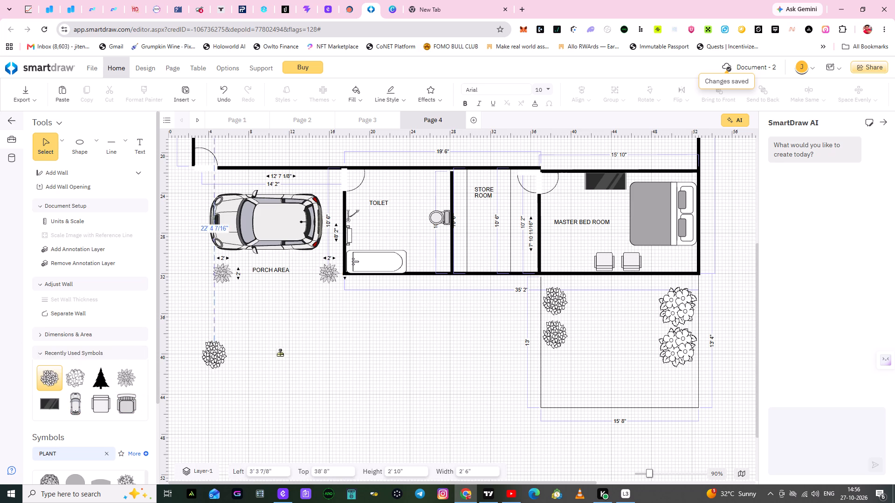
drag(280, 353, 552, 367)
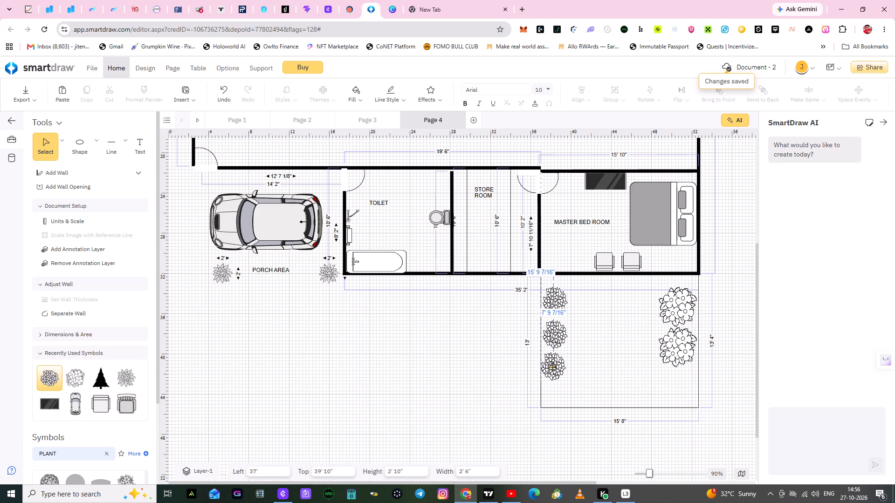
drag(552, 367, 553, 368)
click(388, 413)
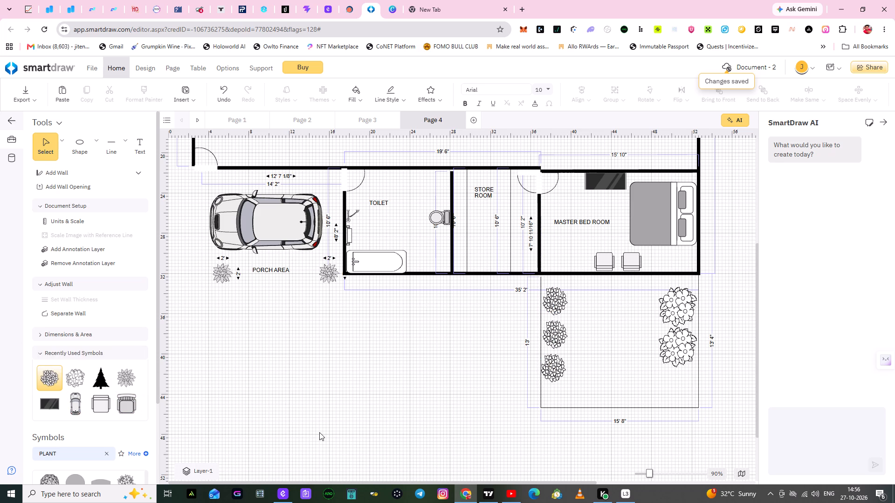
drag(41, 381, 404, 391)
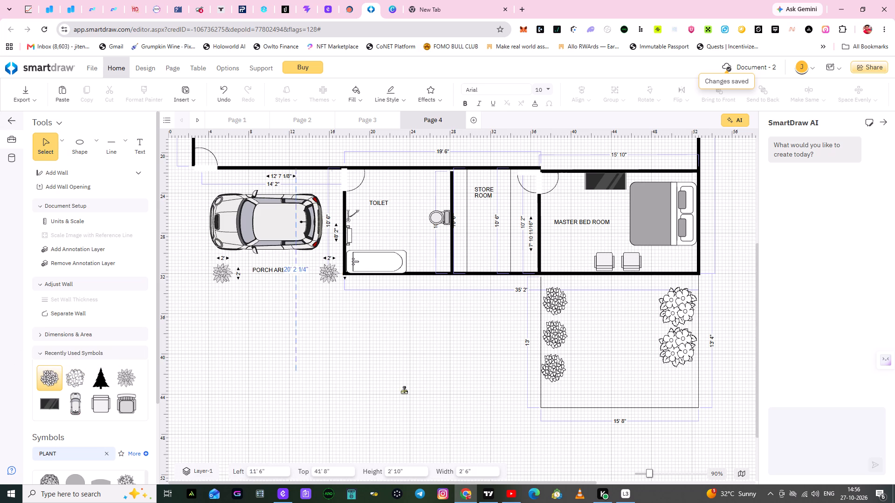
drag(404, 391, 557, 397)
click(613, 369)
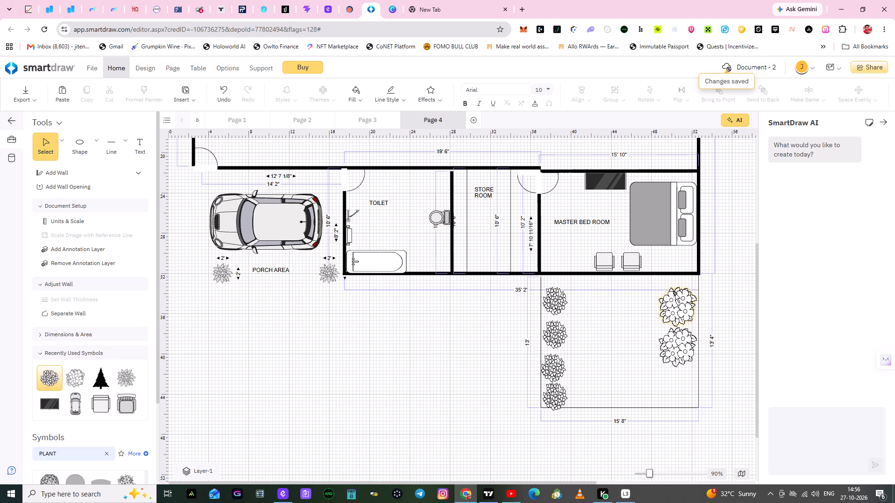
Space the four small round plants evenly along the 13' line, aligned at 37' 2" left, with the lowest at about 42' 6" top.
click(552, 295)
drag(553, 299, 554, 295)
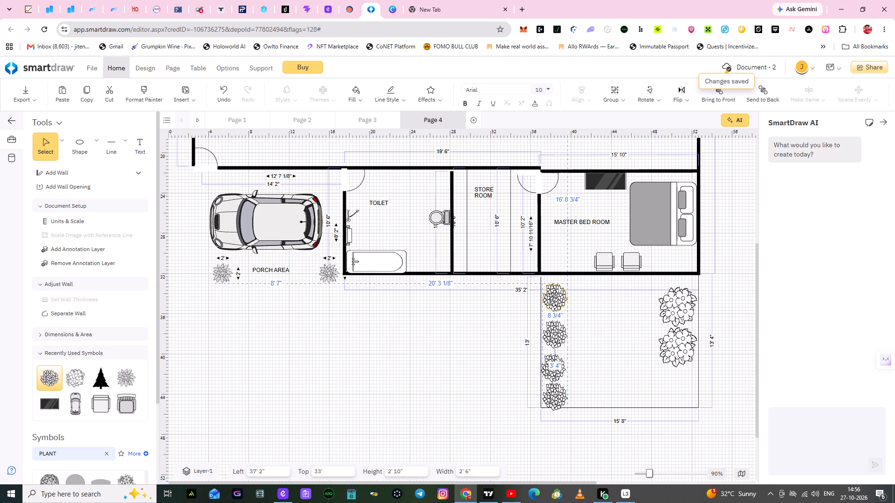
drag(554, 295, 554, 292)
drag(556, 332, 556, 324)
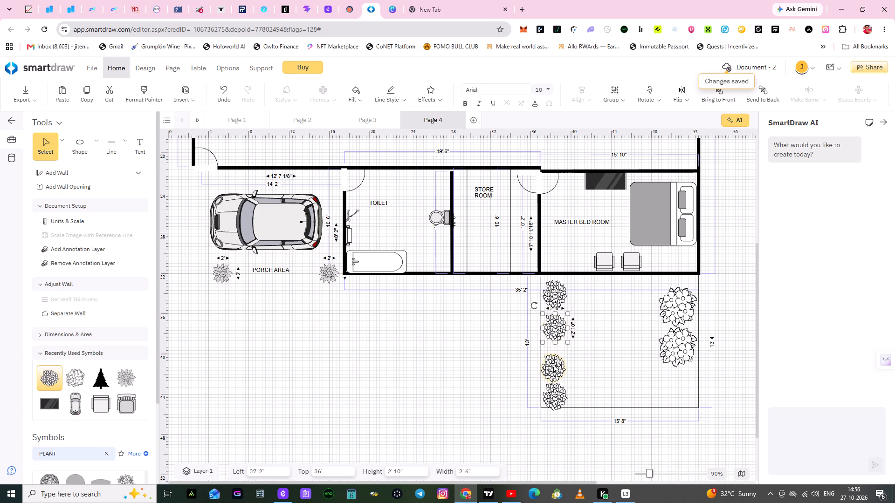
drag(553, 365, 555, 357)
click(626, 380)
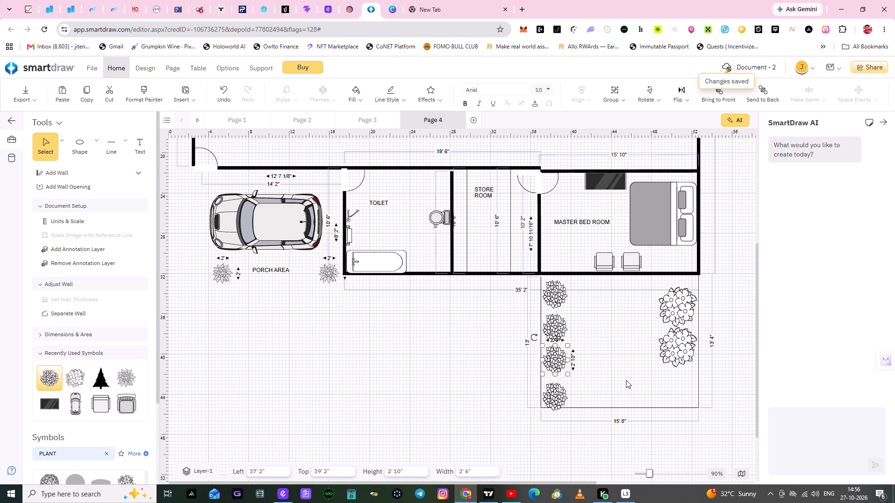
click(559, 397)
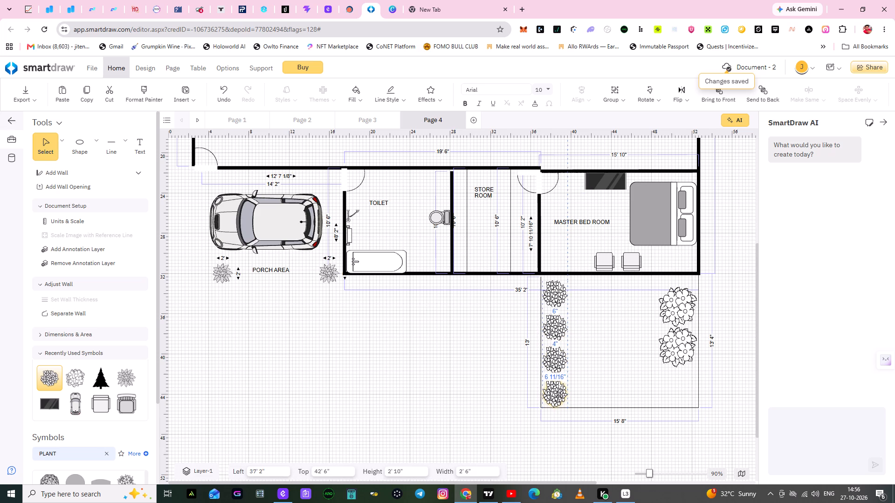
click(611, 385)
Shift the two flower groups up toward the MASTER BED ROOM wall, leaving a small gap between them.
drag(678, 313, 679, 309)
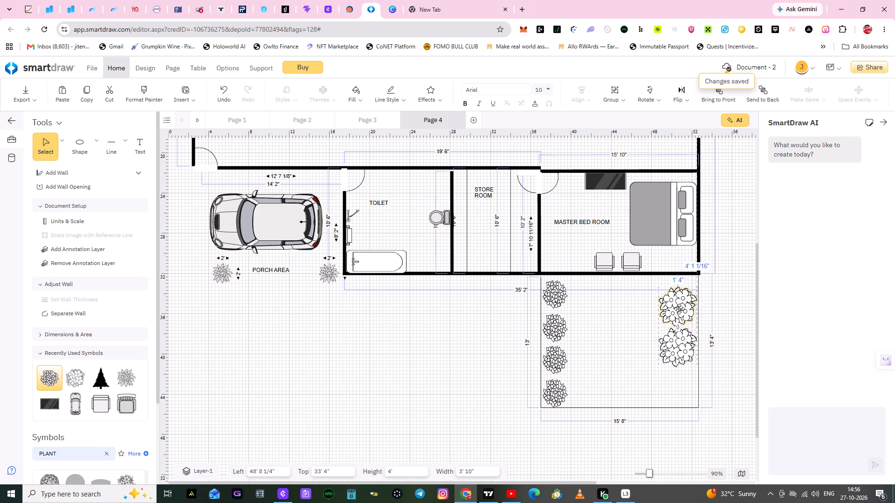
drag(679, 309, 679, 306)
click(672, 363)
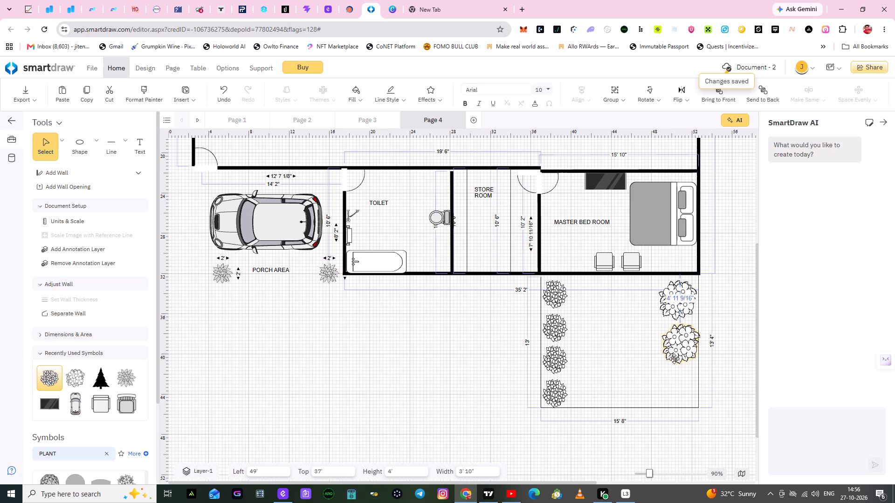
click(592, 389)
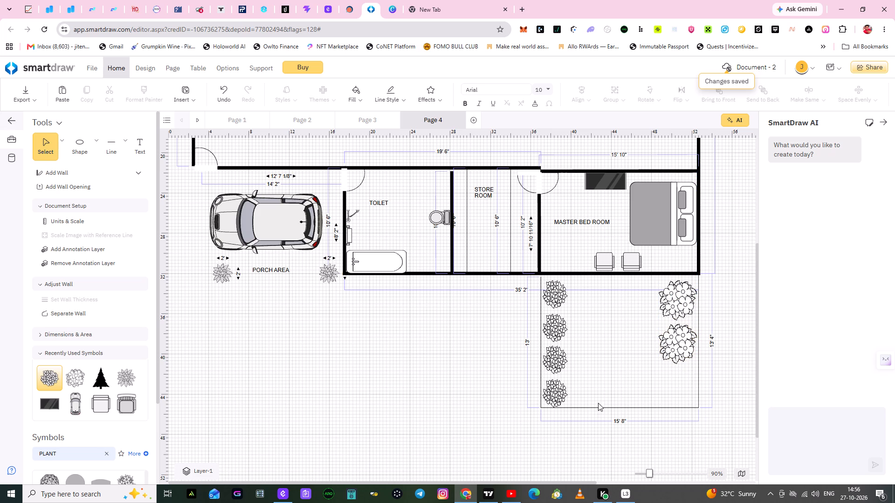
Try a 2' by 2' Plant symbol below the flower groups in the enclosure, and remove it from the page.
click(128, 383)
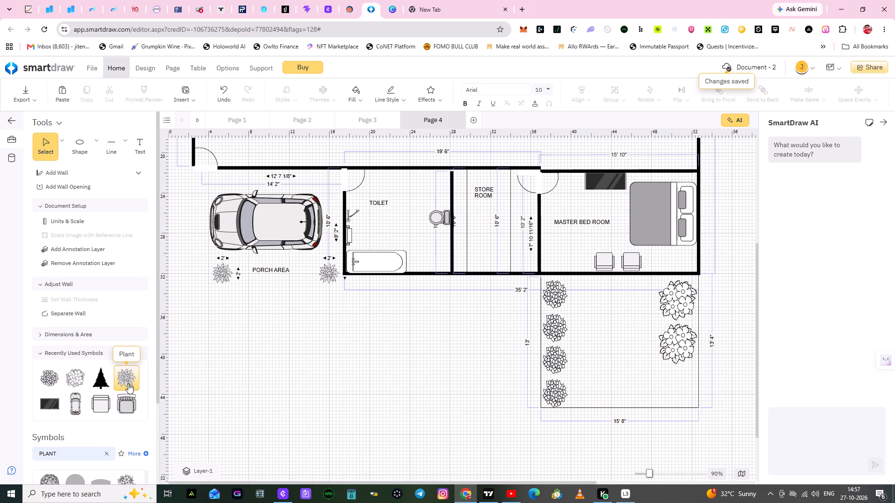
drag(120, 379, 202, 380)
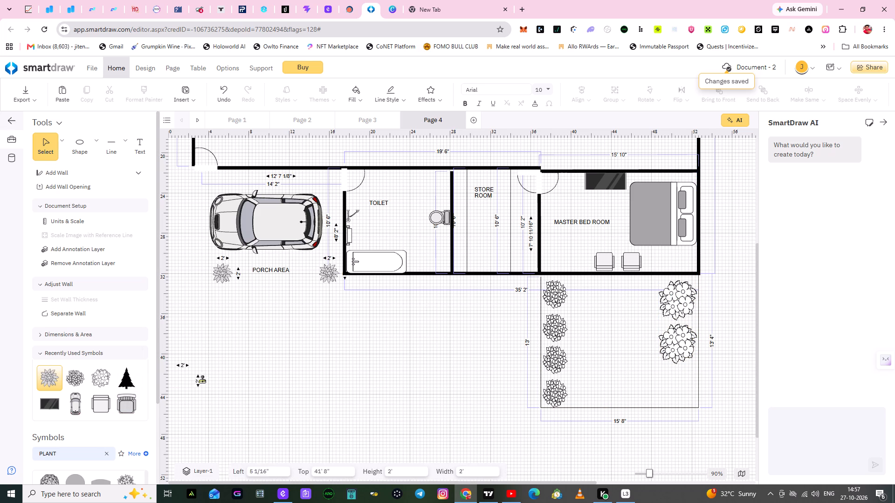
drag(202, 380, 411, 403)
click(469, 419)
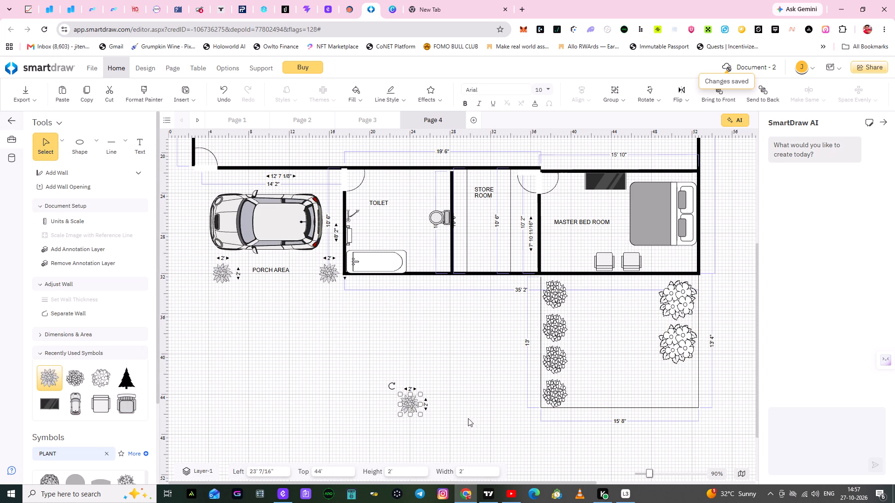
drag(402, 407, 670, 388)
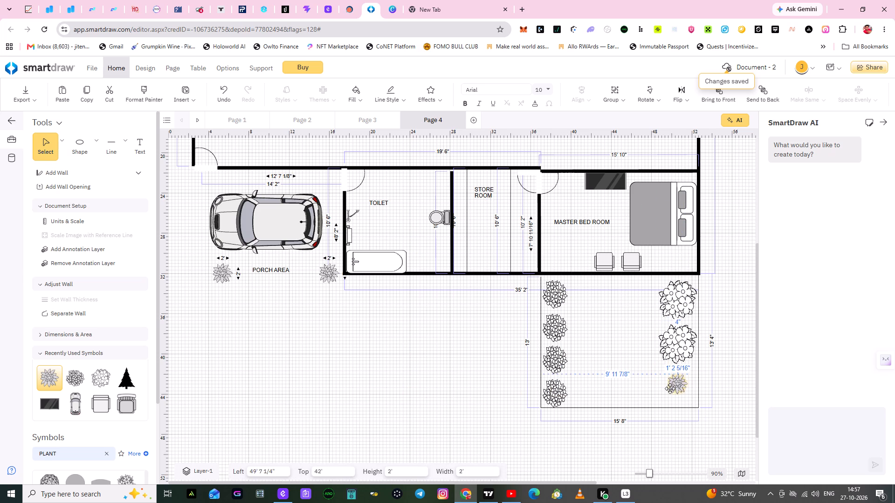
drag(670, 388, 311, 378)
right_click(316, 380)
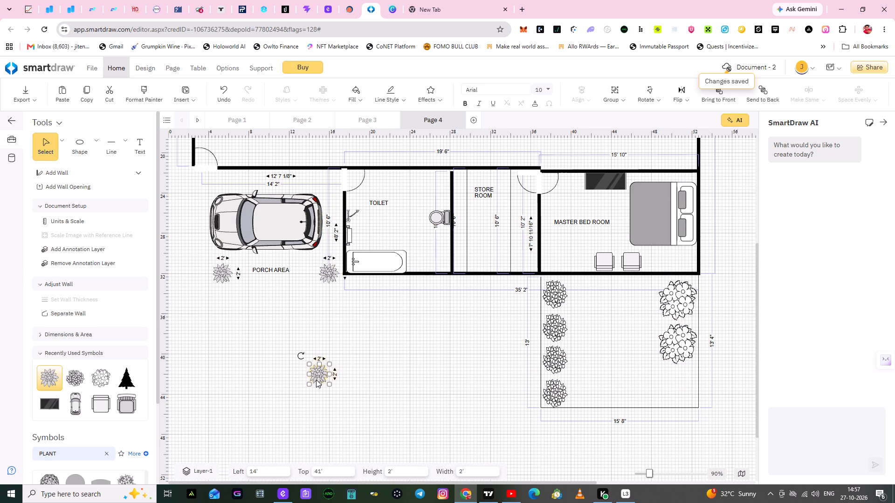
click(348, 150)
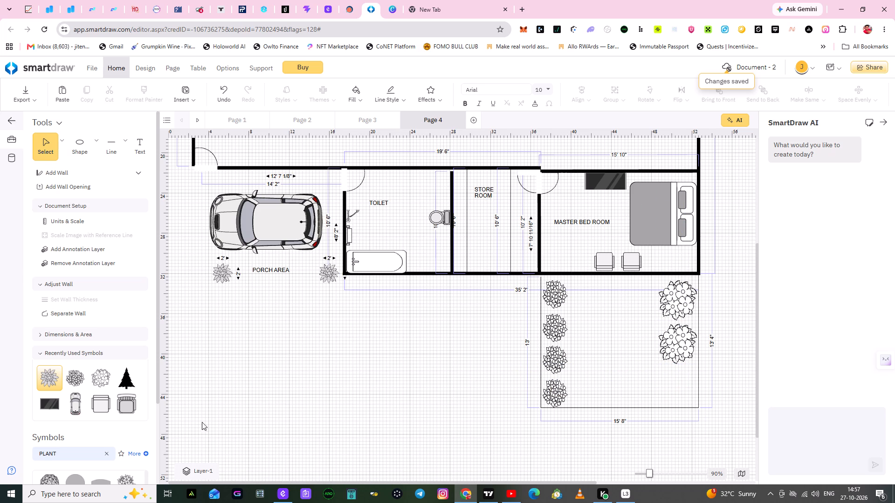
Add a third Flowers Group - 5 below the other two in the enclosure, at about 48' 8" left and 41' 4" top.
drag(99, 380, 120, 379)
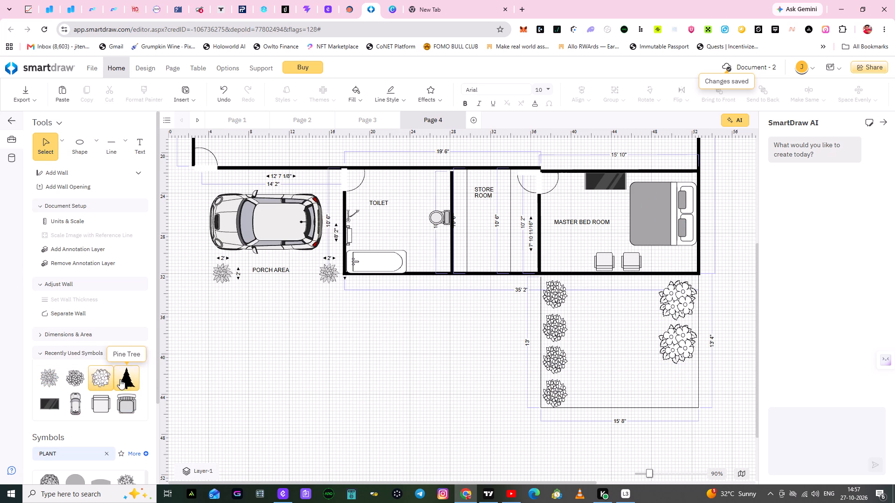
drag(120, 379, 345, 384)
drag(343, 387, 636, 396)
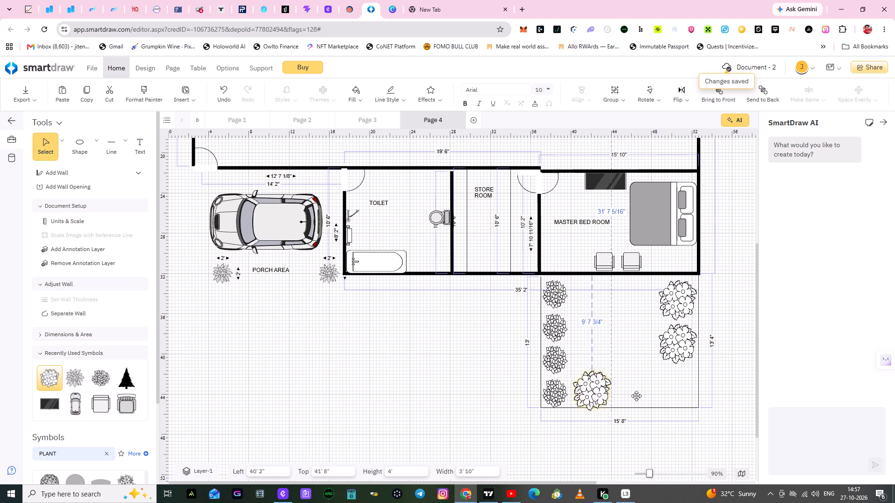
drag(636, 396, 676, 389)
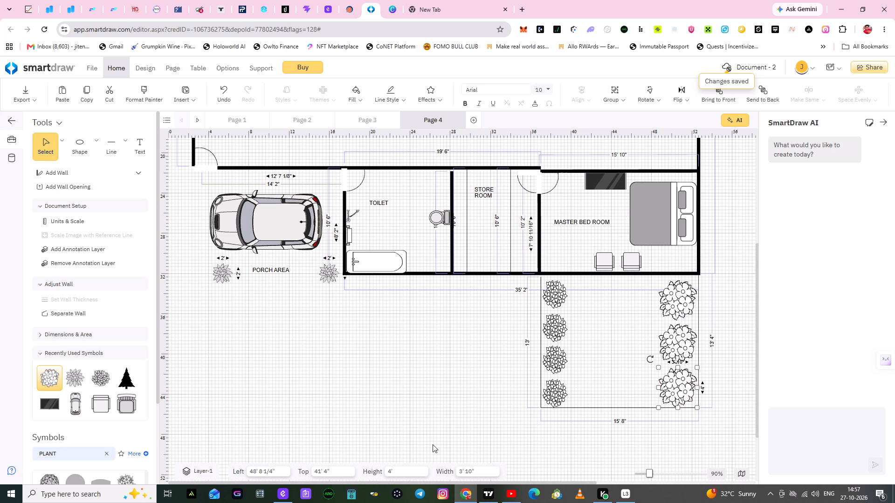
click(335, 390)
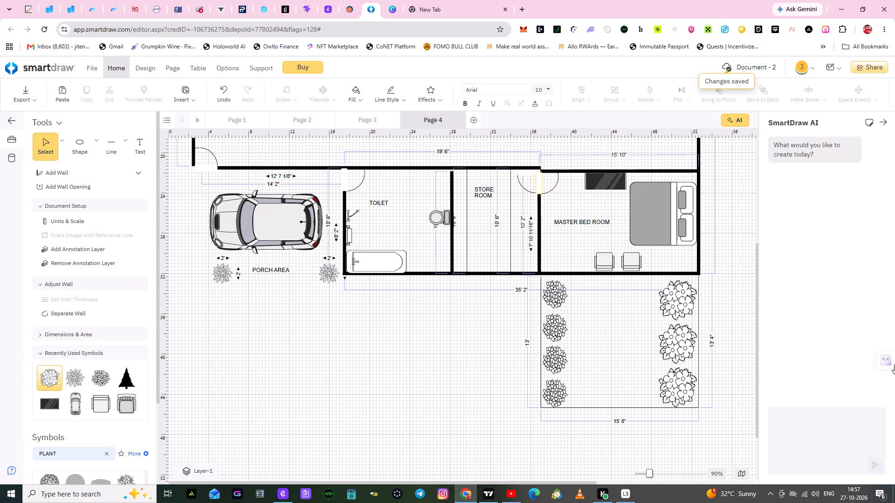
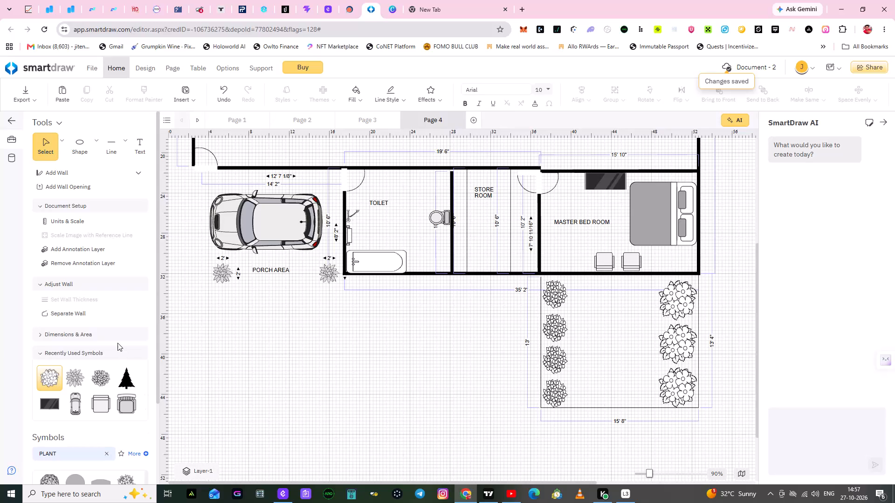
Search the symbol library for TREE and bring up the Trees & Shrubs (Elevation) group.
scroll(117, 343, up, 2)
scroll(117, 343, down, 3)
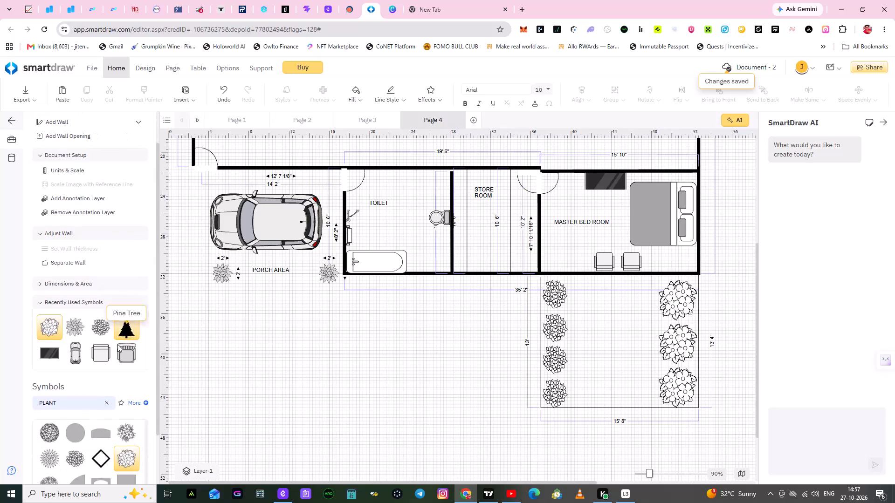
click(110, 353)
click(73, 350)
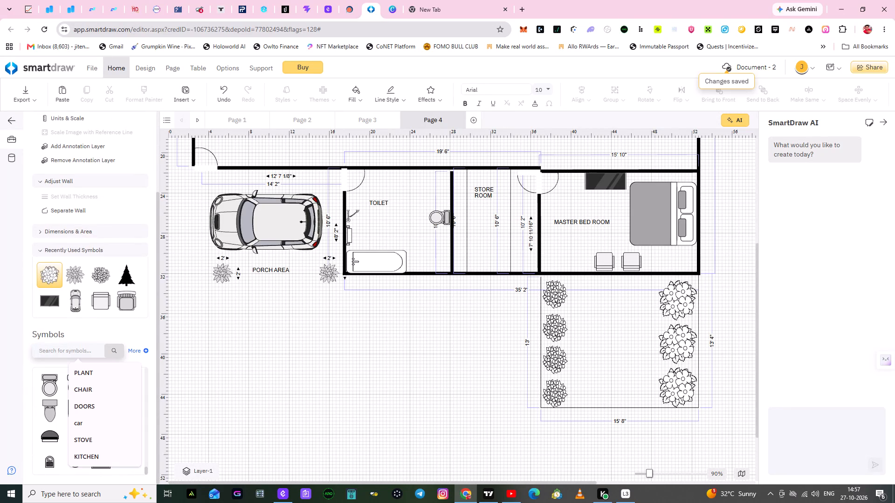
text(TREE)
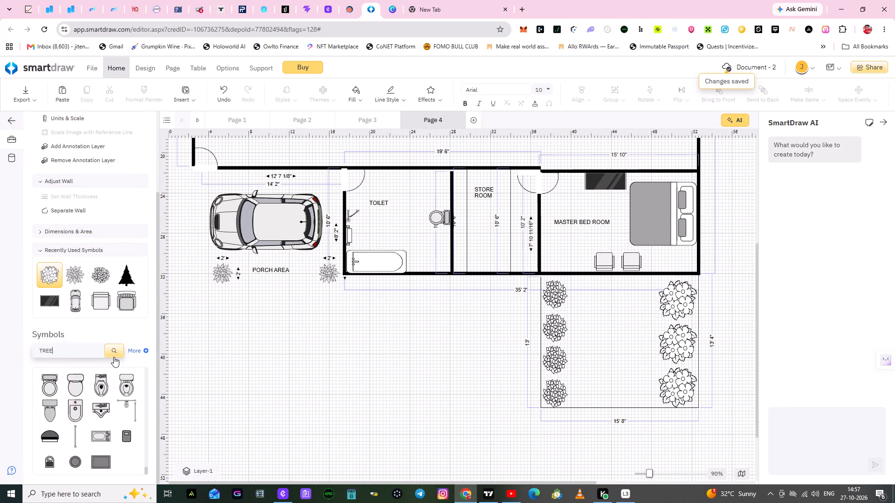
click(112, 355)
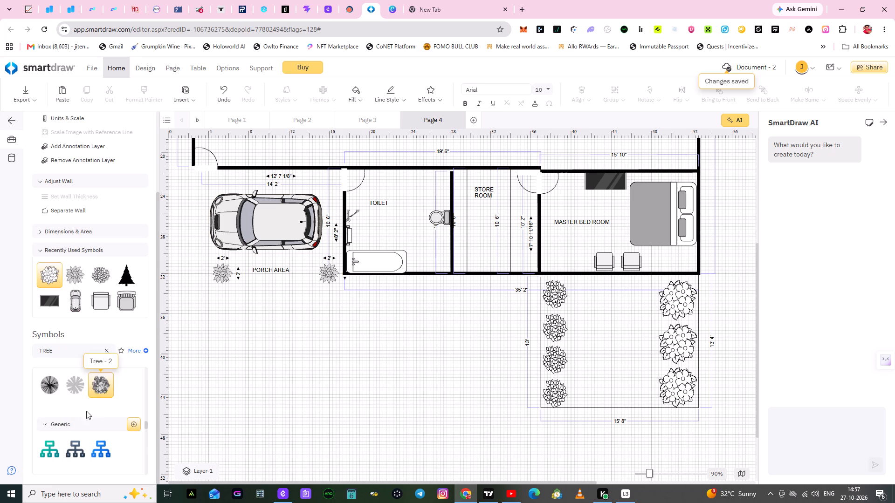
scroll(96, 412, down, 2)
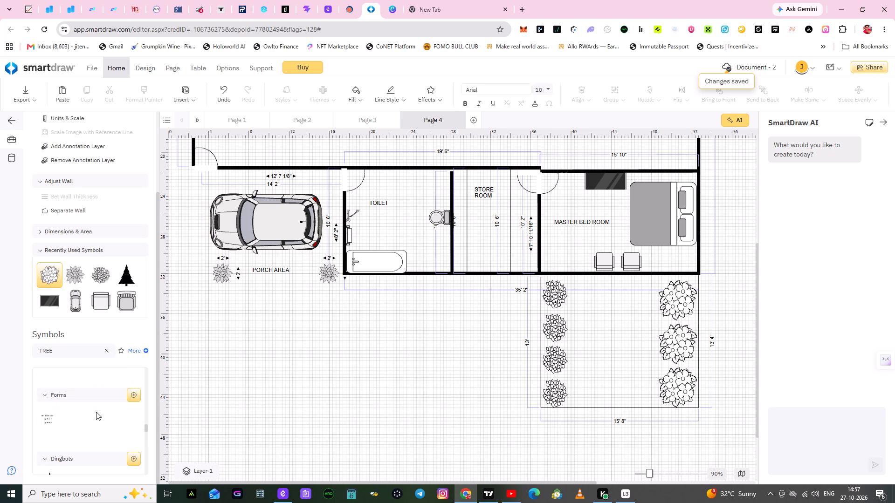
scroll(96, 412, down, 3)
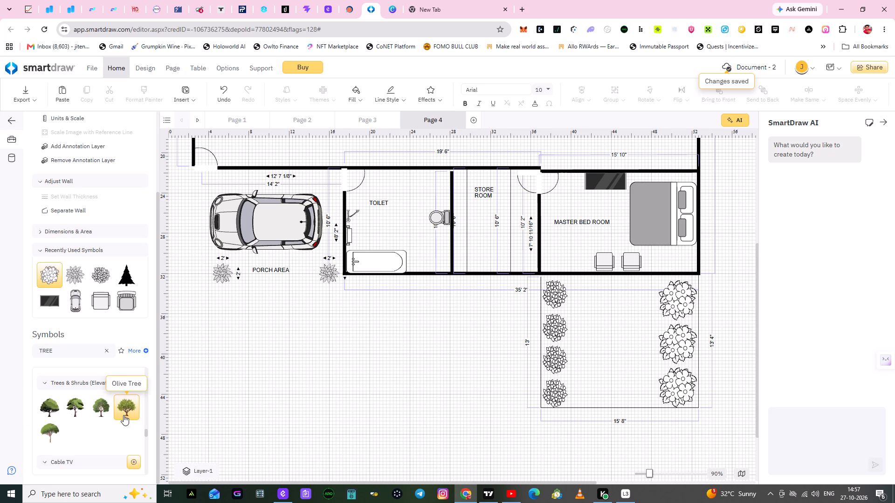
Place two Cypress Tree -1 symbols side by side in the open area below PORCH AREA and TOILET.
drag(49, 436, 368, 375)
click(318, 405)
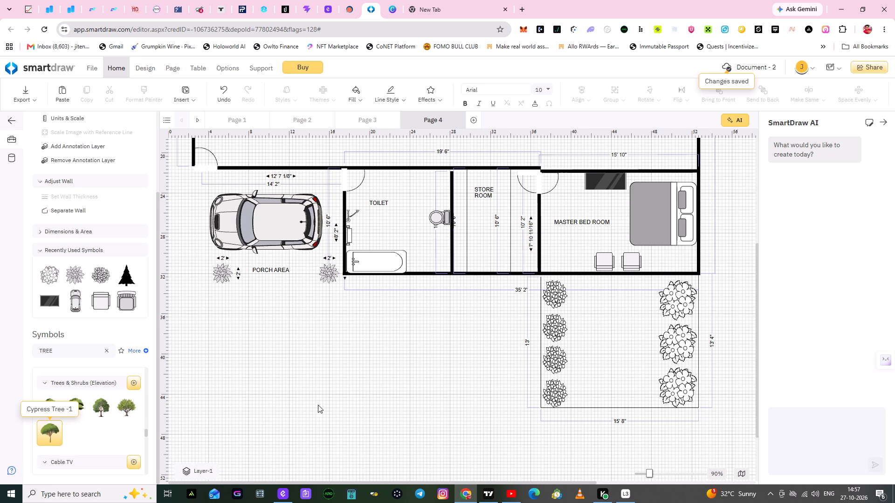
drag(49, 435, 59, 433)
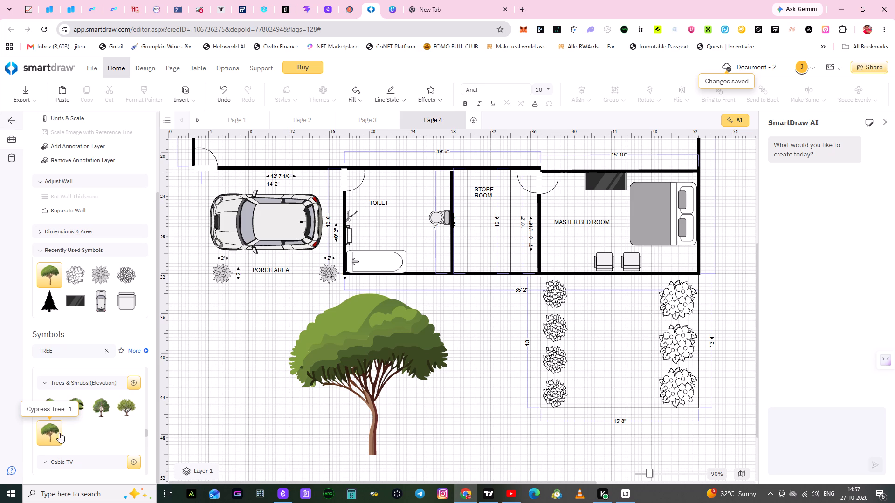
drag(59, 433, 253, 388)
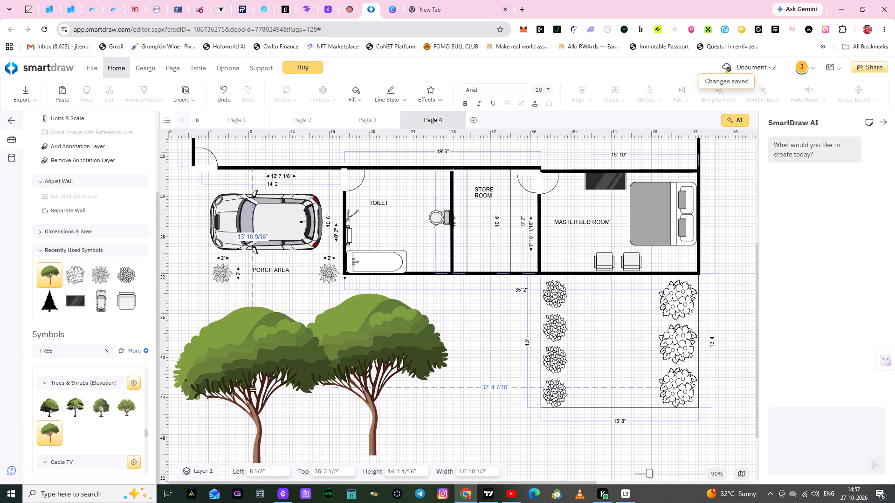
drag(253, 388, 248, 383)
Shrink the tree below TOILET to about 9' 7" wide by 10' 1" high.
click(377, 397)
click(359, 374)
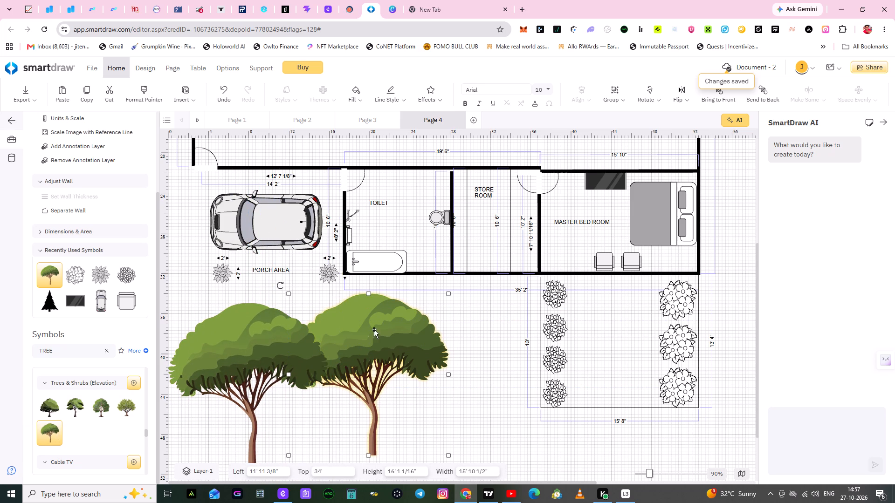
drag(288, 292, 346, 348)
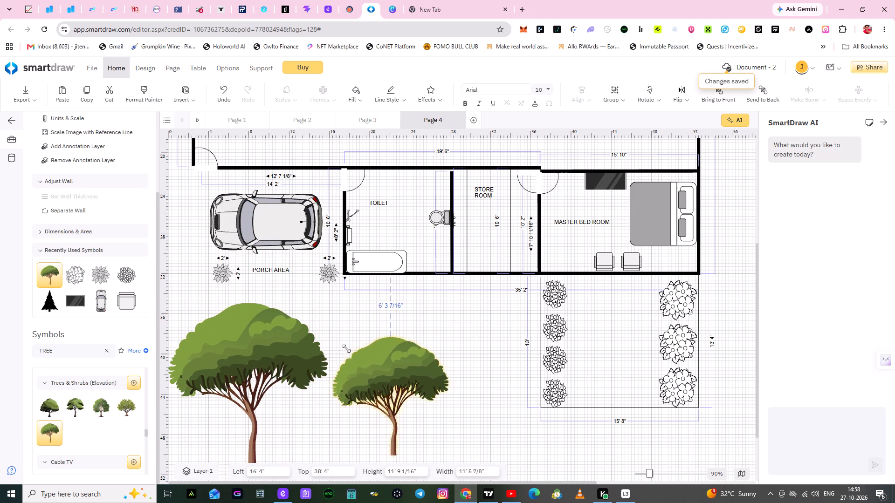
drag(346, 348, 353, 355)
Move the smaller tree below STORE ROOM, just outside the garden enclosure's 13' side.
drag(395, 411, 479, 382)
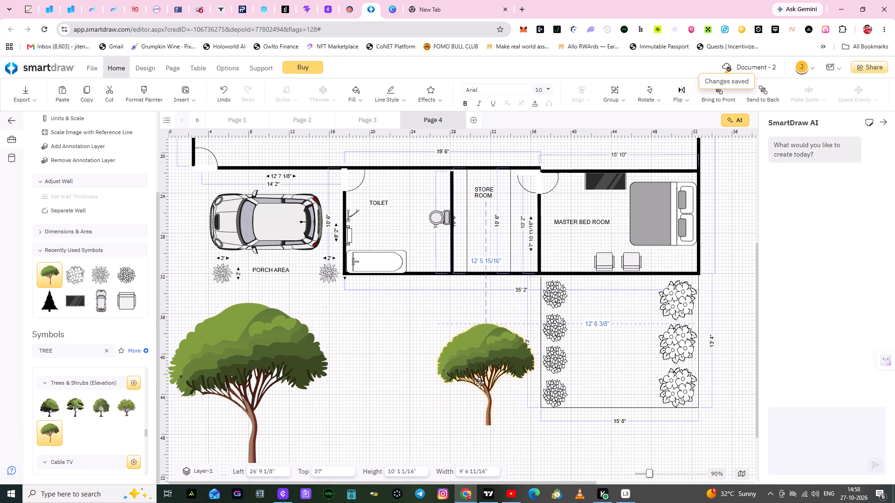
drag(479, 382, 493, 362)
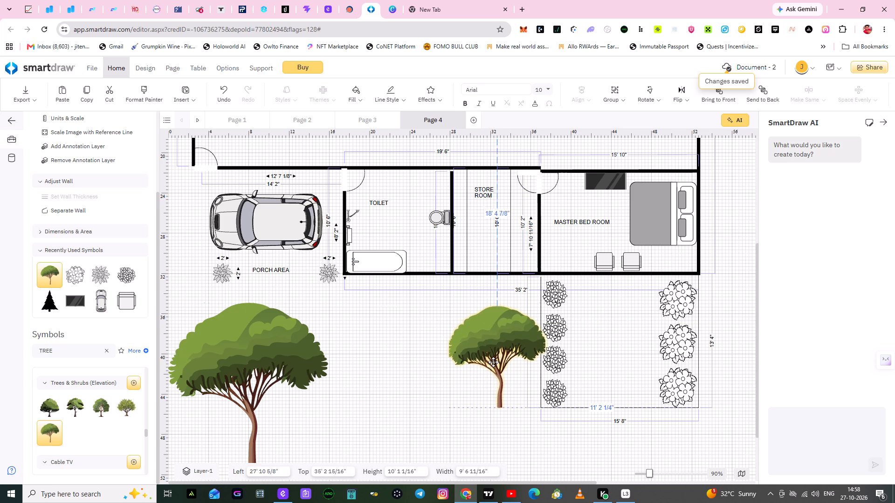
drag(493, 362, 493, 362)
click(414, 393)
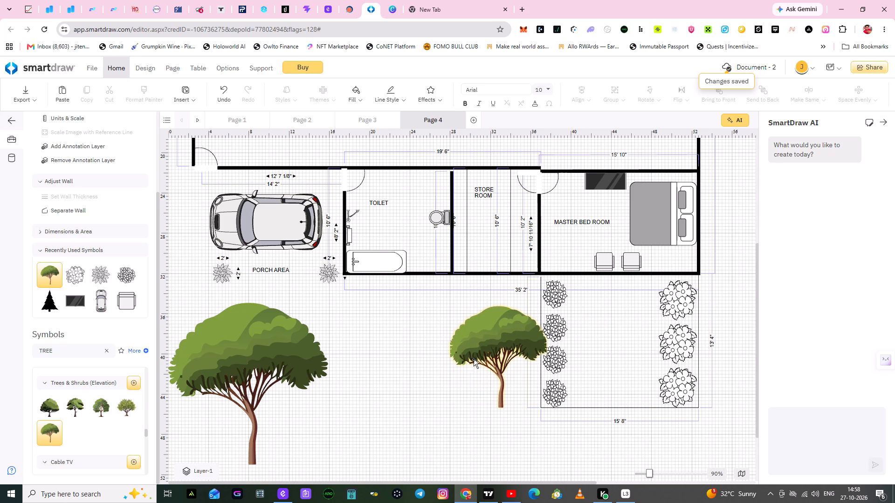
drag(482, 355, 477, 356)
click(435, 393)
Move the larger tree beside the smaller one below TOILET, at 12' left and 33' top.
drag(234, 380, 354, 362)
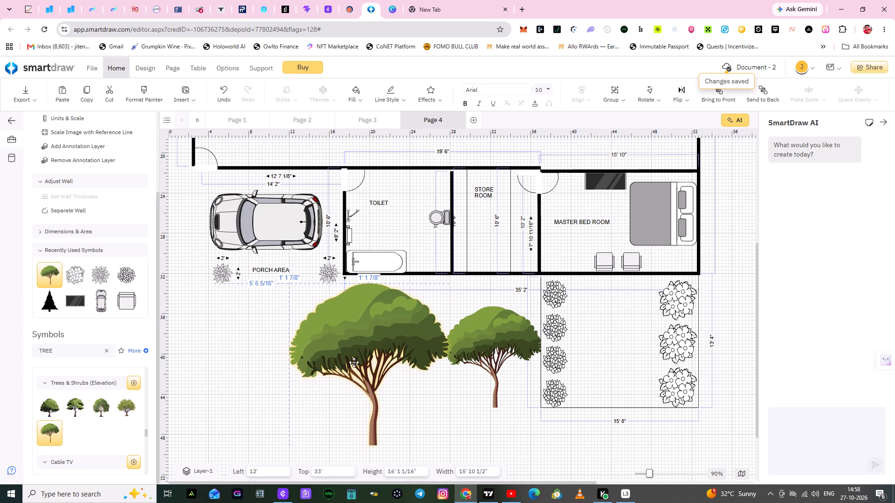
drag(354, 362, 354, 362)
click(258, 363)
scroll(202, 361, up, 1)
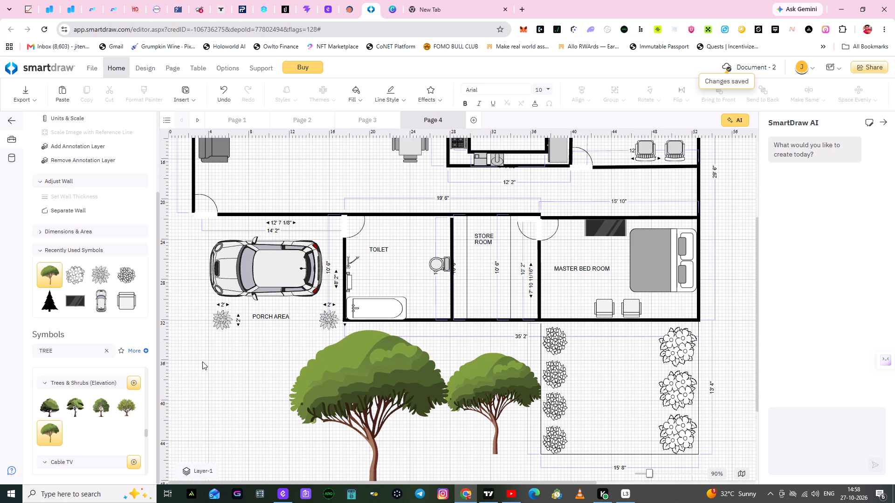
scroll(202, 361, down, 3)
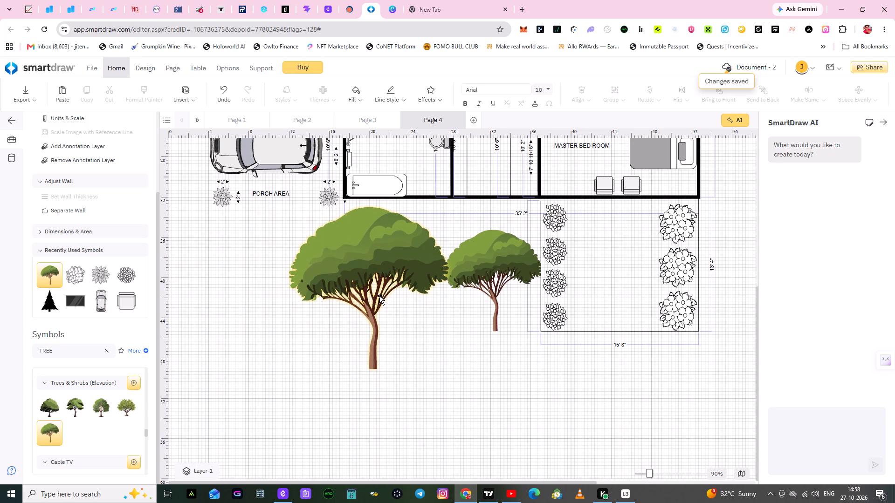
Resize the larger tree to about 13' 10" wide by 11' high and shift it down next to the smaller tree.
click(372, 265)
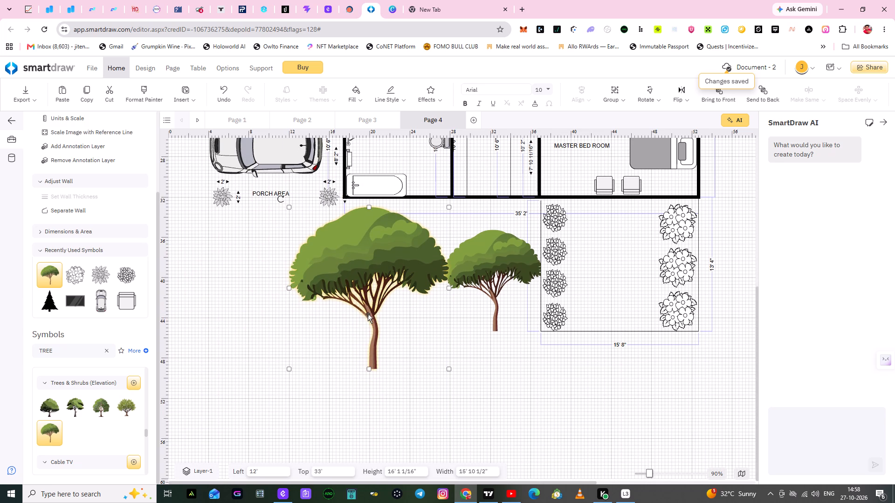
drag(449, 369, 441, 337)
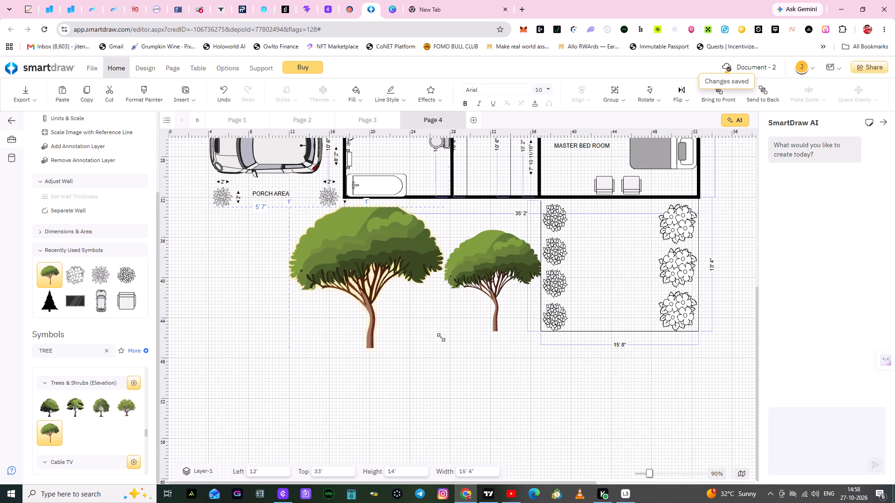
drag(441, 337, 431, 316)
click(359, 253)
drag(359, 253, 373, 285)
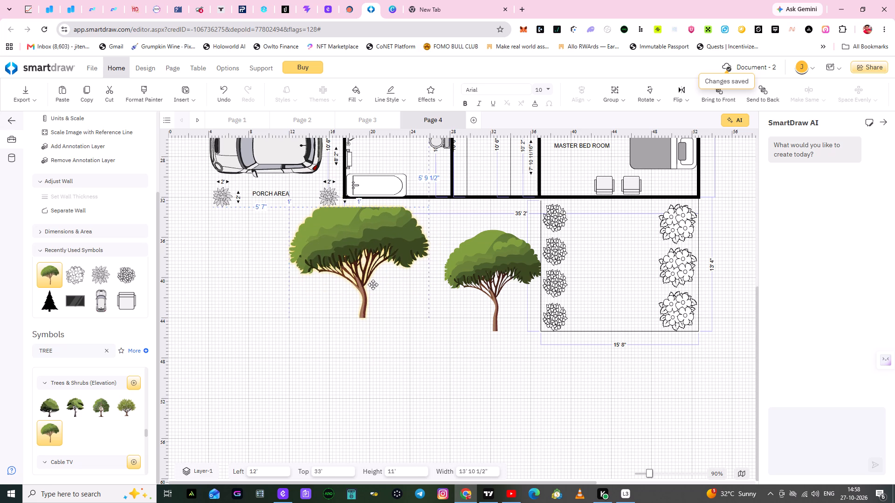
drag(373, 285, 382, 287)
click(391, 374)
click(486, 396)
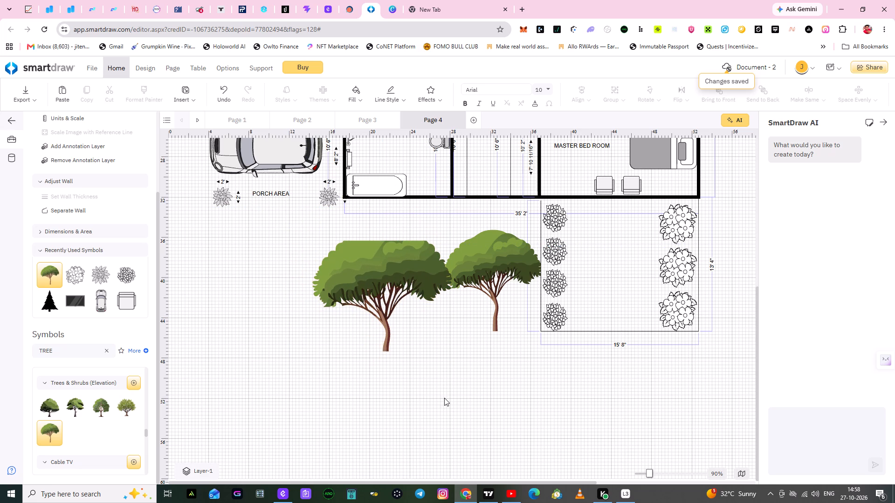
drag(440, 394, 455, 421)
Move the larger tree below the garden enclosure to 44' 4" left and 47' top, stretching its height to 11' 8".
drag(372, 269, 478, 375)
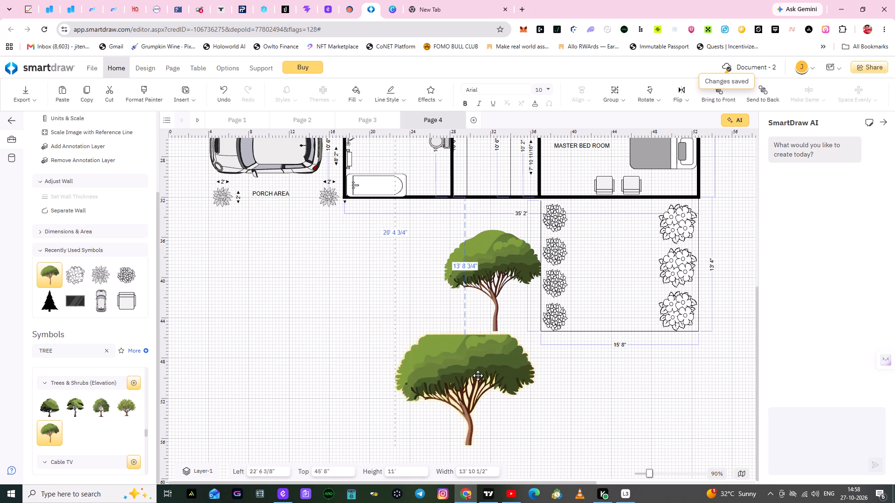
drag(478, 375, 669, 393)
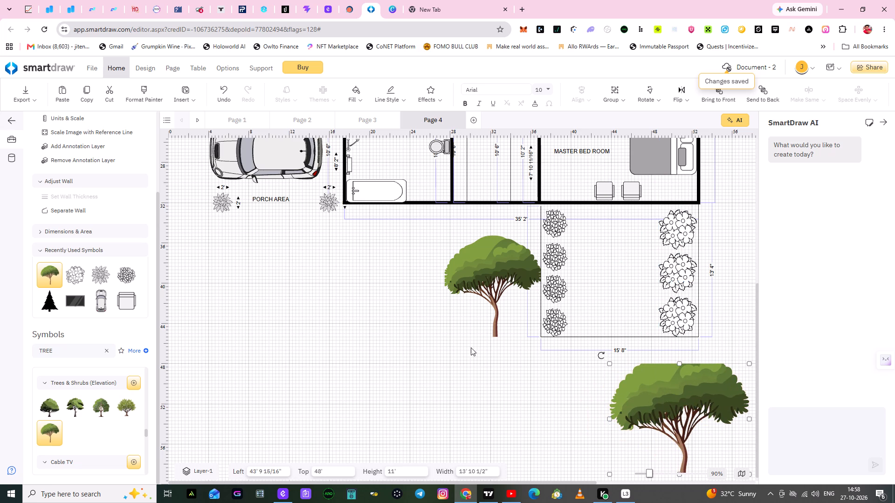
click(455, 348)
scroll(348, 316, down, 3)
click(693, 379)
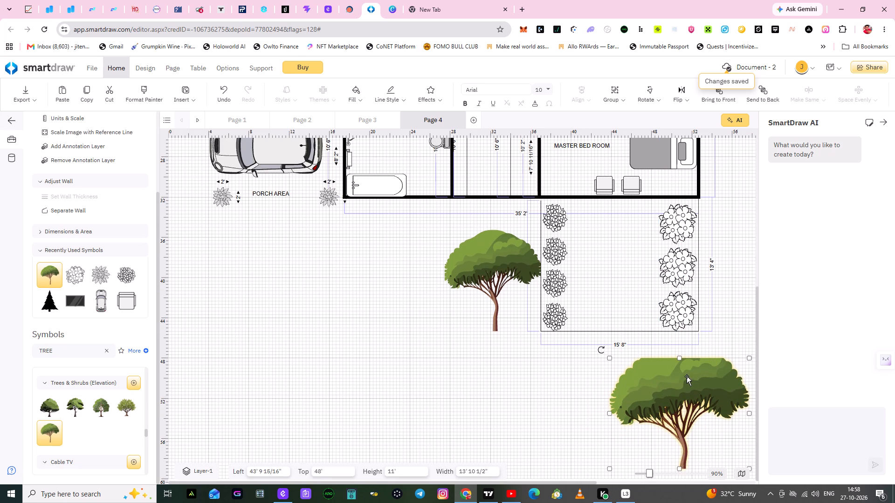
click(681, 359)
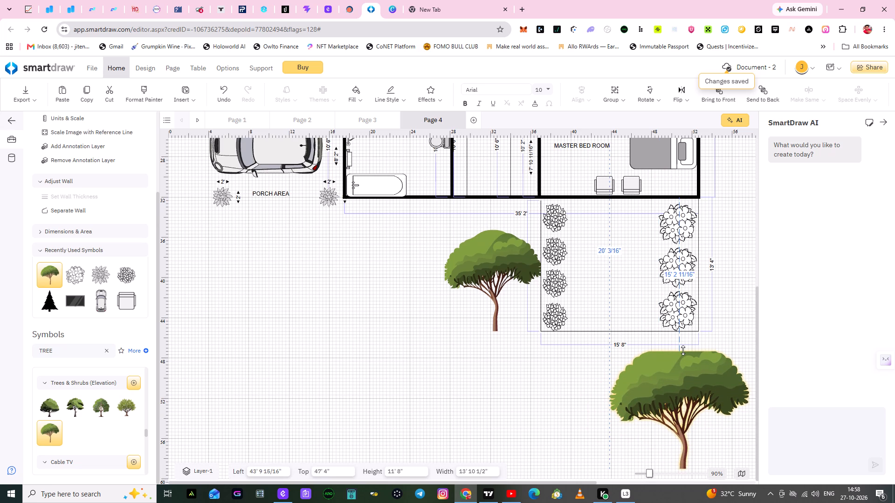
click(670, 375)
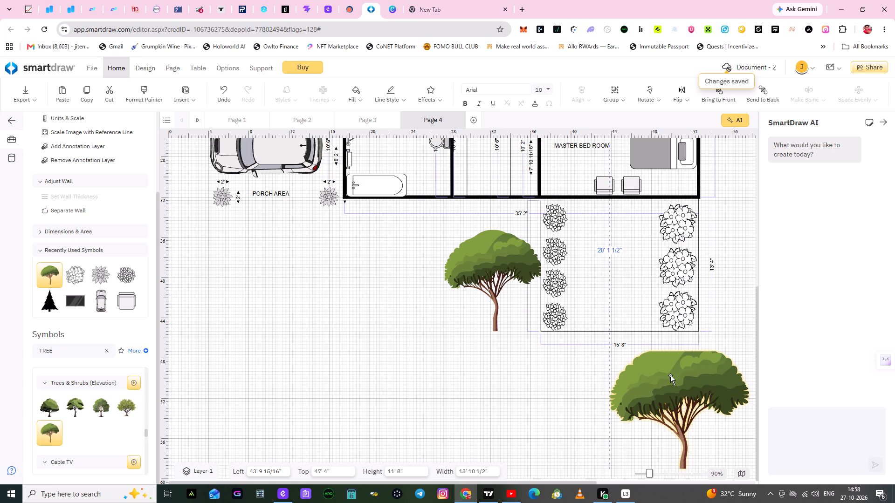
drag(661, 381, 679, 382)
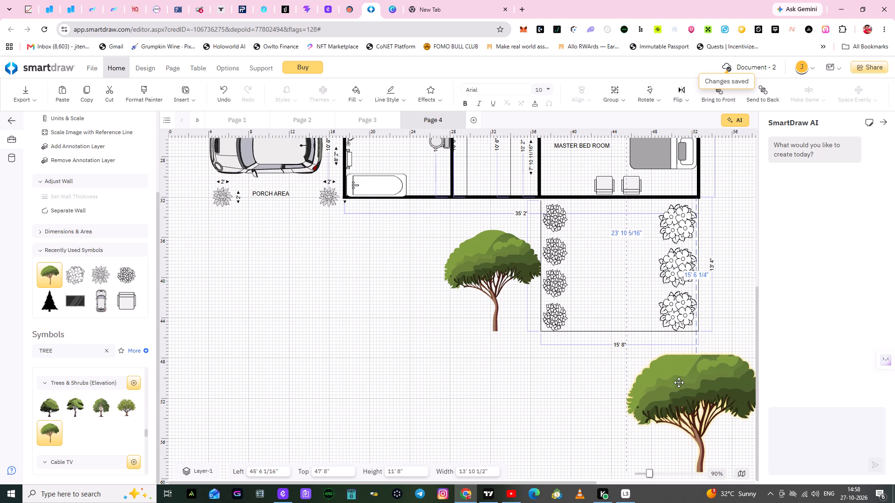
drag(679, 382, 666, 378)
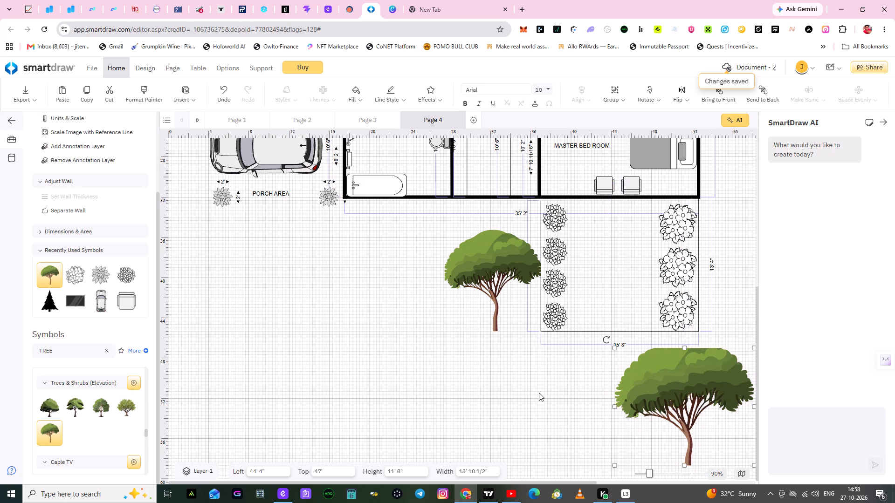
Move the smaller tree below the garden enclosure, beside the larger tree with their trunk bases level.
click(539, 393)
drag(490, 276, 541, 406)
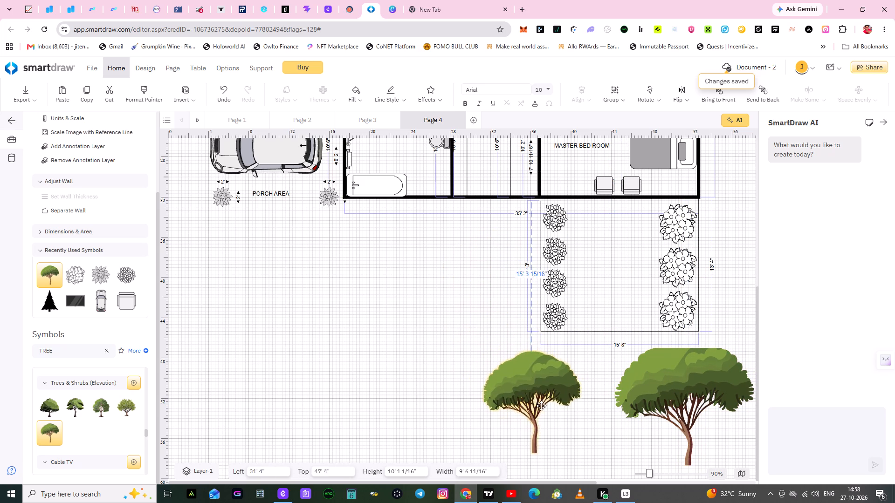
drag(541, 406, 563, 408)
click(473, 401)
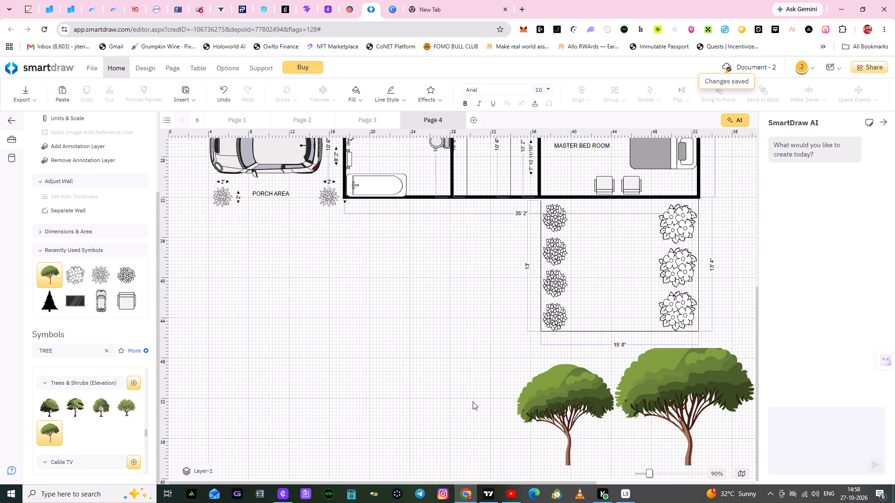
Replace the TREE symbol search with a search for CHAIR.
scroll(268, 337, up, 2)
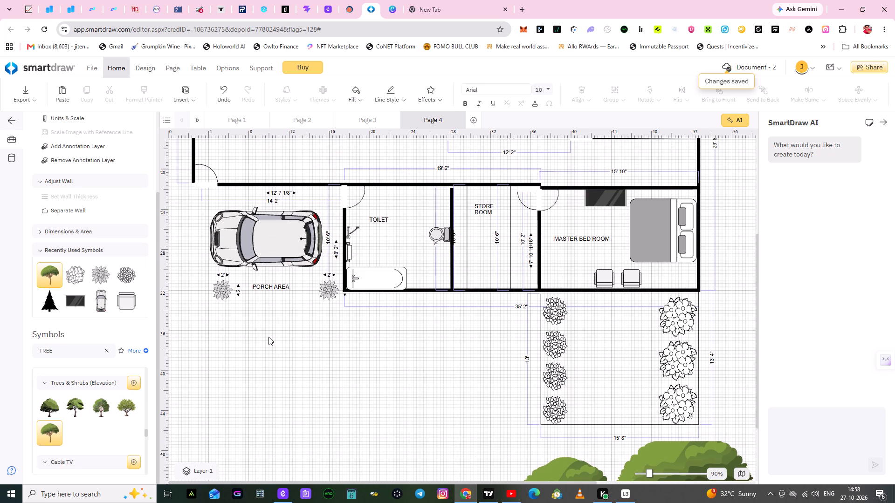
scroll(268, 337, down, 2)
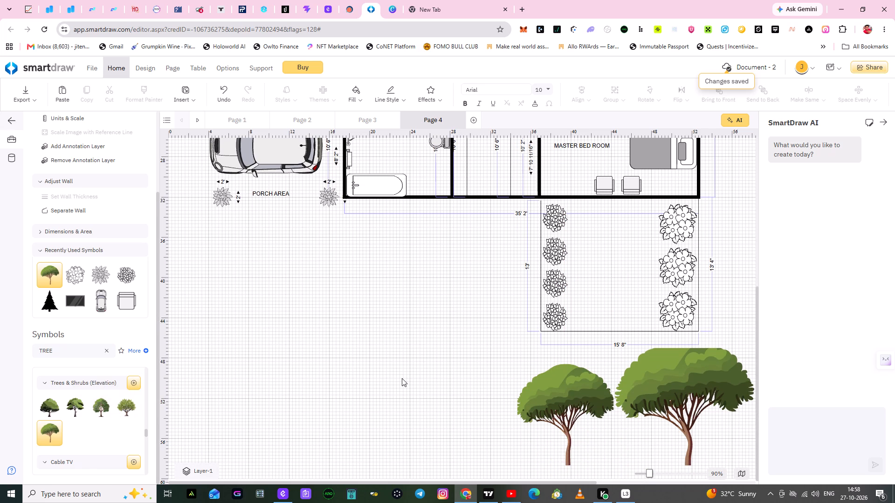
click(107, 352)
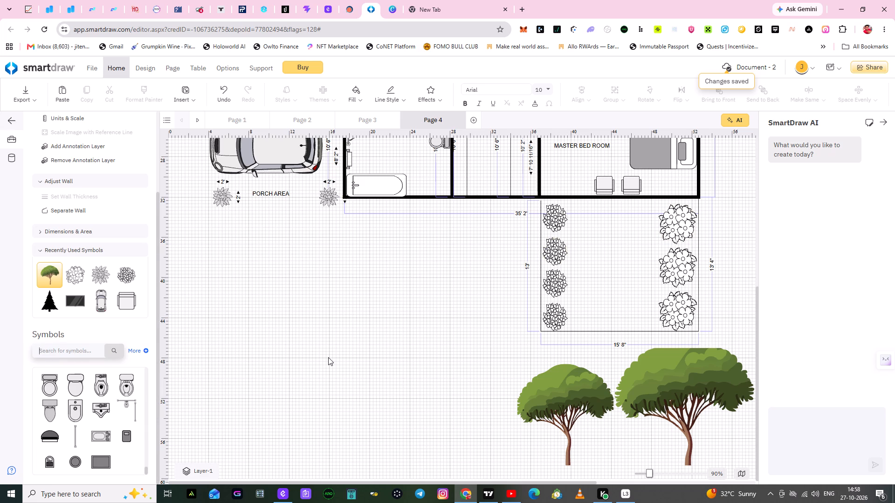
click(53, 348)
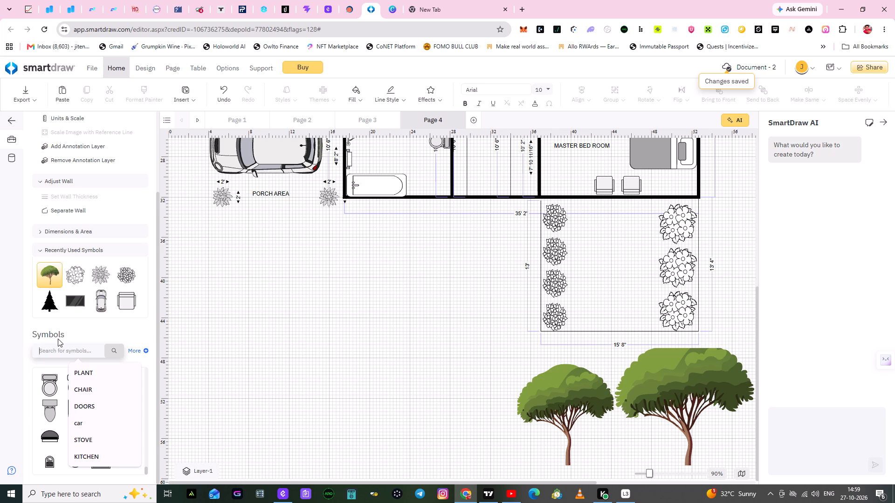
text(CHA)
text(IR)
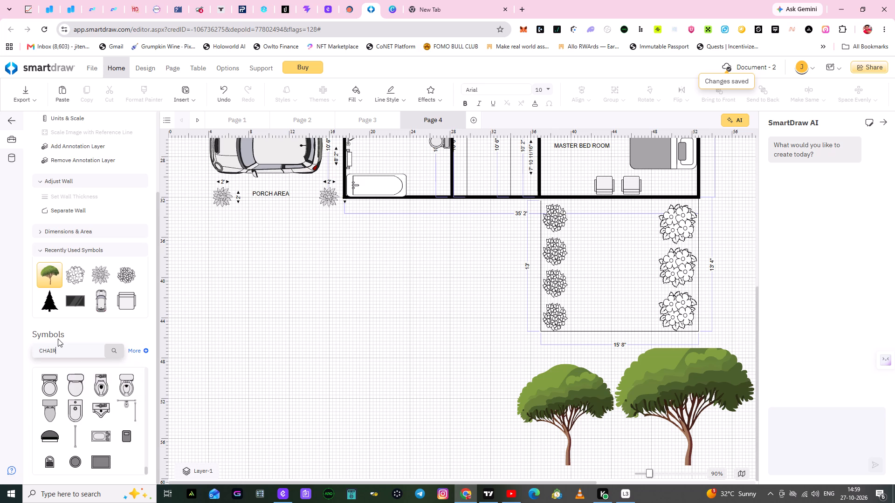
click(117, 352)
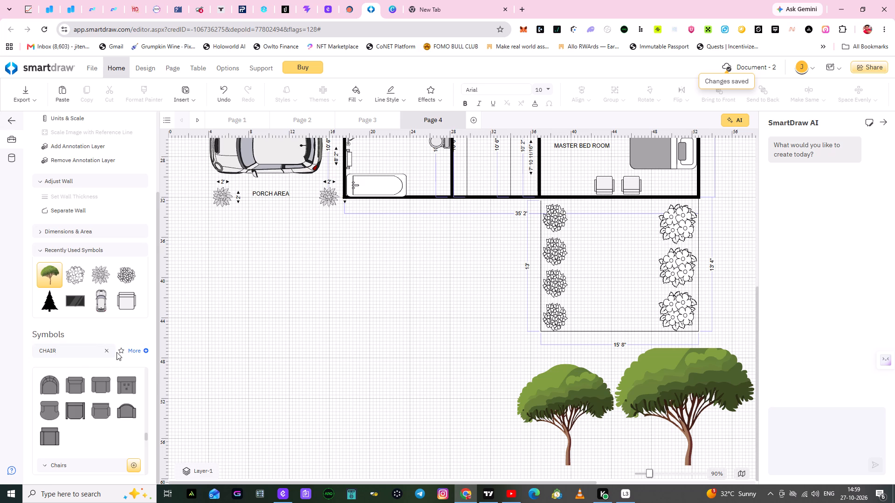
Add a Wood Chair from the Chairs symbols to the empty area below PORCH AREA.
scroll(133, 421, down, 2)
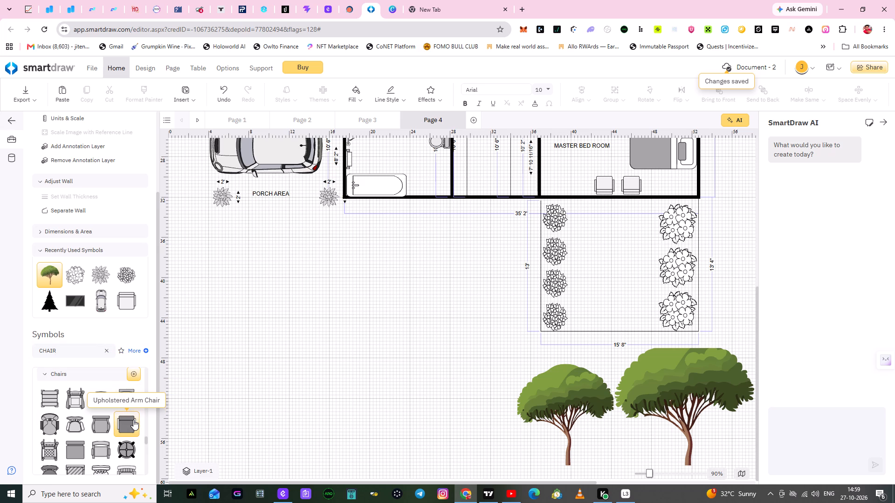
scroll(130, 420, down, 1)
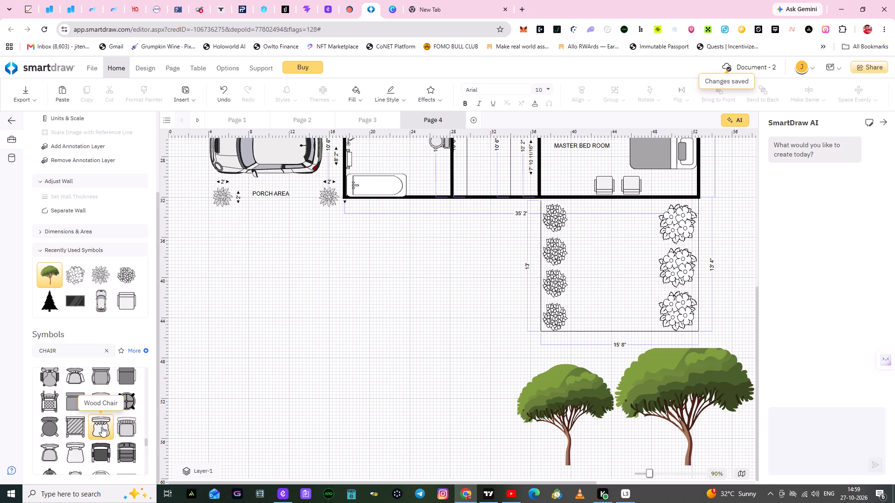
click(102, 427)
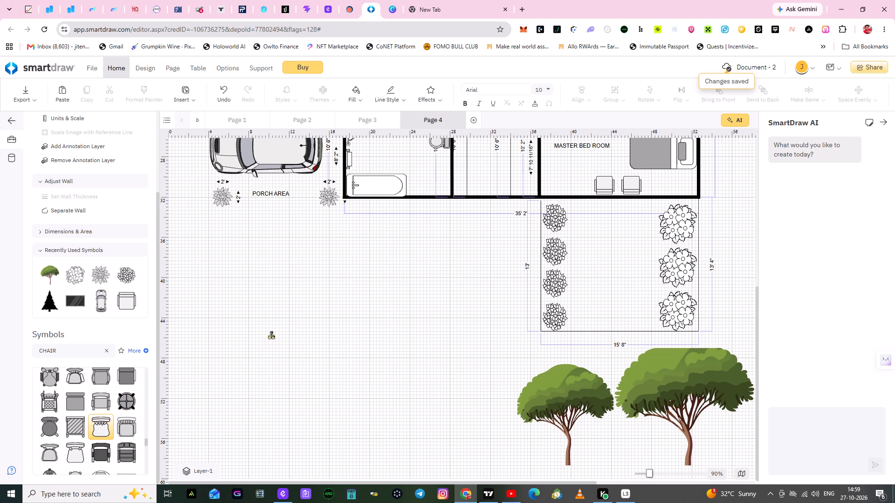
click(293, 346)
drag(99, 428, 260, 342)
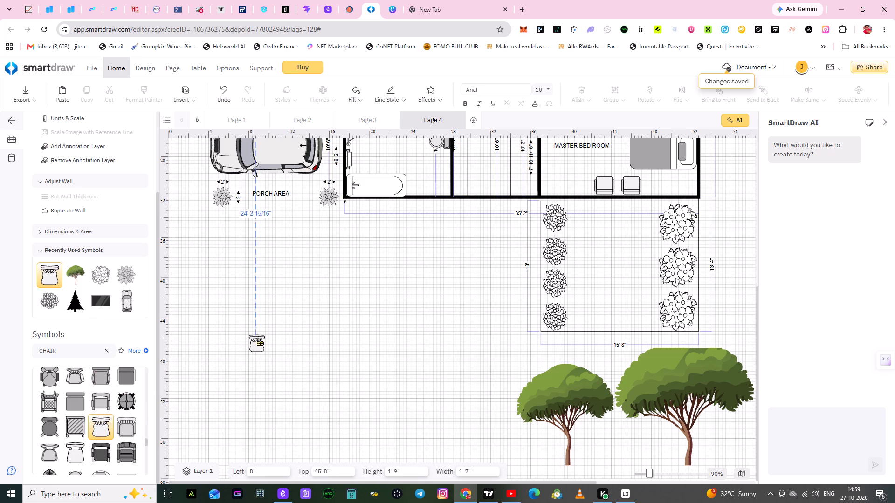
drag(260, 342, 279, 337)
click(316, 392)
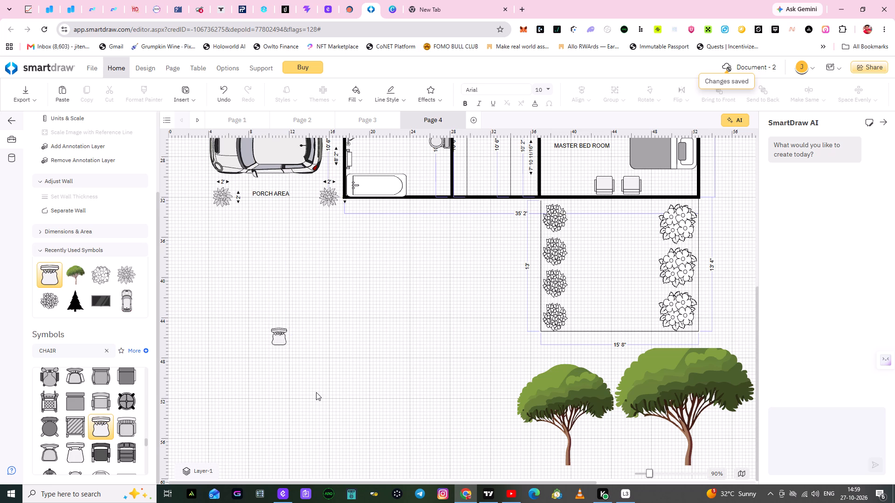
Add a second Wood Chair and place it inside the garden enclosure at about 41' 4" left and 34' 3" top.
drag(97, 428, 188, 419)
drag(188, 419, 320, 360)
drag(324, 355, 335, 353)
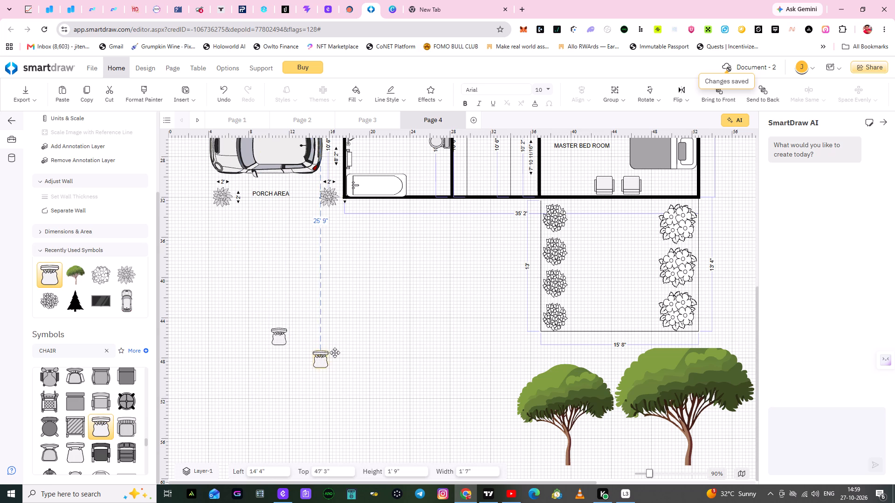
drag(335, 353, 597, 222)
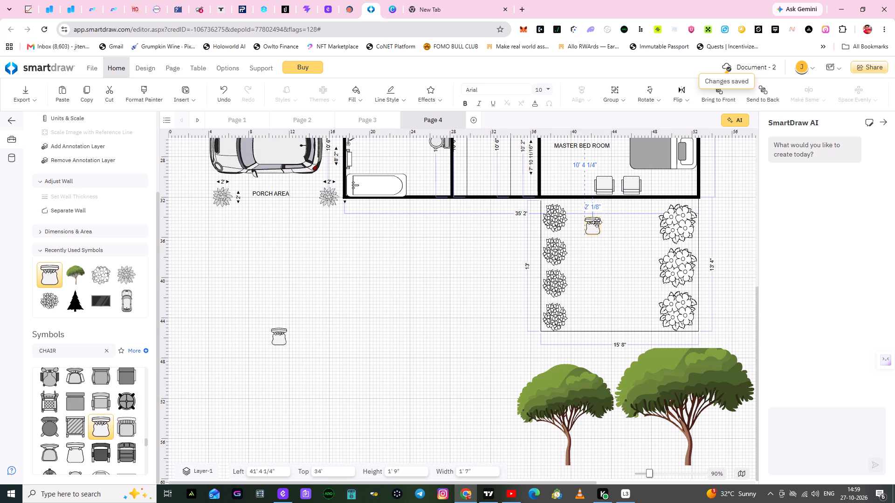
drag(597, 222, 596, 223)
click(610, 245)
Rotate the garden chair a quarter turn to face the large plants and move it to about 40' 6" left and 35' 3" top.
click(592, 224)
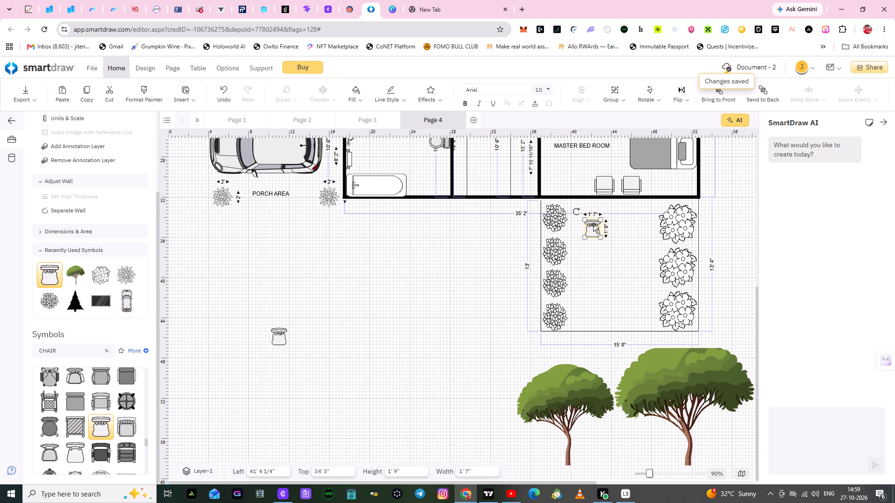
drag(578, 211, 570, 245)
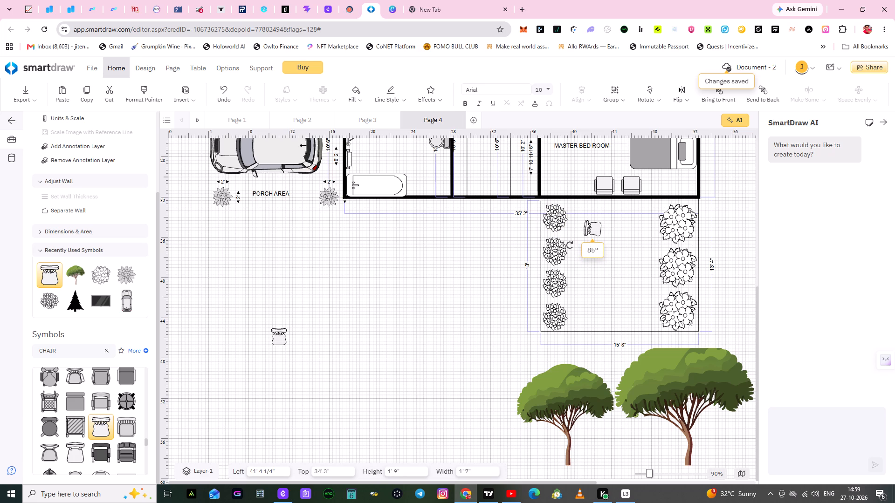
drag(570, 245, 570, 245)
drag(597, 231, 586, 246)
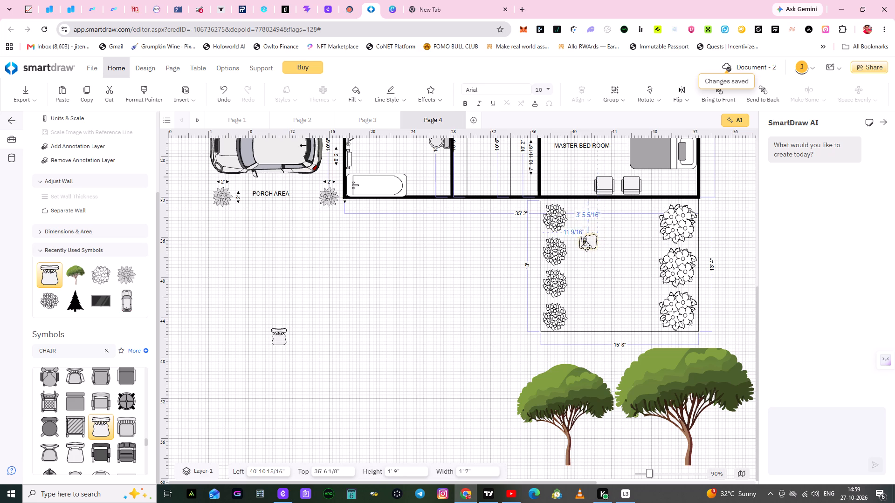
drag(586, 246, 589, 241)
click(602, 242)
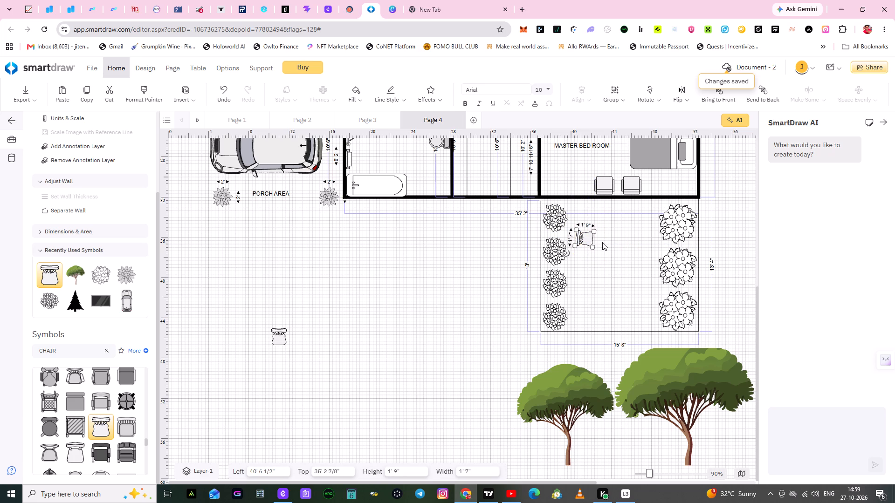
click(588, 240)
click(566, 254)
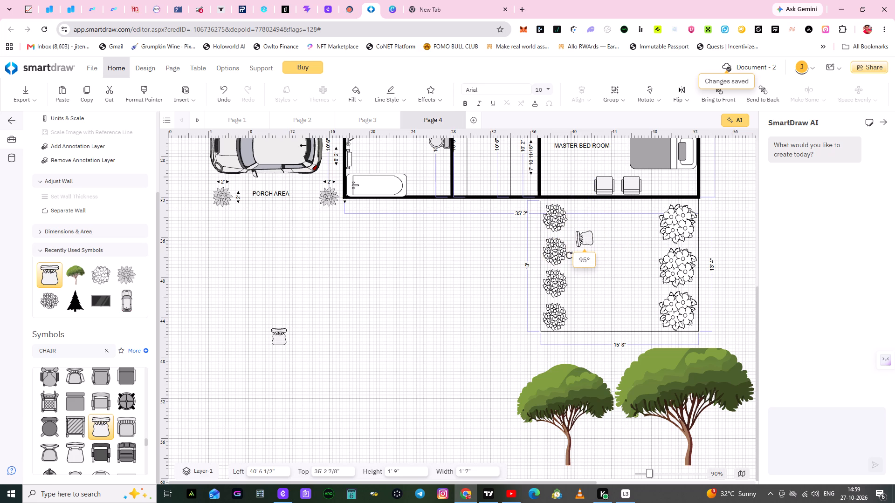
click(608, 292)
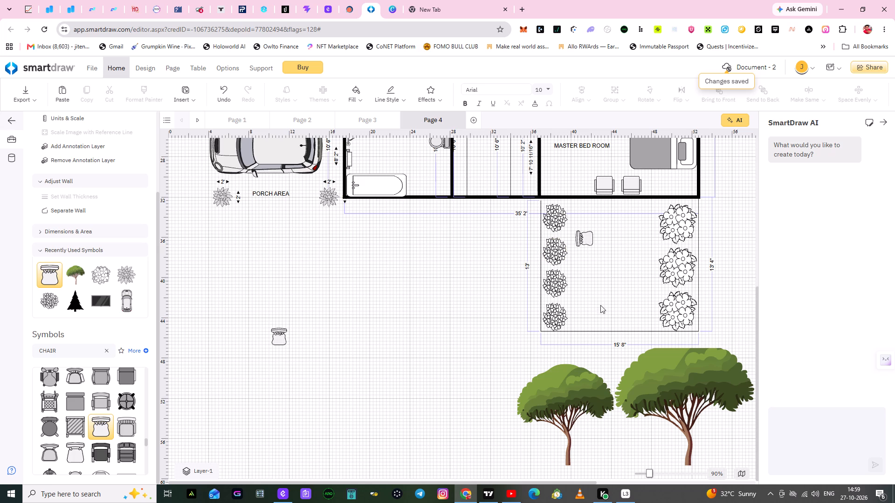
Rotate the chair below PORCH AREA the same way and place it under the garden chair, at about 40' 6" left and 38' 1" top.
click(274, 333)
drag(262, 319, 260, 354)
click(281, 339)
drag(281, 339, 520, 286)
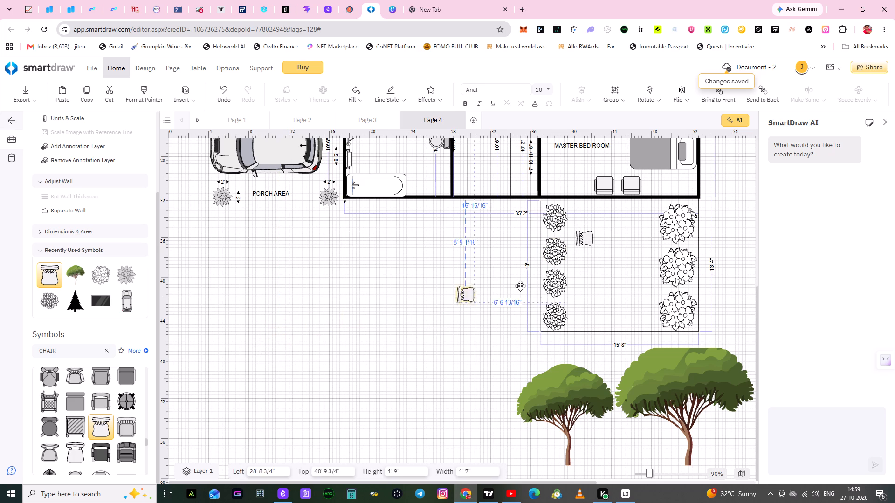
drag(520, 286, 587, 268)
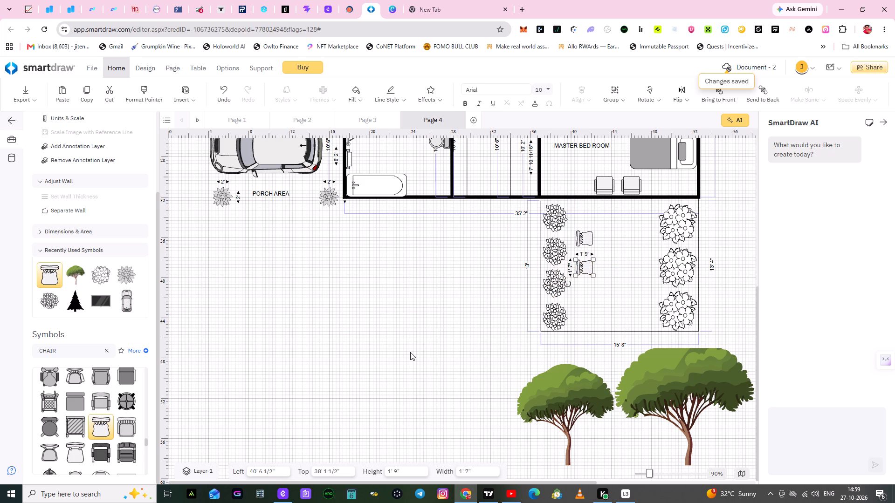
click(403, 352)
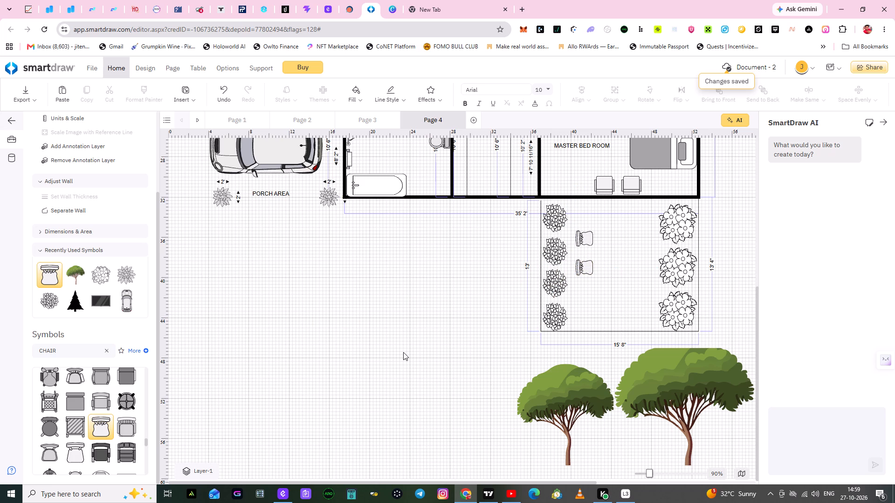
Add two more Wood Chairs to the empty area between the porch and the trees.
drag(97, 426, 117, 416)
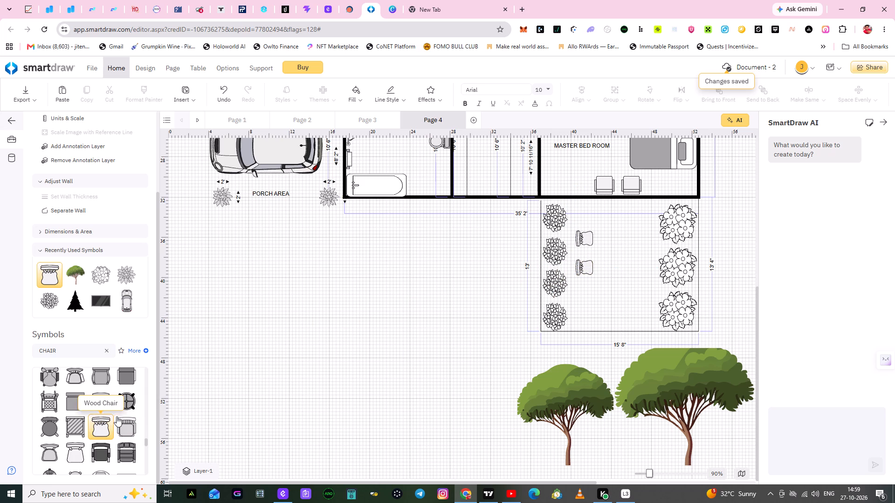
drag(117, 416, 330, 348)
drag(100, 426, 415, 362)
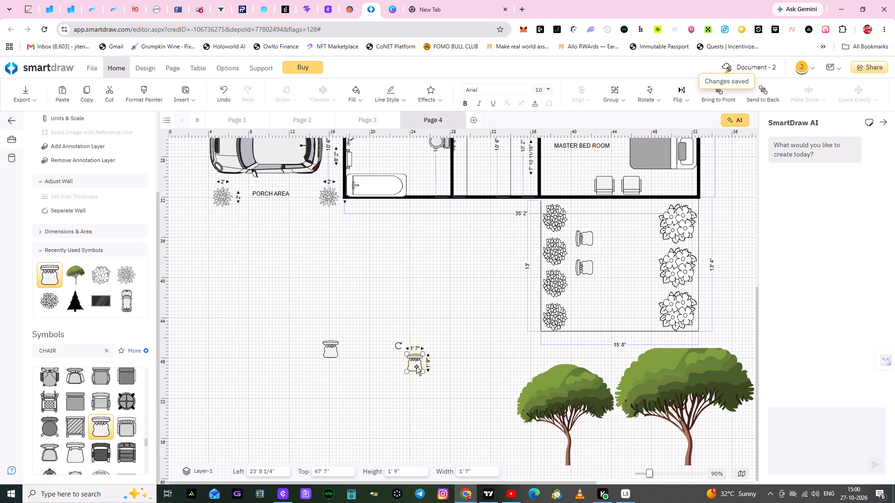
Move both new chairs into the garden beside the large plants, at about 45' 2" left with tops near 35' 4" and 38' 2".
click(413, 363)
drag(413, 363, 614, 243)
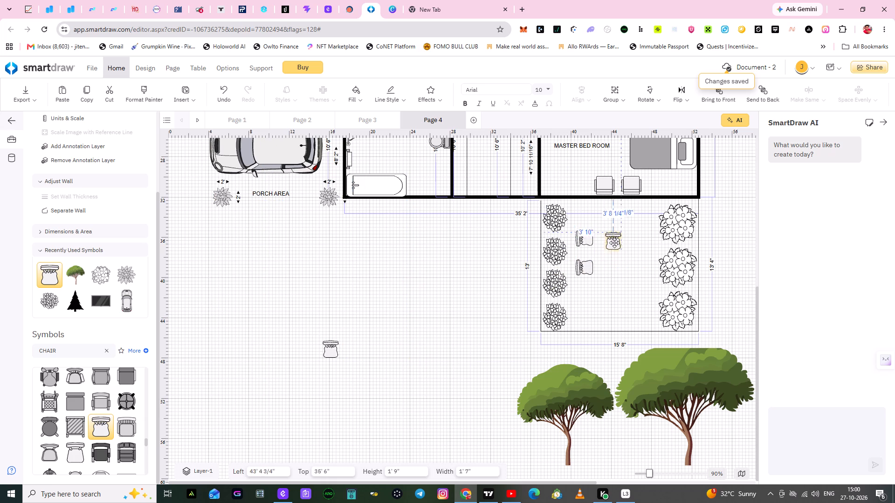
drag(614, 243, 628, 242)
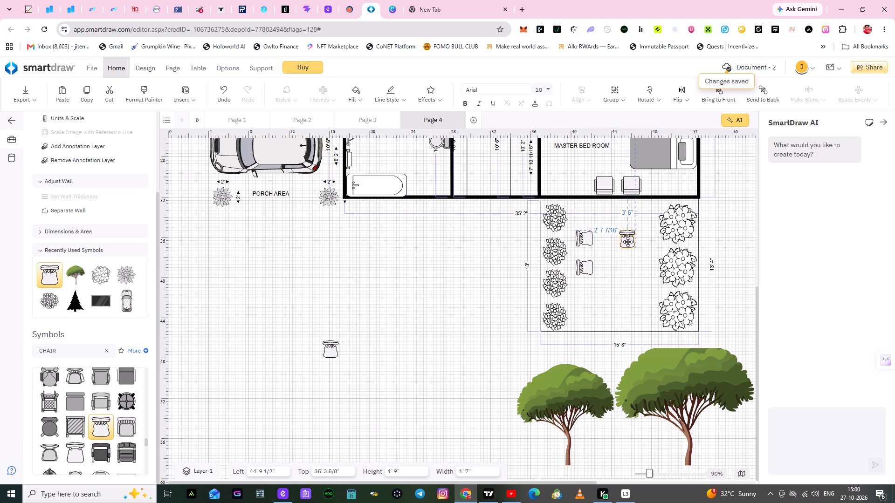
drag(628, 242, 630, 242)
click(424, 340)
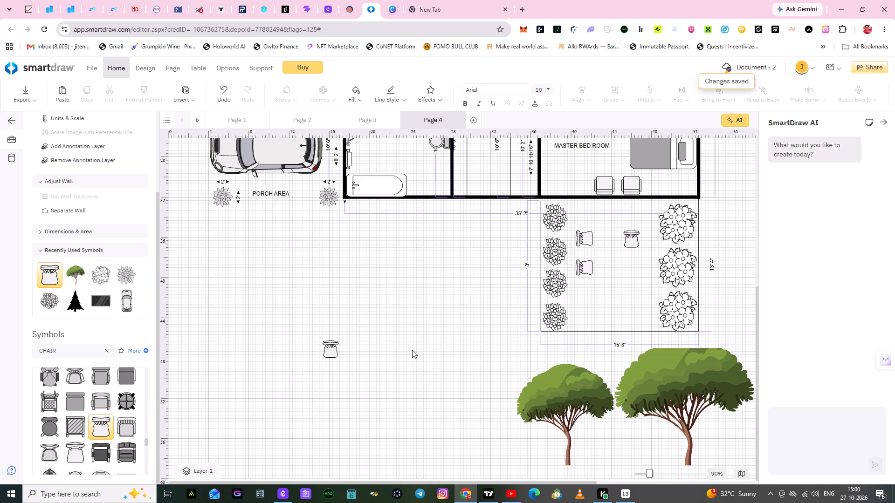
drag(329, 351, 633, 280)
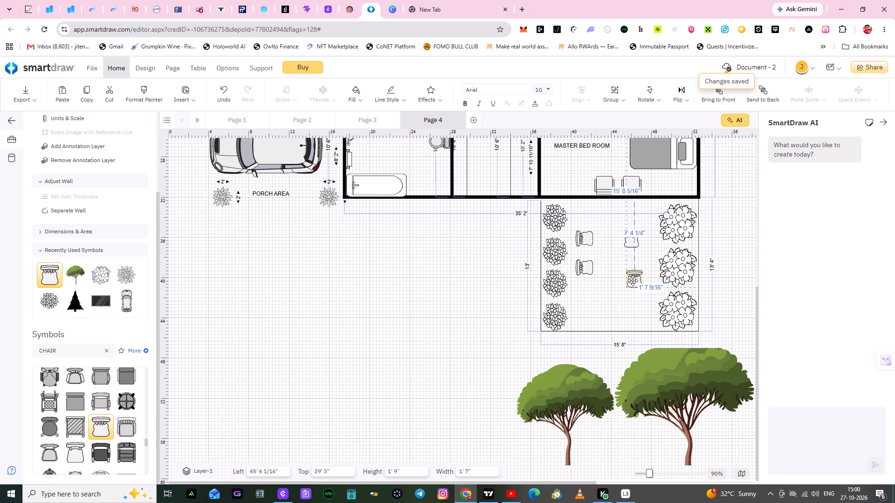
drag(633, 280, 631, 271)
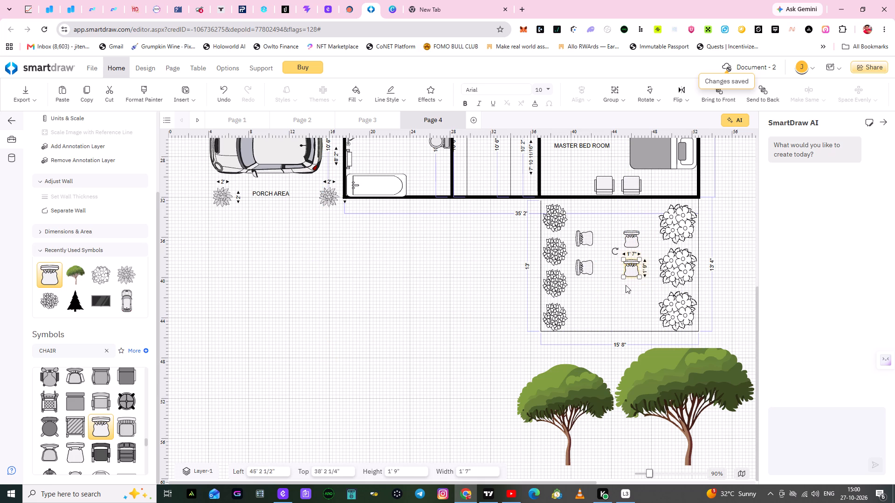
click(623, 290)
Rotate the lower chair beside the large plants a quarter turn so it faces the opposite chairs.
click(631, 260)
drag(616, 251, 641, 252)
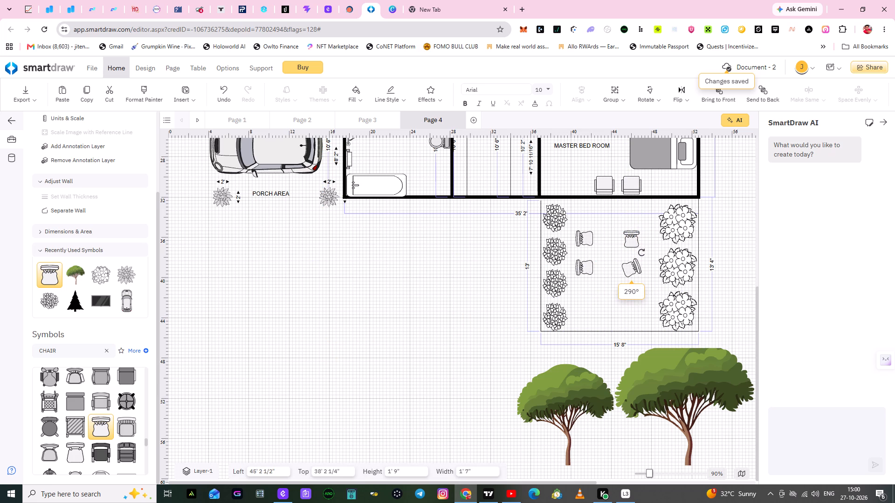
drag(641, 252, 643, 257)
click(650, 231)
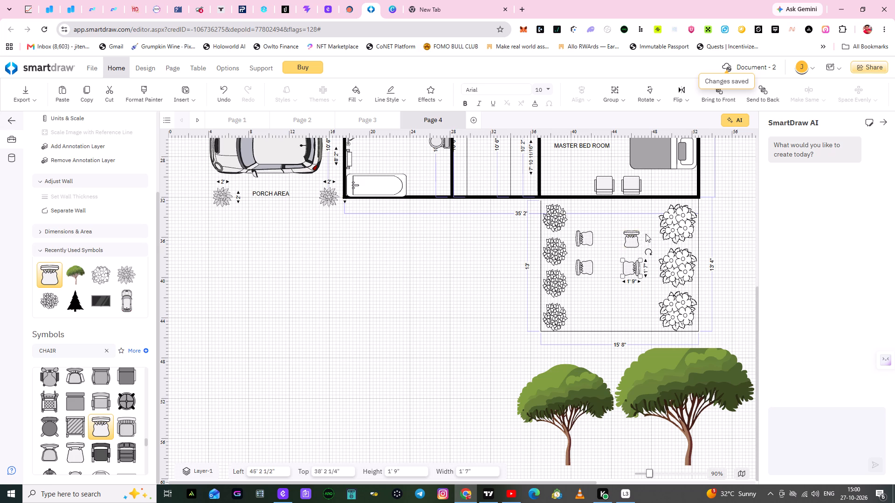
Rotate the upper chair beside the large garden plants a quarter turn so it faces the opposite chairs.
click(628, 240)
drag(616, 223, 620, 220)
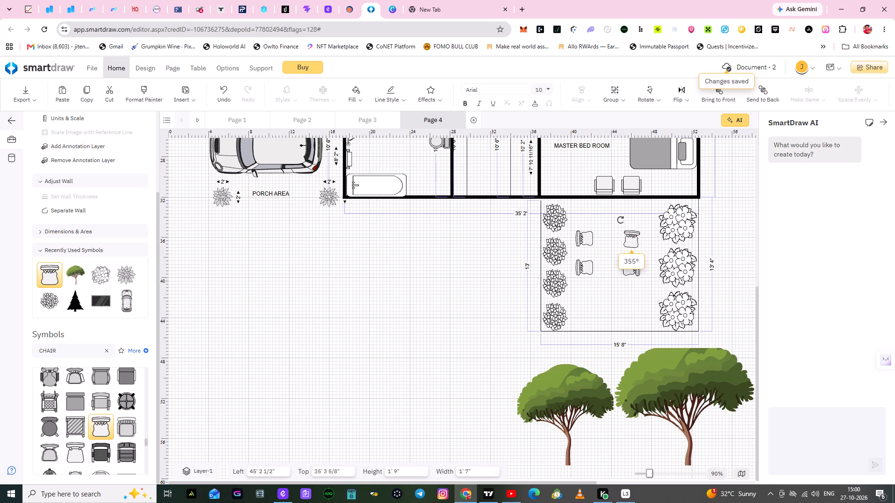
drag(620, 220, 647, 224)
click(358, 306)
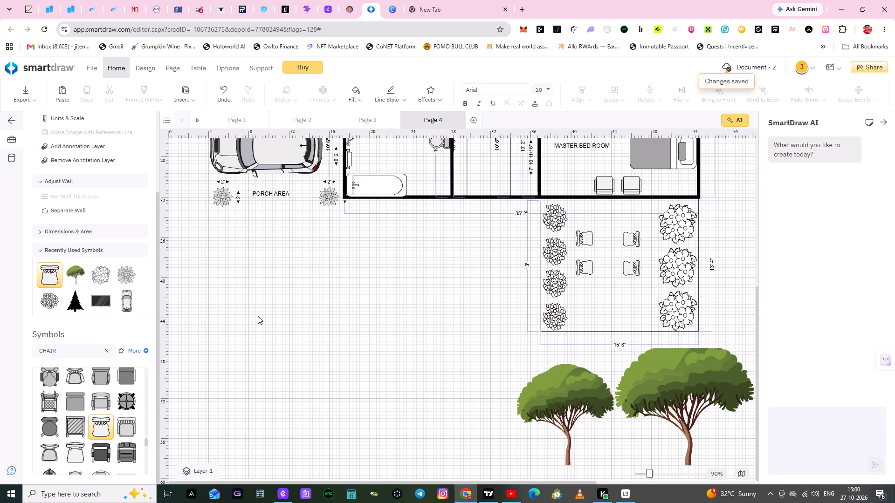
Enclose the area beside the garden with a 13' 4" vertical line from the house corner and a 19' 4" horizontal line to the garden corner.
scroll(276, 306, down, 1)
click(110, 351)
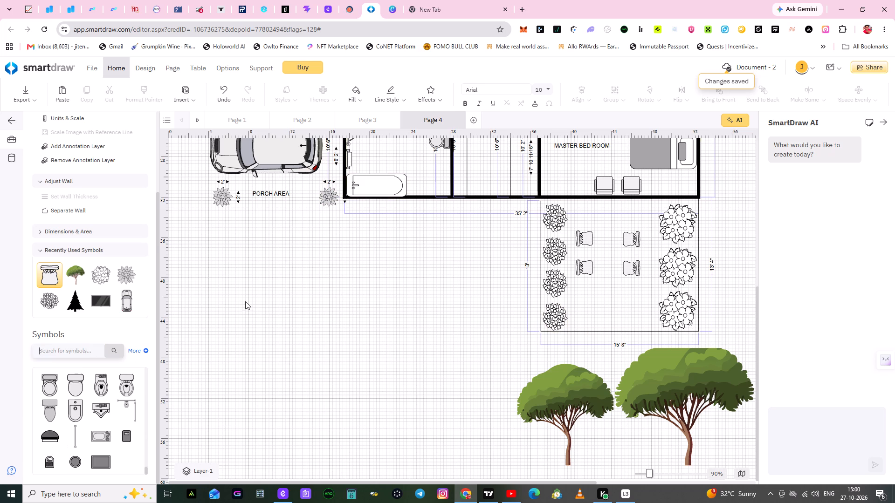
scroll(158, 184, up, 4)
click(106, 141)
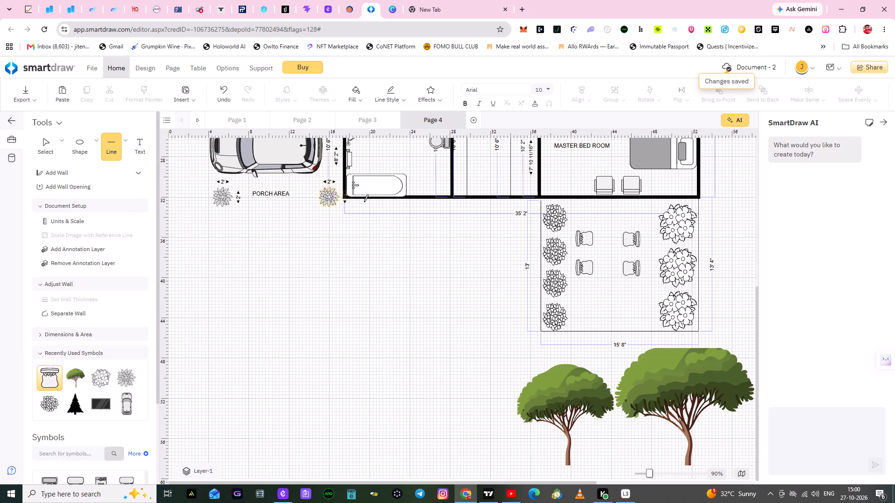
click(344, 200)
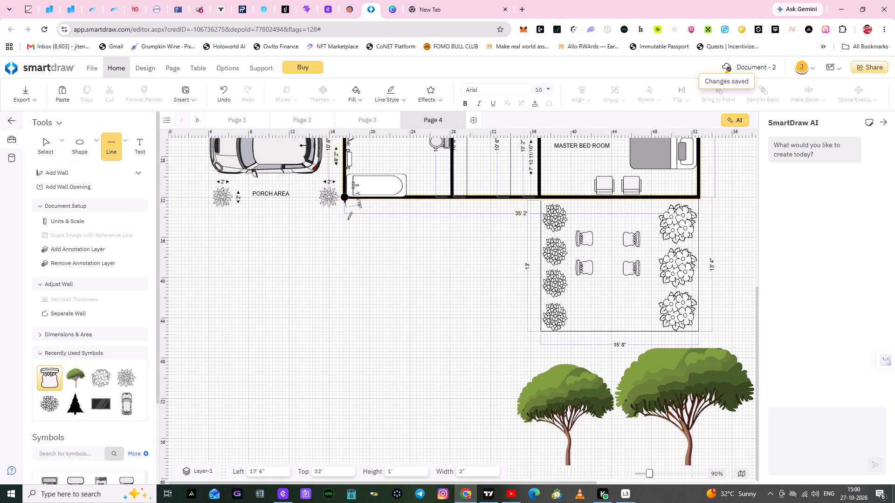
click(347, 331)
click(410, 324)
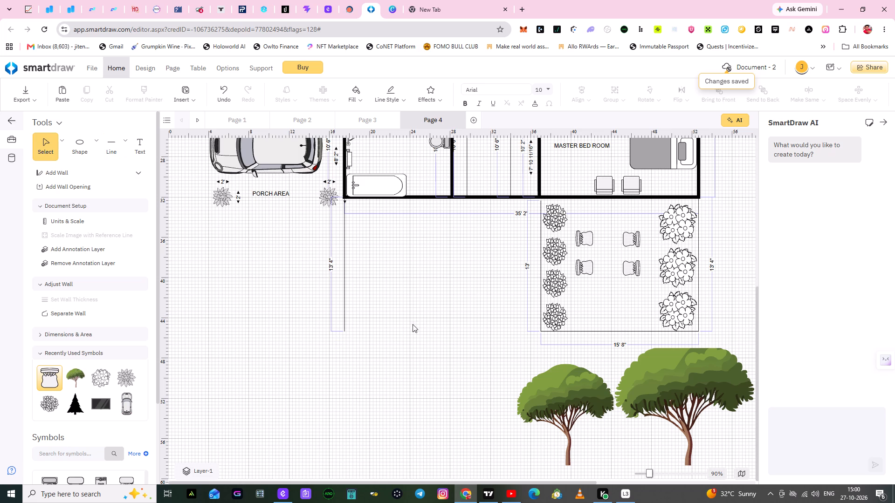
click(111, 144)
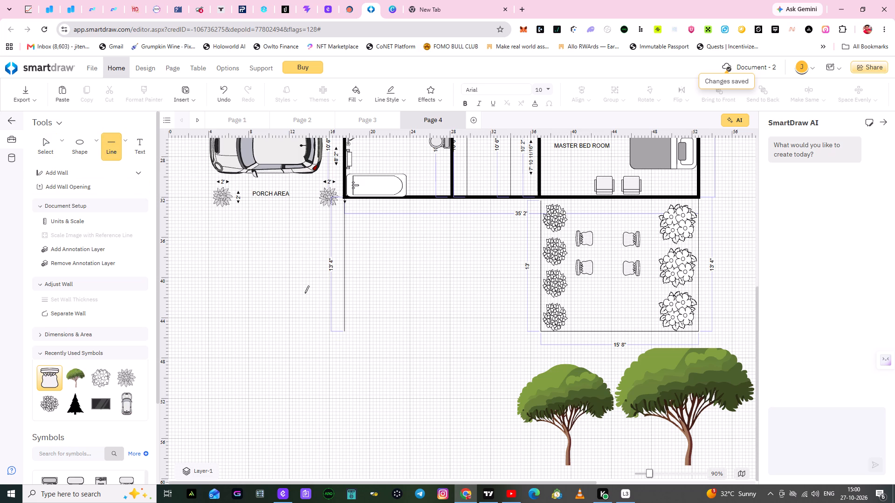
click(345, 331)
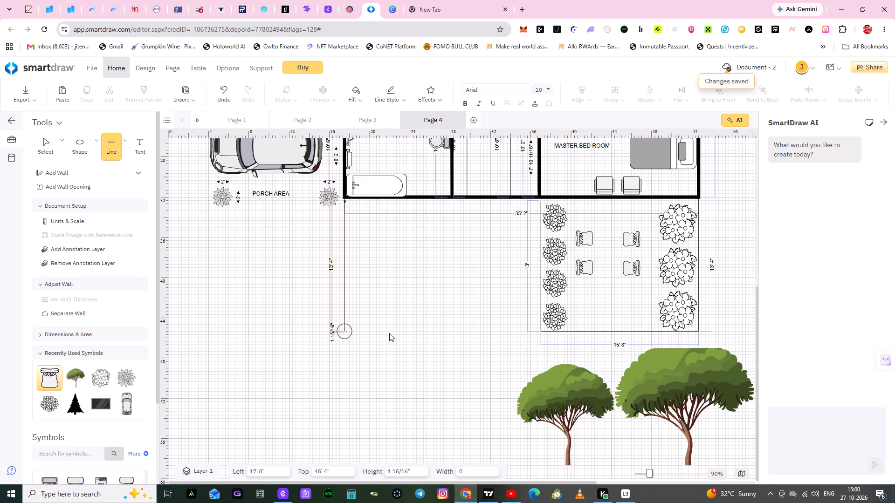
click(540, 330)
click(499, 383)
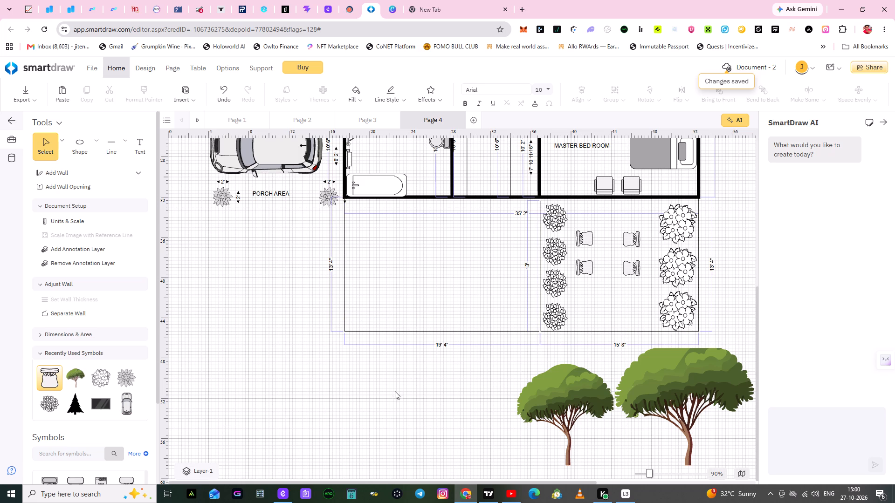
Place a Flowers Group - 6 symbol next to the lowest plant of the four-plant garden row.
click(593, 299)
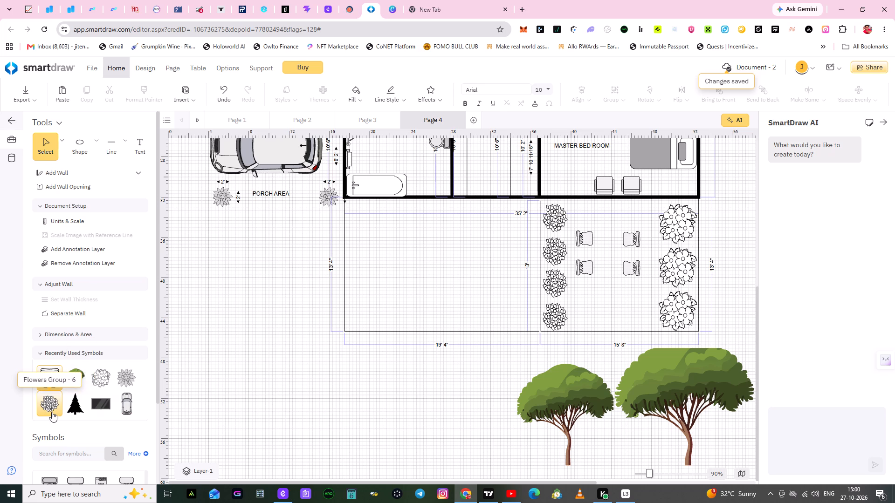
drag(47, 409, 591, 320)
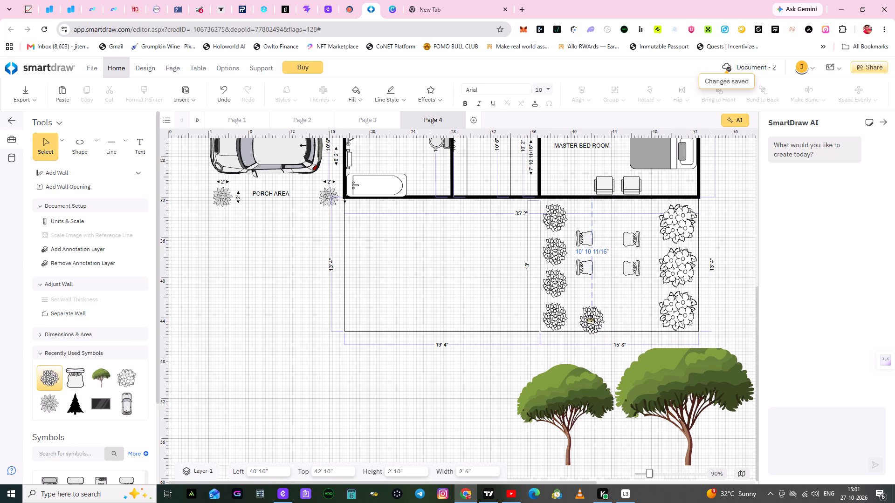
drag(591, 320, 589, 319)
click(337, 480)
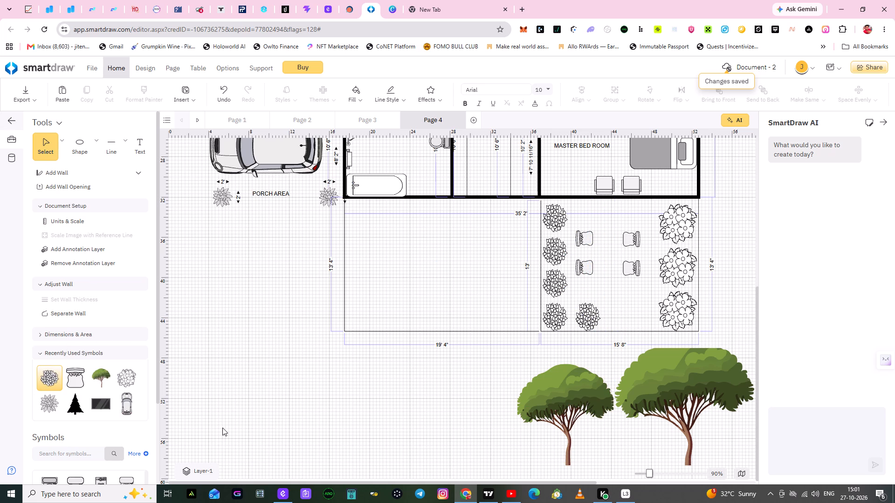
Add a Plant symbol near the garden's lower edge beside the lowest large plant, at about 45' 6" left and 42' 11" top.
drag(44, 407, 462, 340)
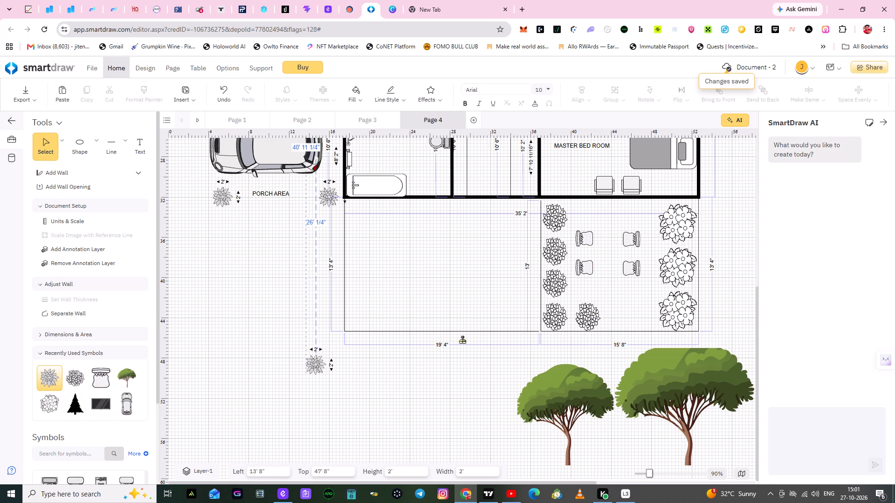
drag(462, 340, 625, 321)
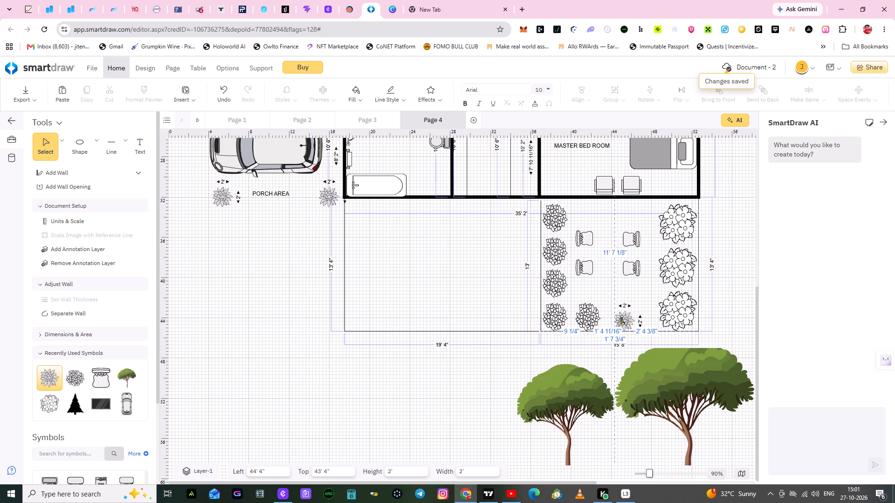
click(356, 419)
drag(622, 319, 627, 313)
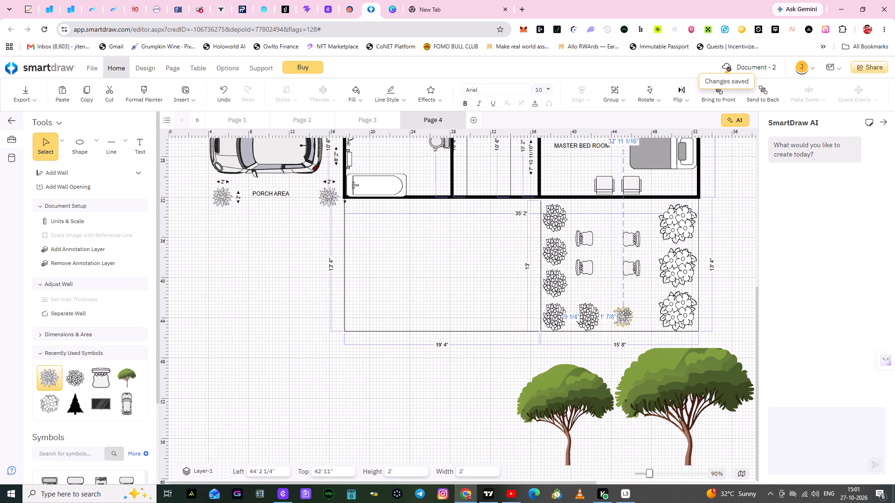
drag(627, 313, 633, 316)
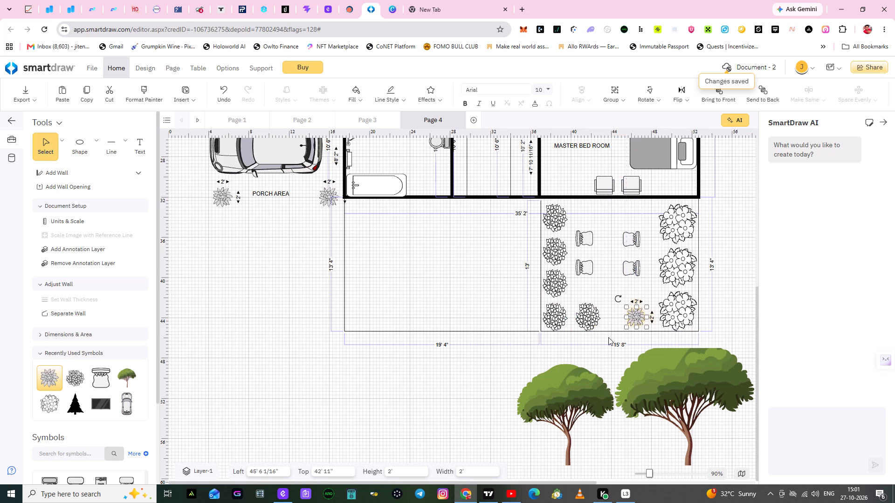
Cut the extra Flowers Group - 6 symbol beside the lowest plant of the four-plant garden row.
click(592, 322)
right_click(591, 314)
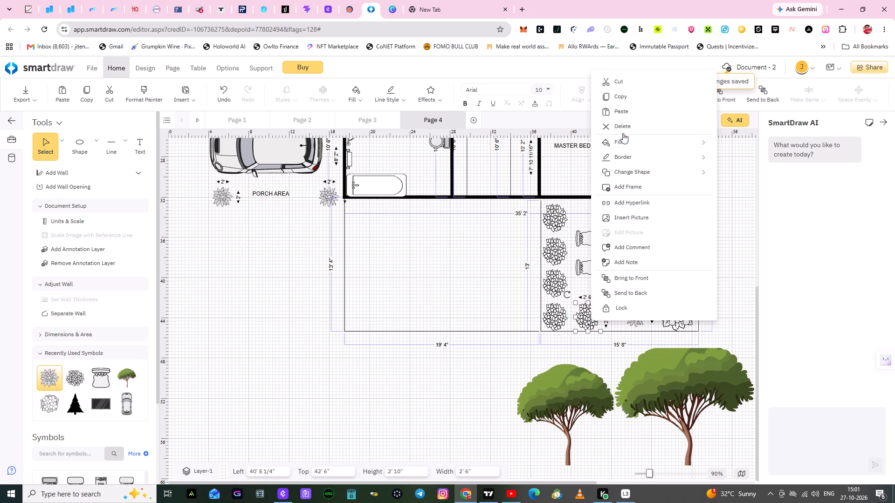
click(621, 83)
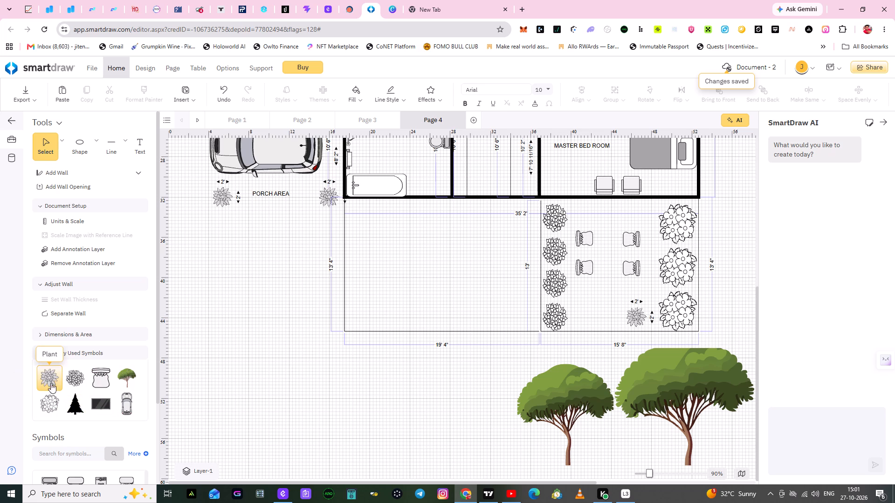
Add a second Plant symbol level with the first, under the chairs by the four-plant row, at about 40' 5" left and 42' 11" top.
drag(48, 379, 590, 321)
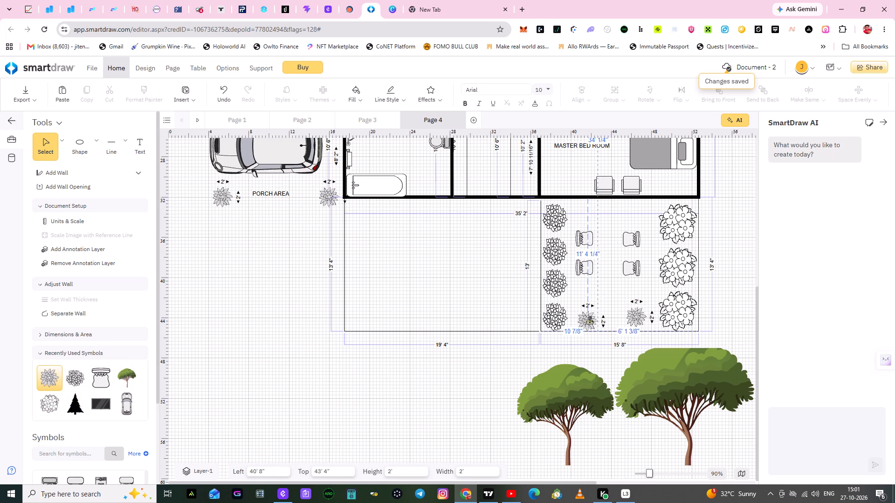
drag(590, 321, 597, 318)
click(383, 443)
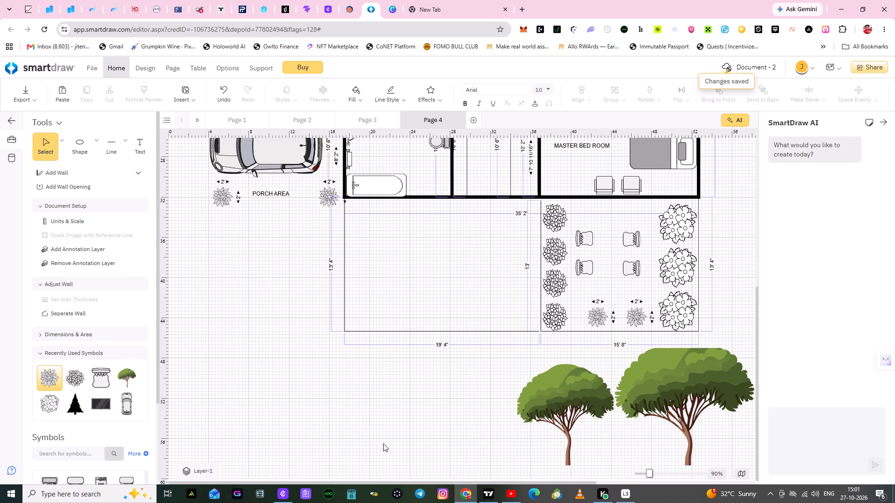
click(399, 456)
drag(600, 320, 588, 322)
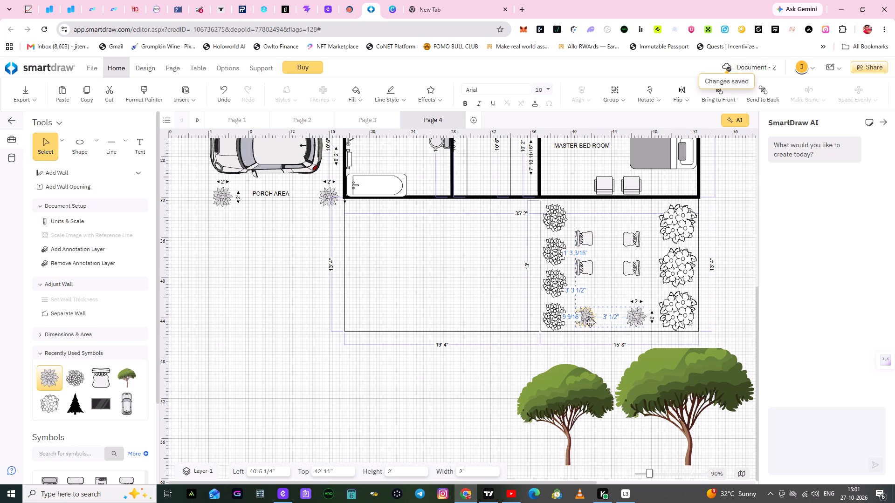
click(617, 299)
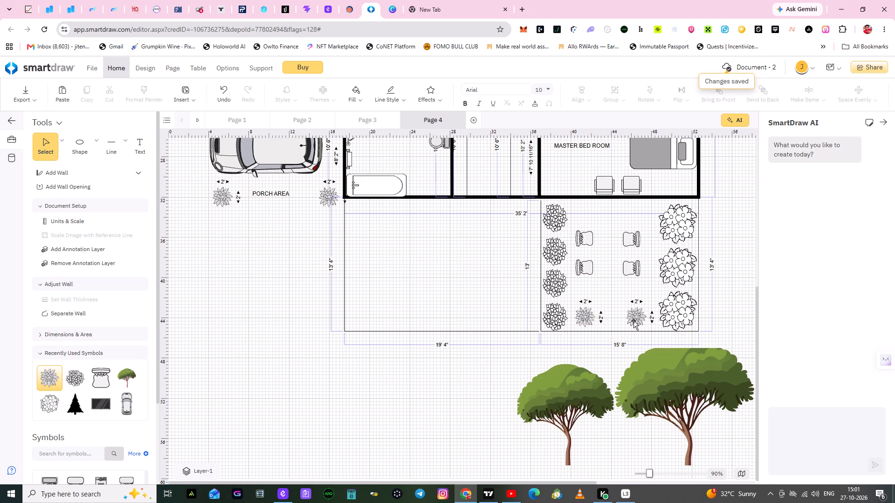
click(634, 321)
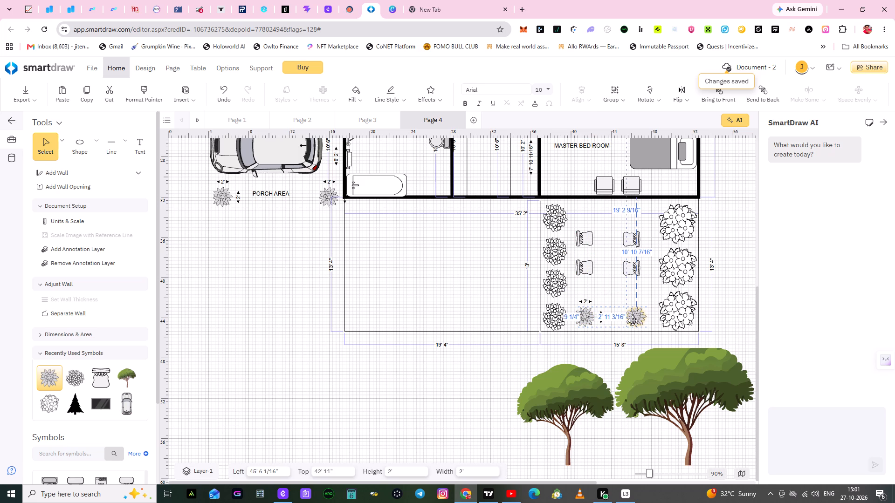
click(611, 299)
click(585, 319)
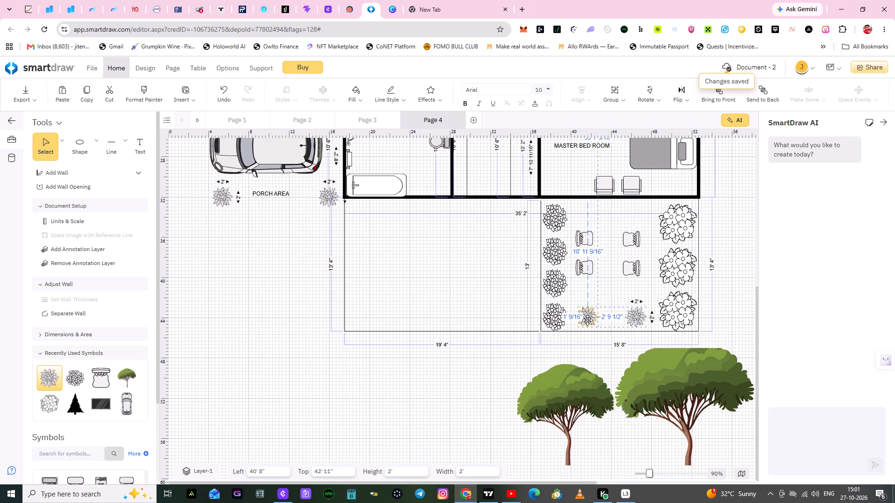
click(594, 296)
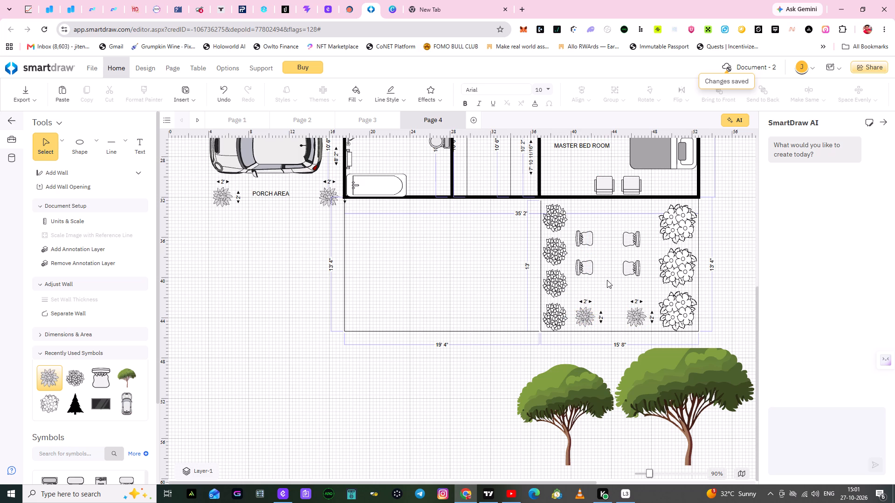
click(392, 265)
Search the symbol library for PLAY GROUND and look through the results for outdoor items for the play area.
scroll(90, 341, up, 2)
scroll(90, 341, down, 2)
click(74, 360)
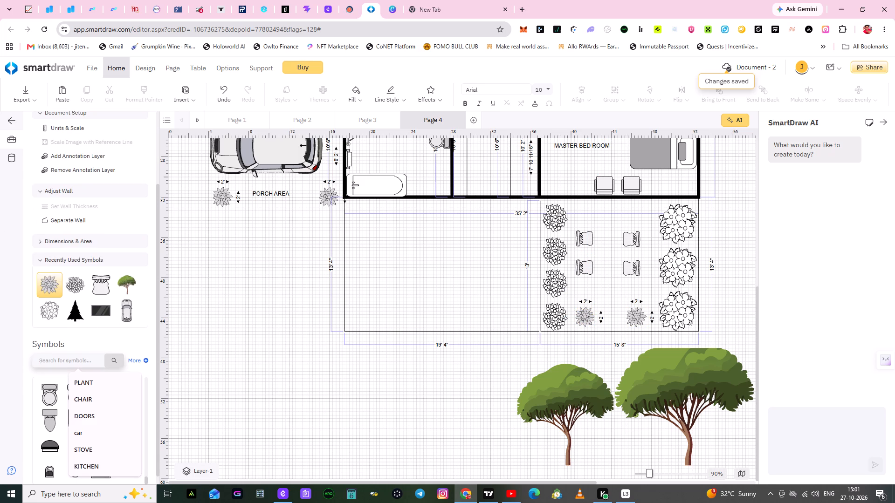
text(PLAY)
key(space)
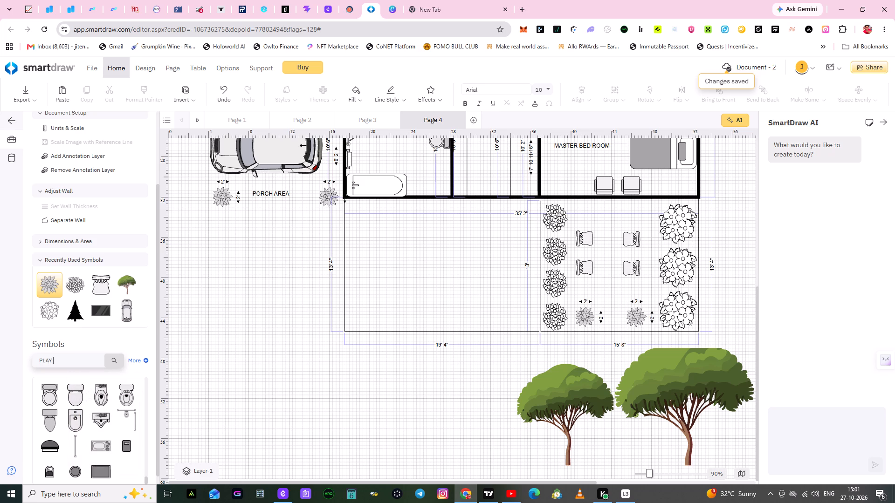
text(GROUND)
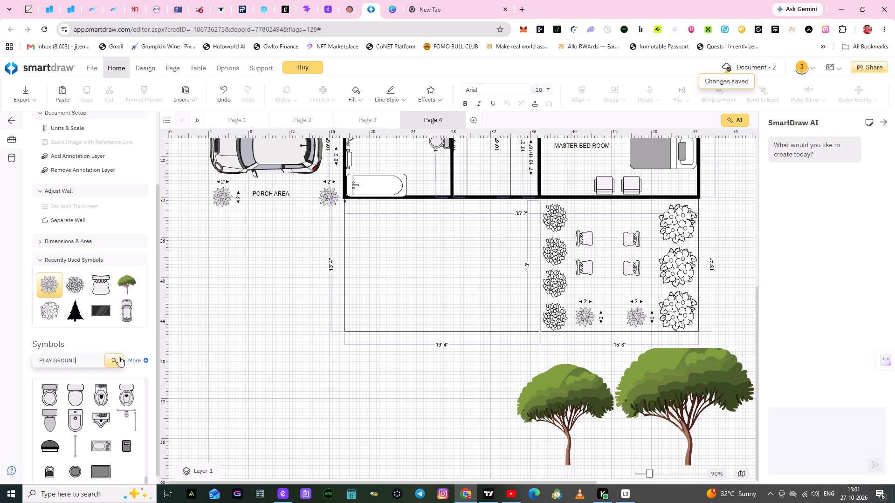
click(117, 358)
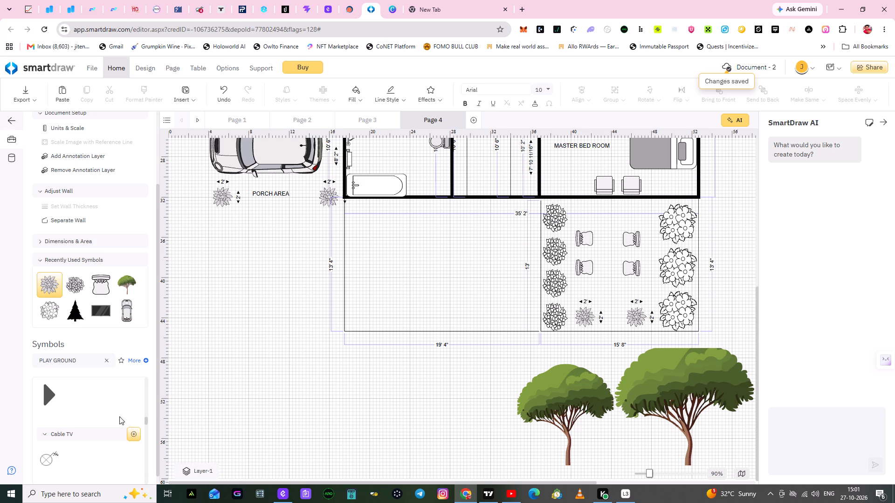
scroll(114, 413, down, 2)
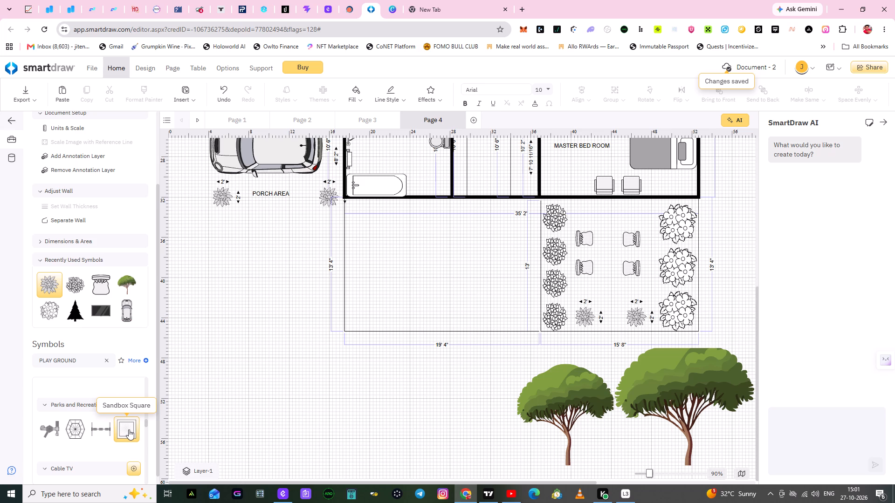
scroll(109, 434, down, 2)
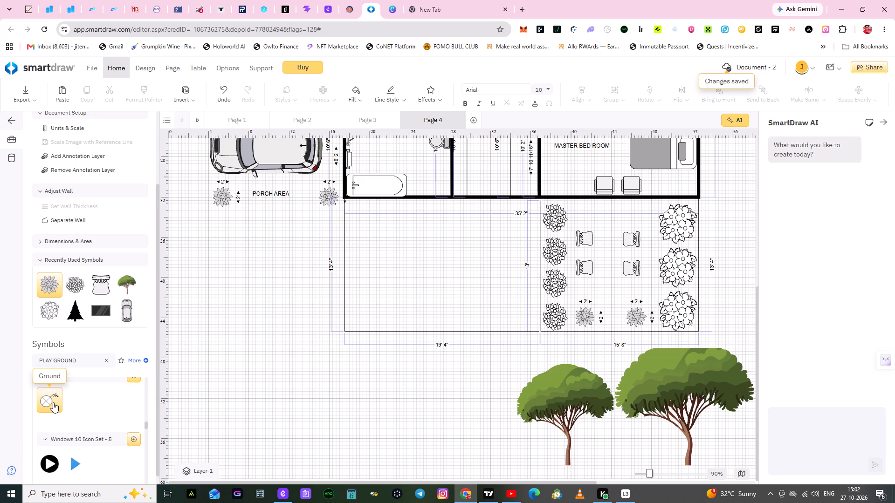
scroll(94, 403, down, 3)
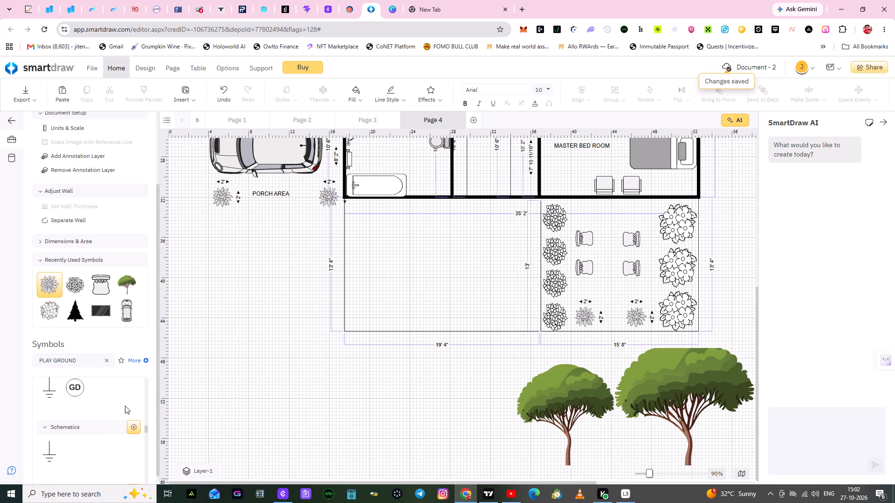
scroll(125, 406, down, 3)
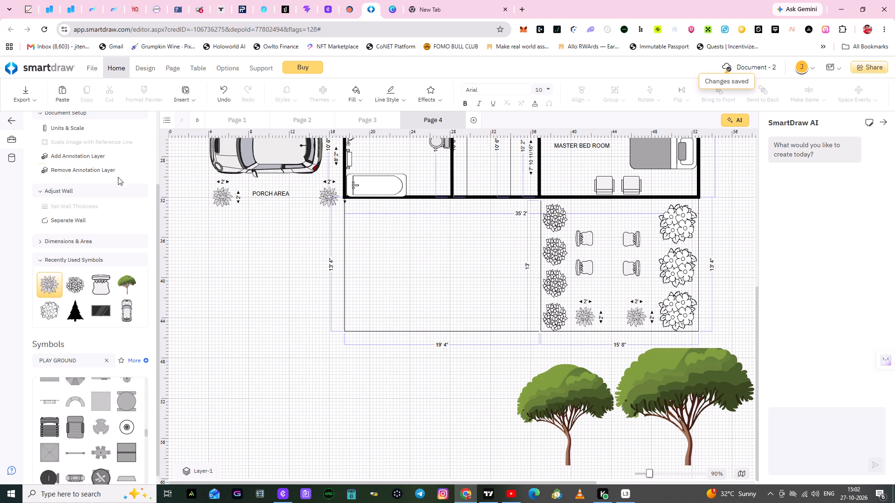
scroll(99, 445, down, 1)
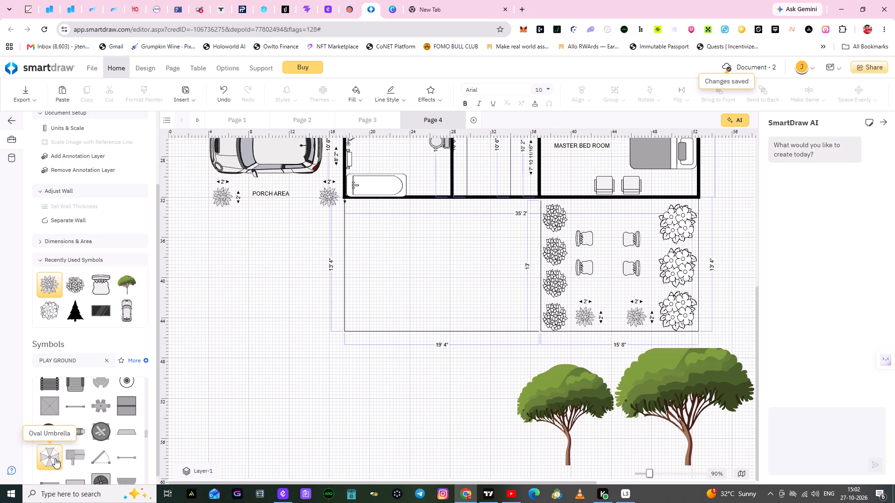
scroll(84, 408, down, 1)
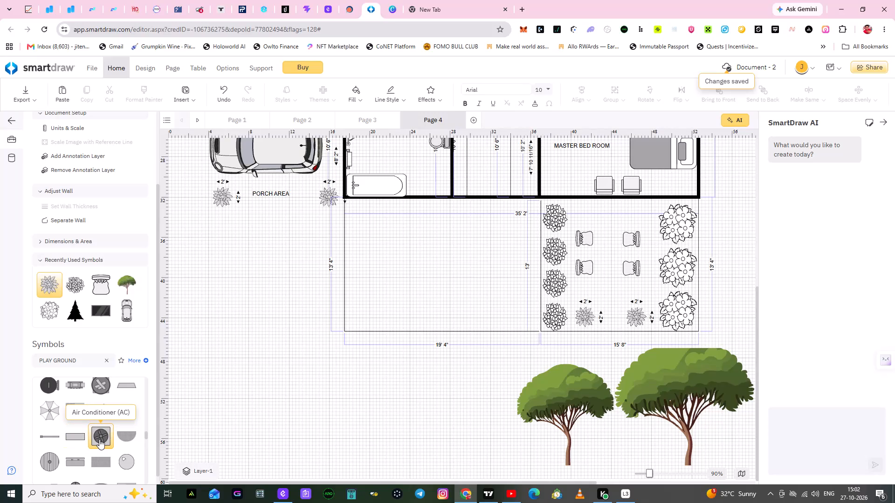
scroll(99, 439, down, 1)
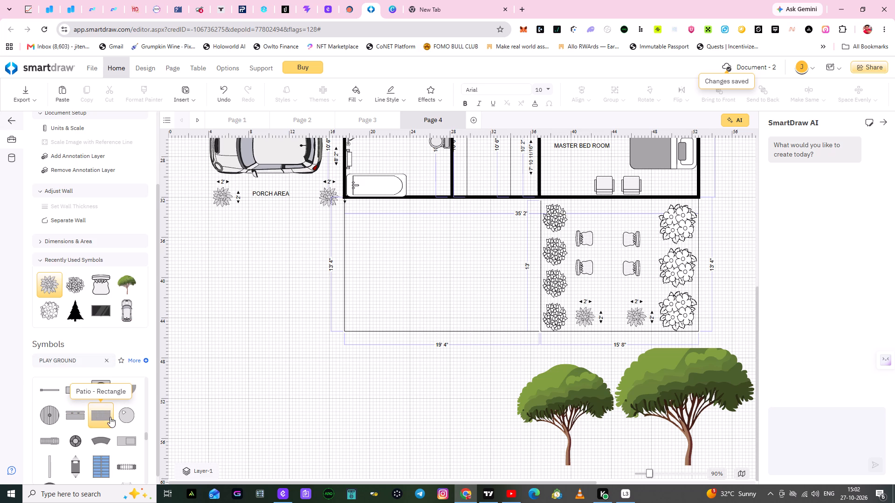
scroll(110, 417, down, 1)
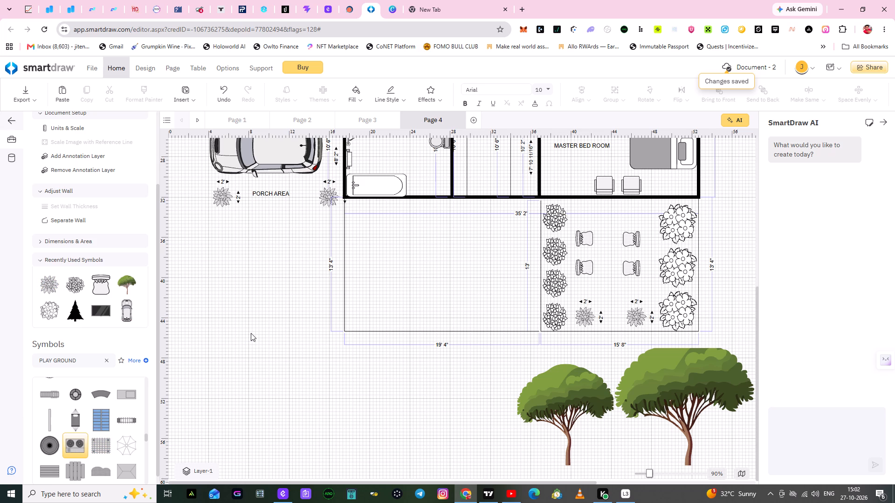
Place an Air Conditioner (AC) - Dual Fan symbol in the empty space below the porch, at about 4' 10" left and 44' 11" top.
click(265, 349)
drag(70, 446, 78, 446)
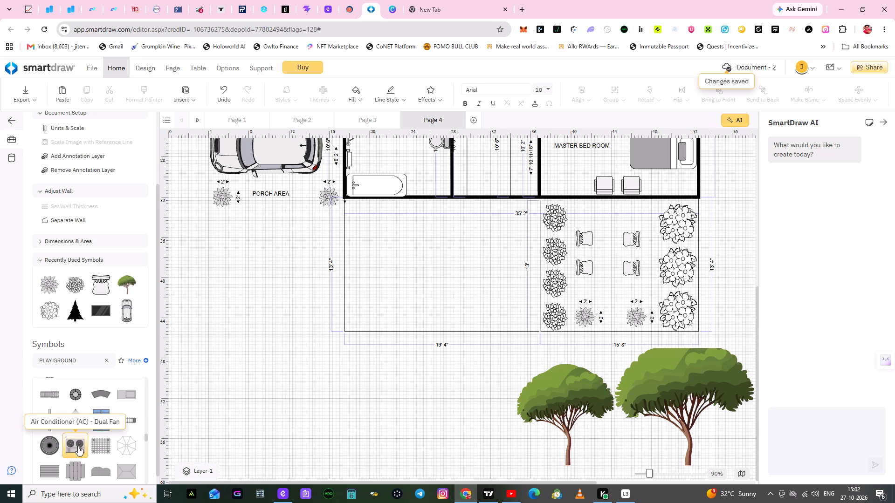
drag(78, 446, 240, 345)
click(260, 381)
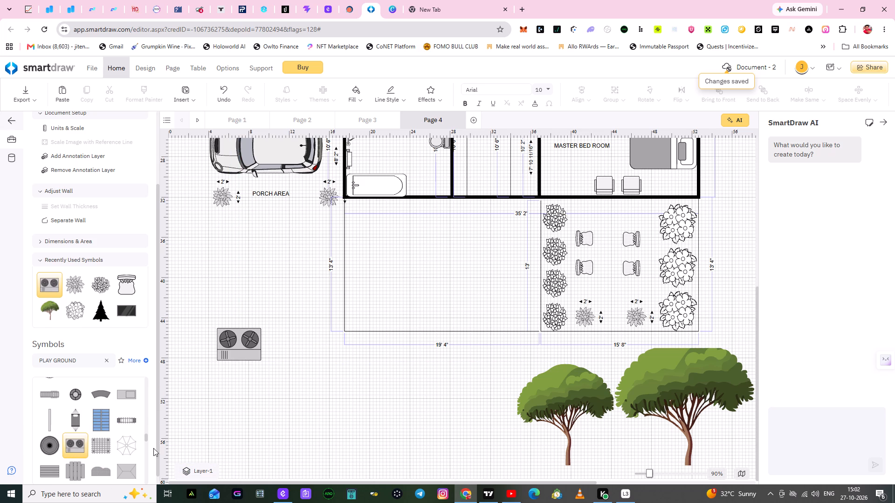
Add a second Air Conditioner (AC) - Dual Fan symbol diagonally below the first and reduce its height to about 1' 4".
drag(75, 448, 297, 389)
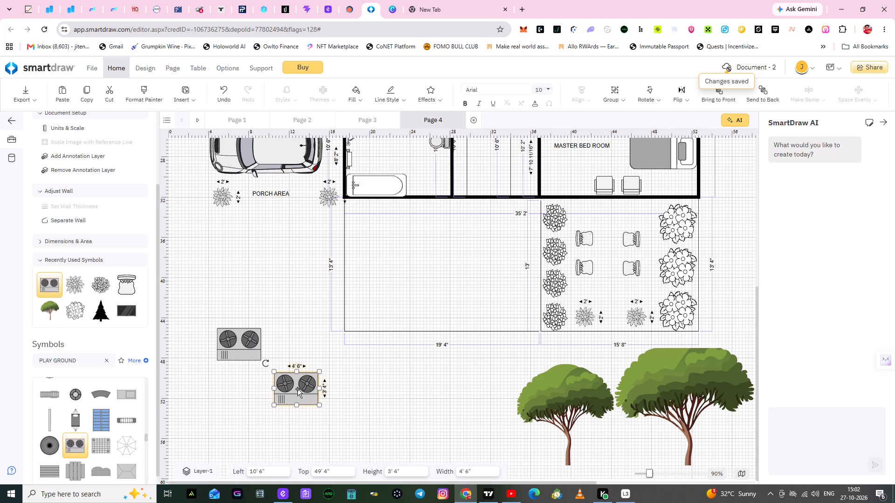
drag(296, 406, 298, 384)
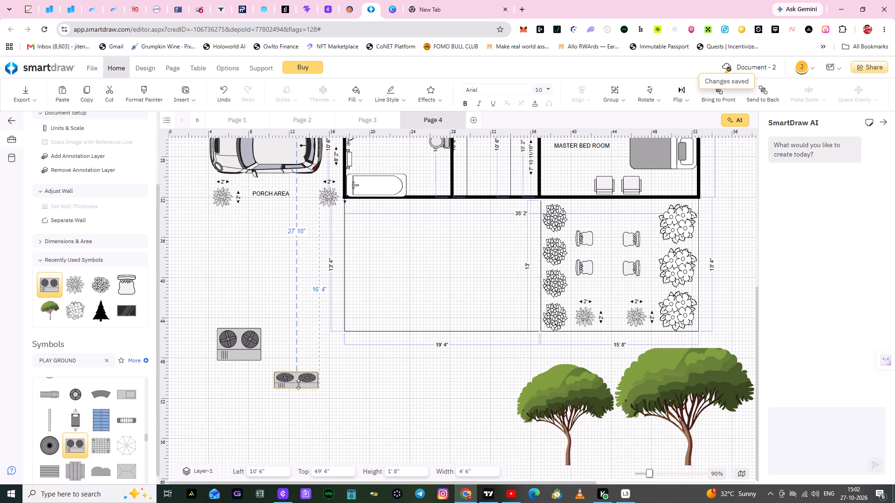
drag(298, 384, 299, 384)
click(289, 394)
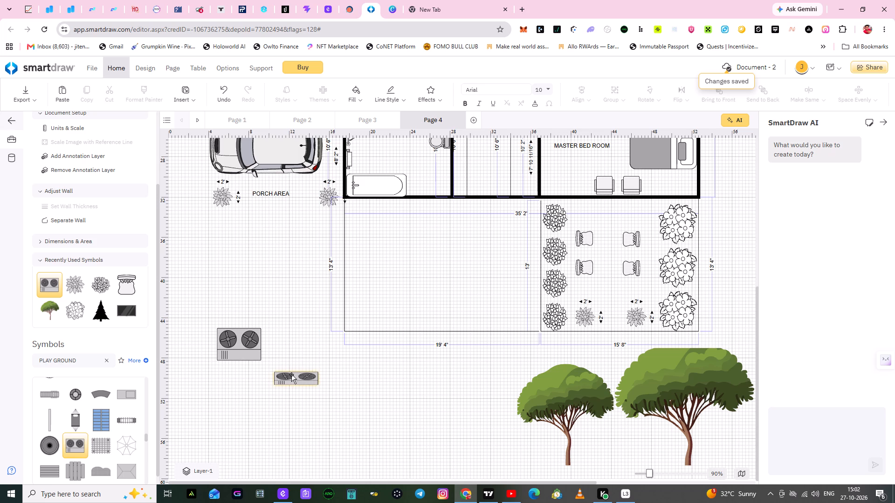
Move the flattened air conditioner against the house's lower wall beside the garden boundary, at 32' 6" left and 32' top.
drag(291, 378, 514, 209)
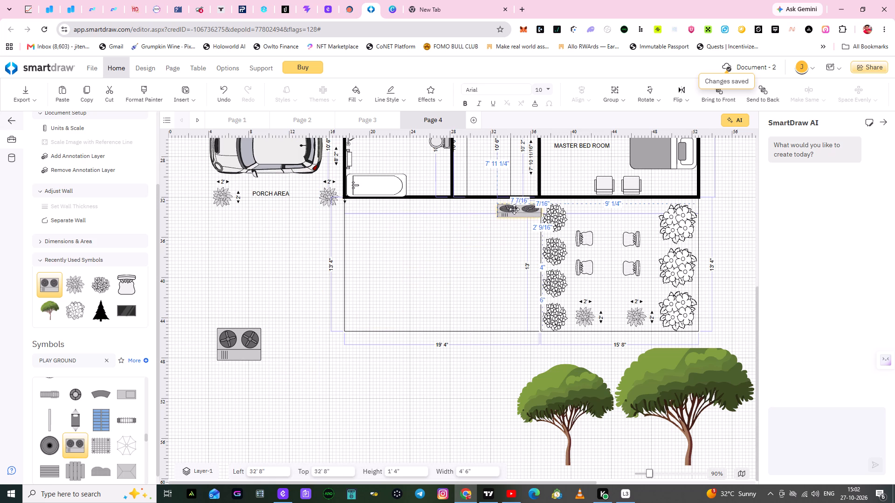
drag(514, 209, 510, 205)
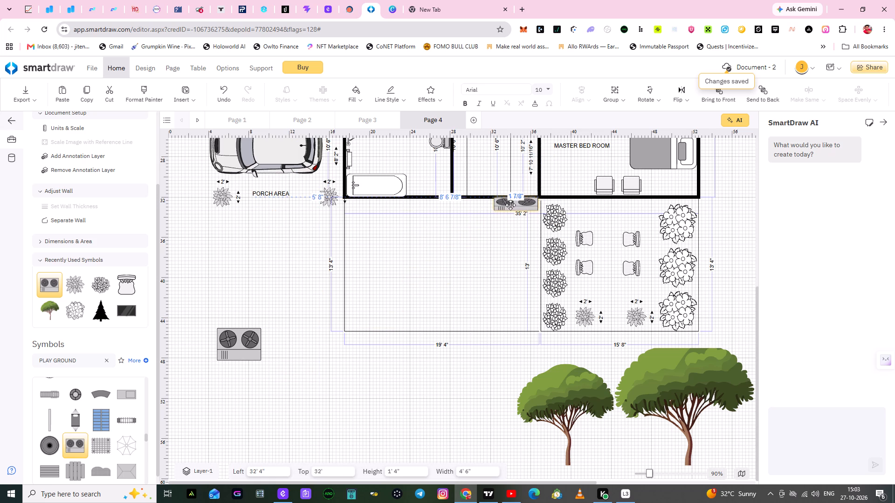
drag(510, 205, 513, 204)
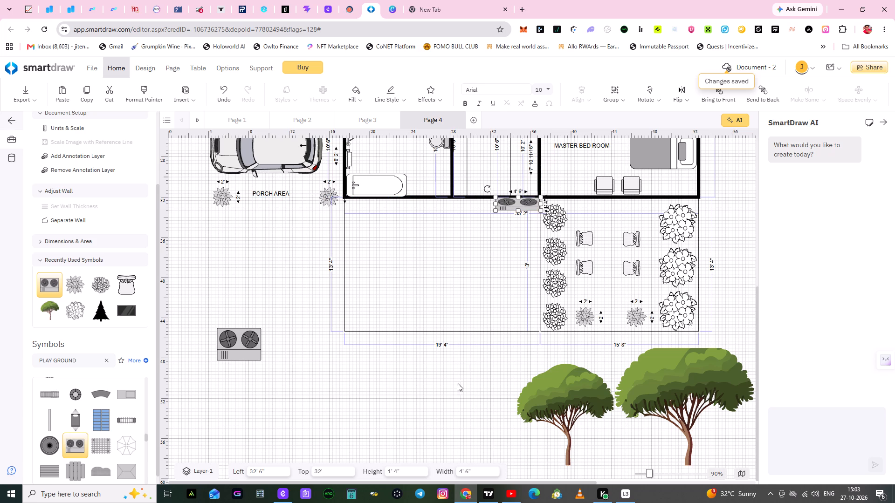
click(445, 404)
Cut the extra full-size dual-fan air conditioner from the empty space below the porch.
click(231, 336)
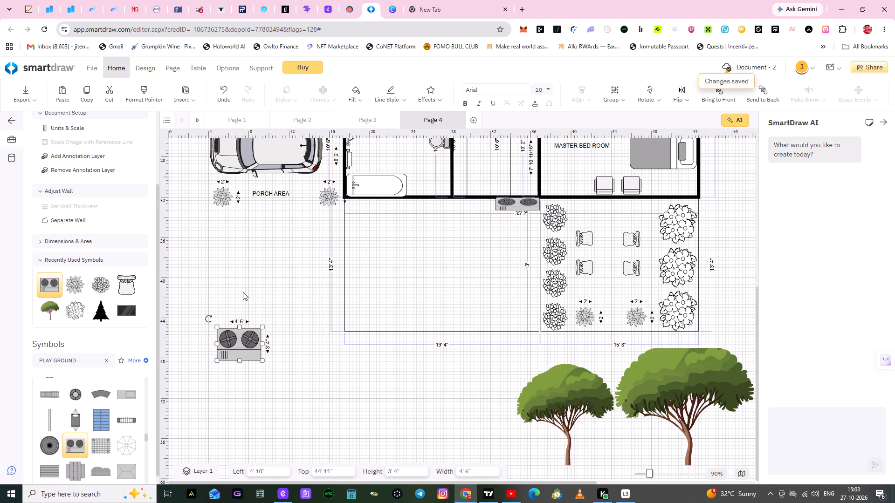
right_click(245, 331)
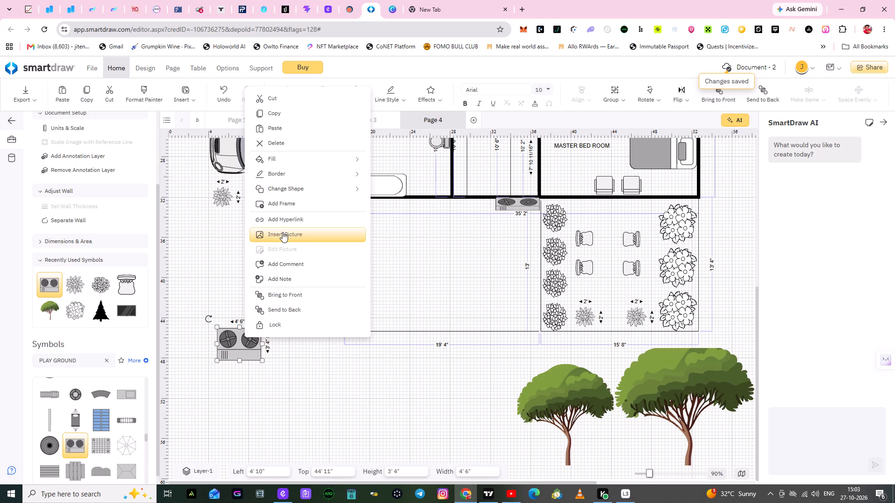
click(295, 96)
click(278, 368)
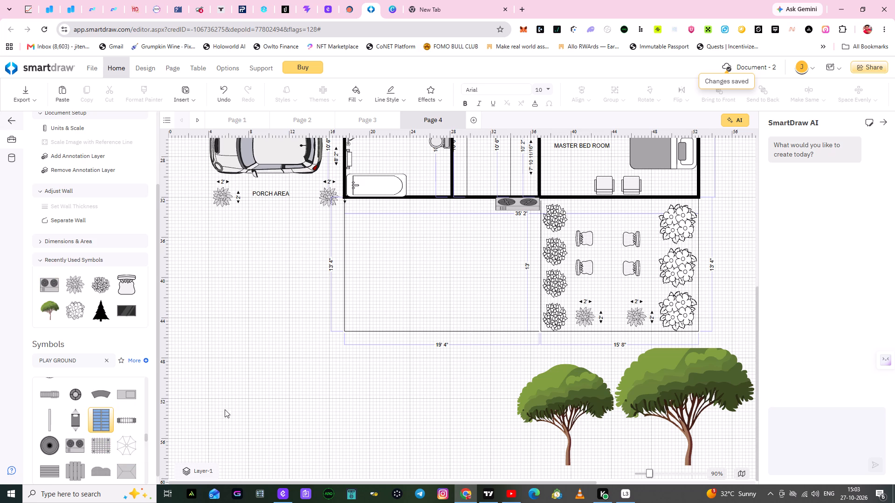
Place the blue panel symbol below the play area and shrink it to about 5' 4" high by 6' 2" wide.
drag(101, 421, 184, 418)
drag(184, 418, 328, 401)
click(398, 407)
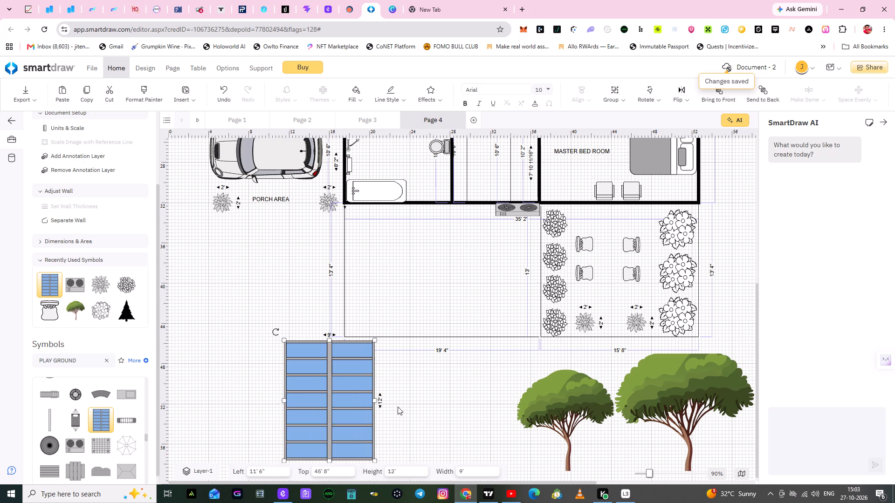
click(311, 363)
drag(285, 340, 309, 393)
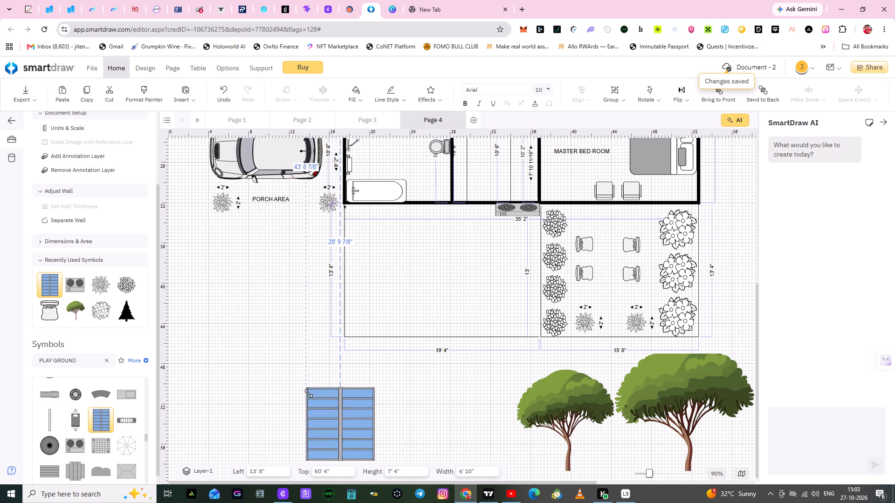
drag(309, 393, 311, 407)
Move the blue panel symbol into the play area against its lower edge, at about 24' 3" left and 40' top.
click(346, 443)
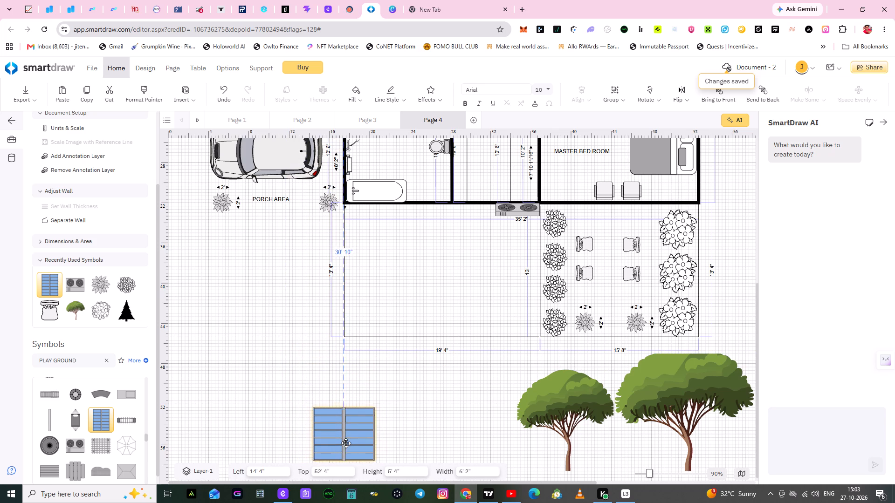
drag(344, 445, 462, 427)
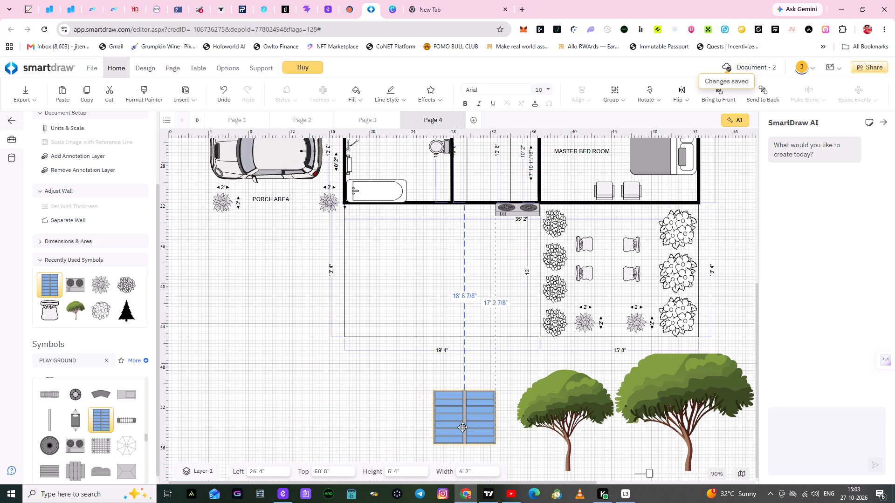
drag(462, 427, 444, 326)
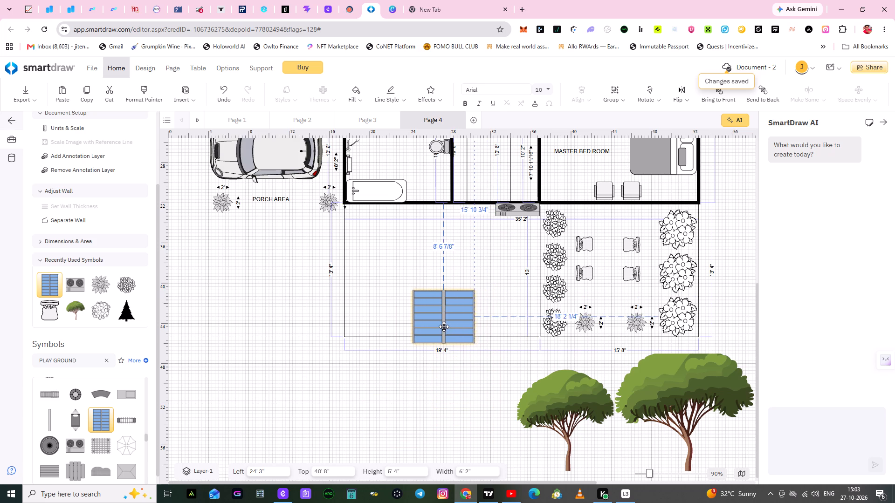
drag(444, 326, 442, 322)
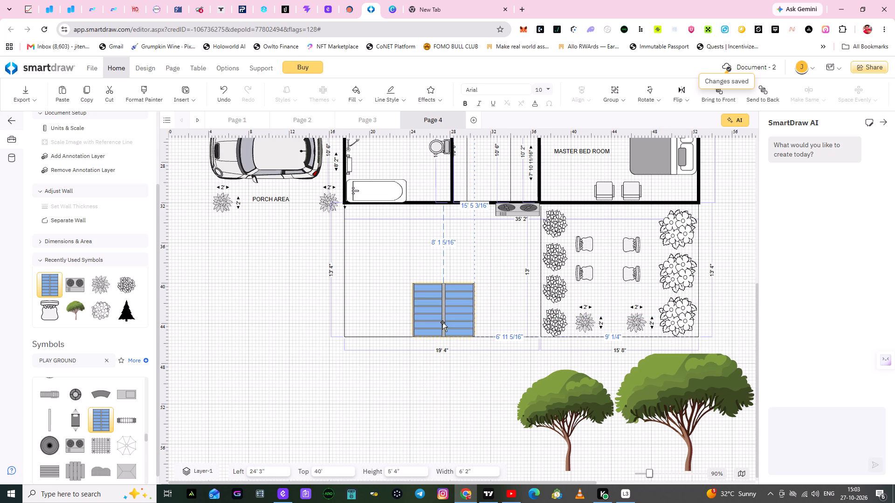
click(435, 384)
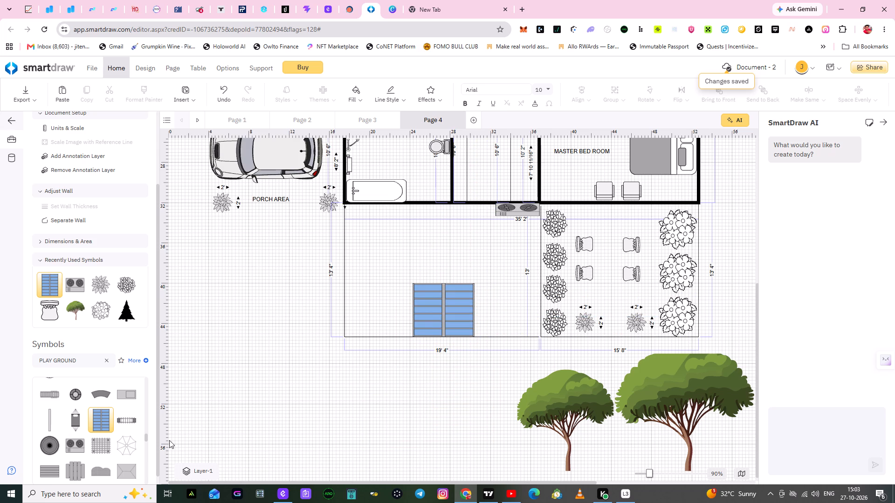
Cut the blue panel symbol from the play area's lower edge.
click(444, 309)
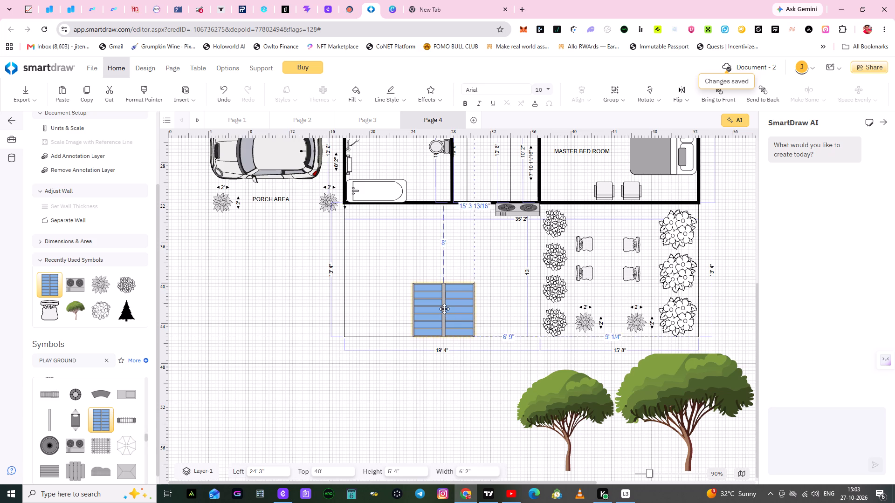
right_click(447, 308)
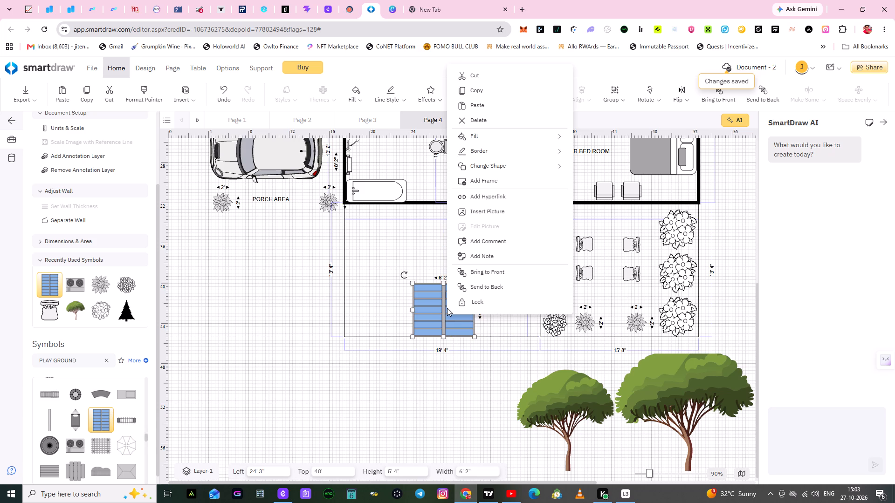
click(474, 78)
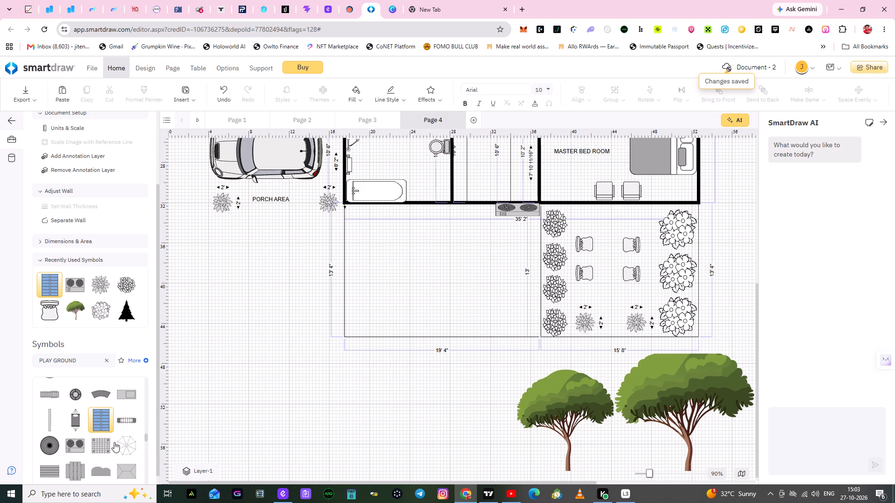
Look through the PLAY GROUND symbol search results for equipment suited to the play area.
scroll(112, 444, down, 2)
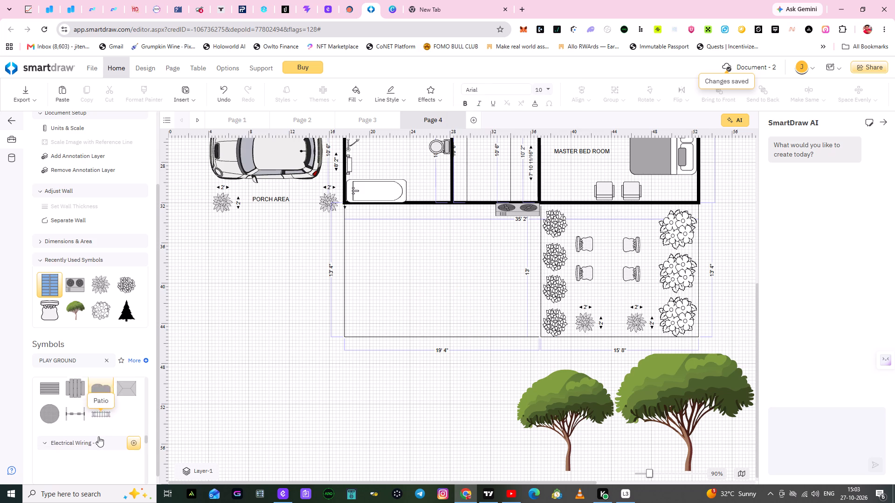
scroll(98, 436, down, 3)
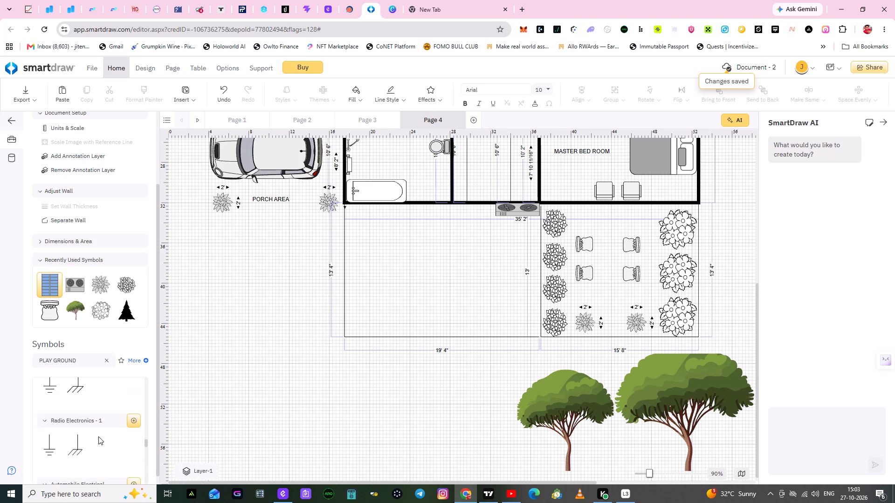
scroll(98, 436, down, 4)
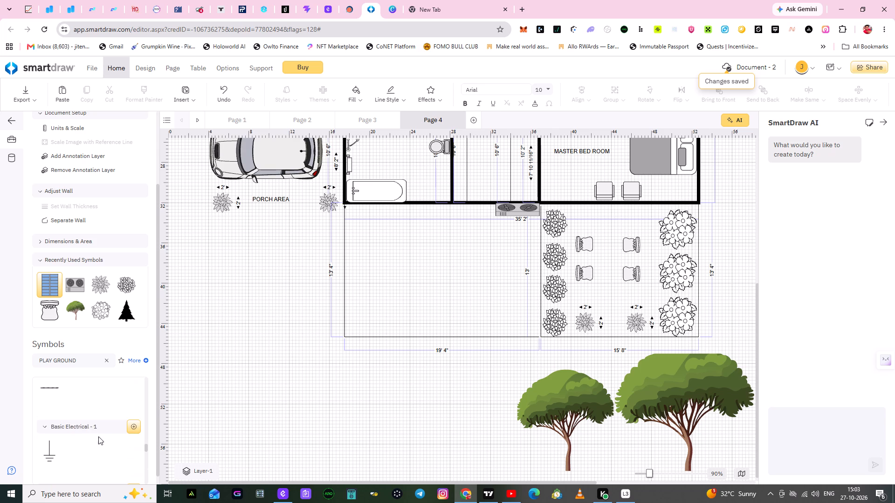
scroll(98, 436, up, 9)
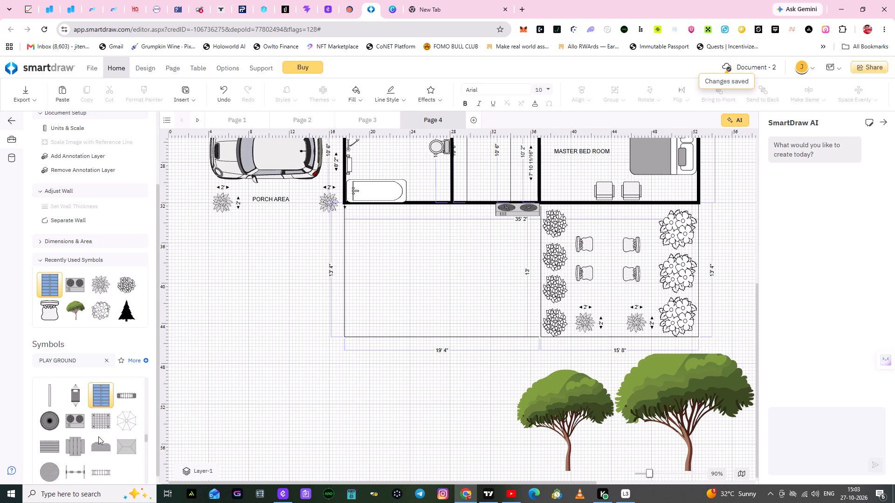
scroll(98, 436, up, 2)
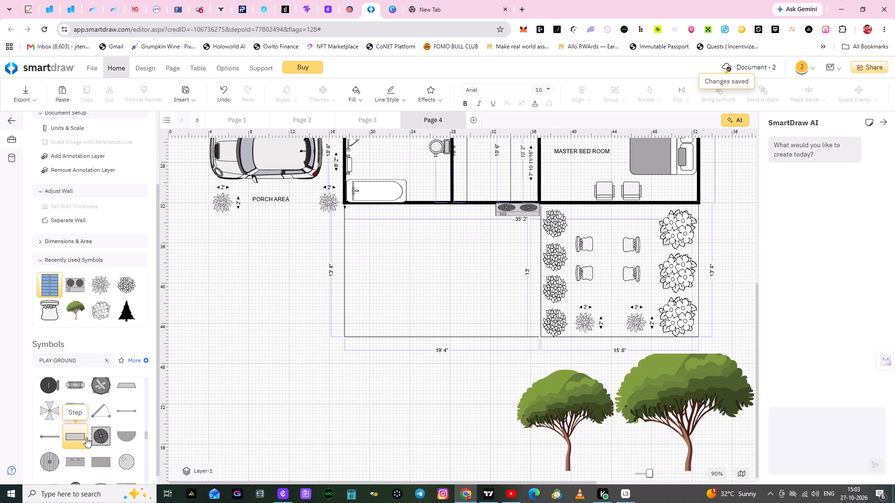
scroll(87, 437, up, 1)
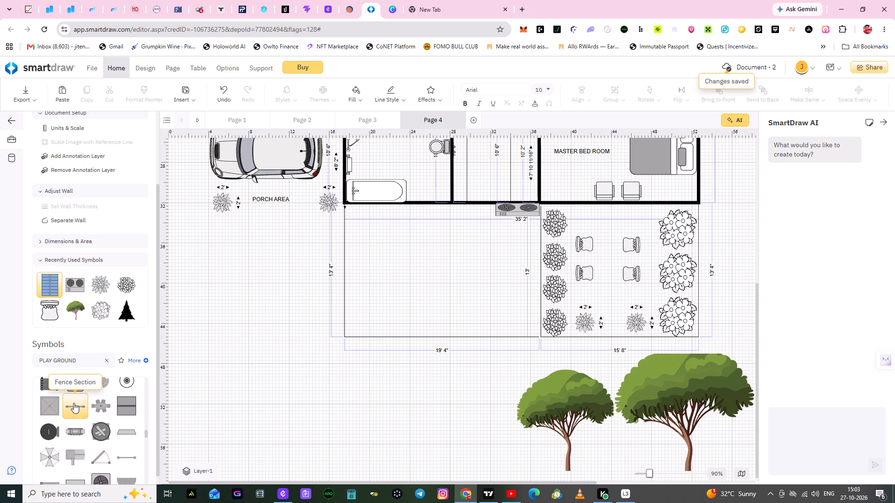
scroll(92, 431, up, 3)
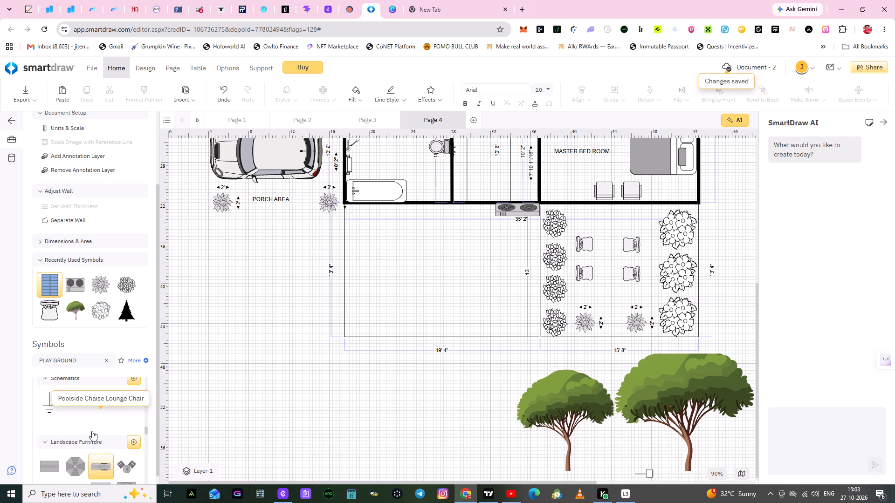
scroll(92, 431, up, 3)
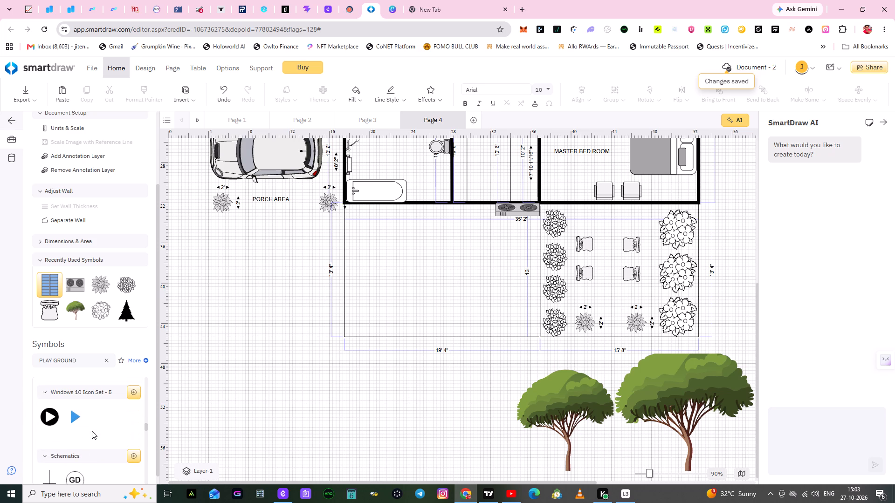
scroll(88, 429, up, 3)
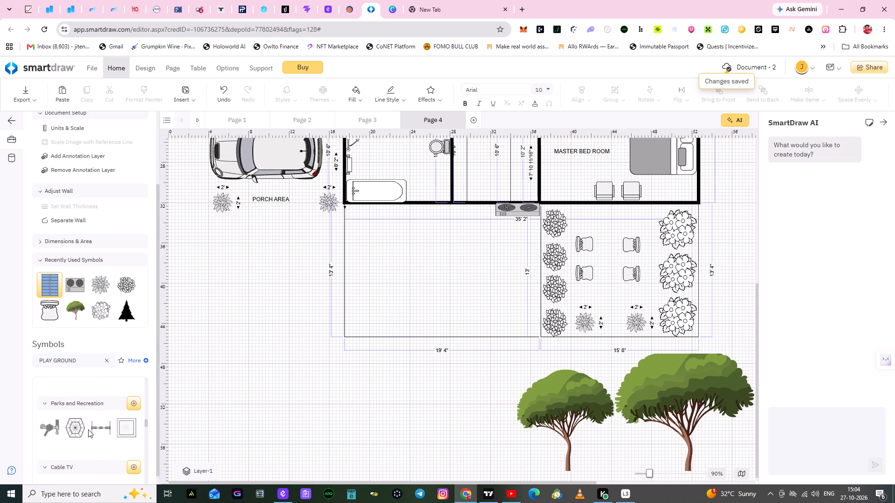
scroll(88, 429, up, 5)
scroll(102, 428, down, 2)
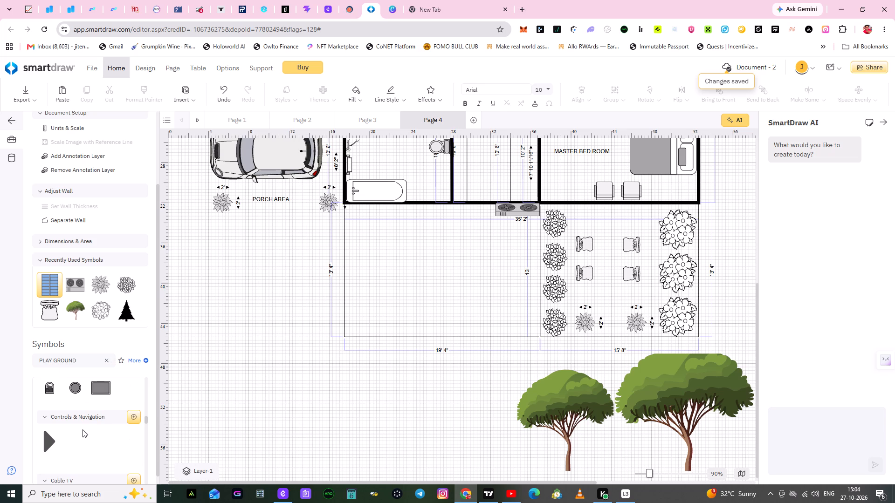
click(376, 387)
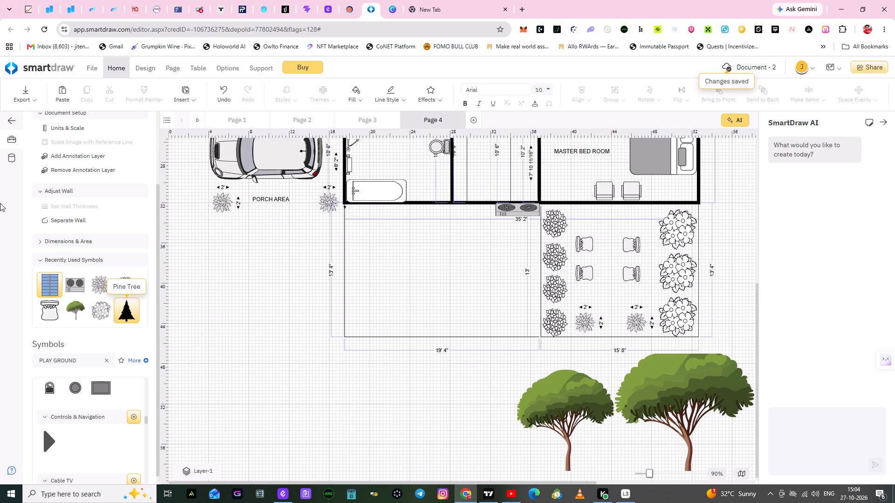
Place a 6' wide rectangle in the play area at 18' left and 32' 8" top, and stretch it nearly to the area's lower edge.
scroll(7, 203, up, 4)
scroll(59, 200, up, 7)
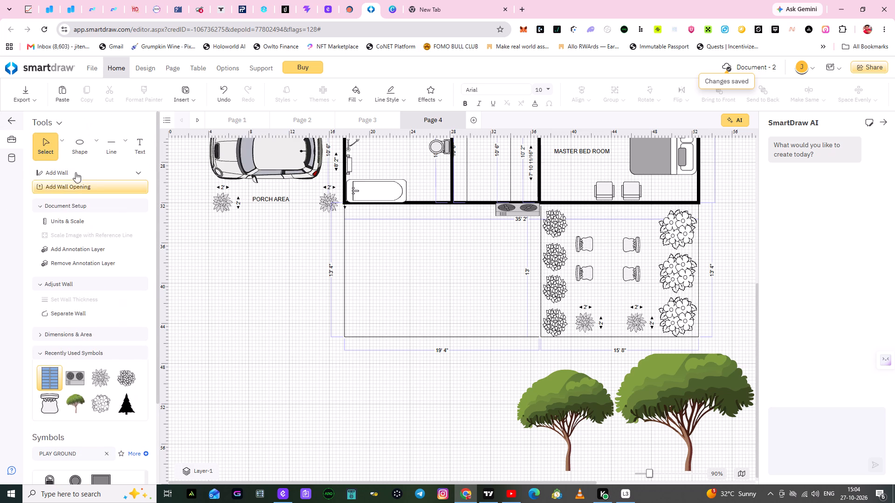
click(95, 150)
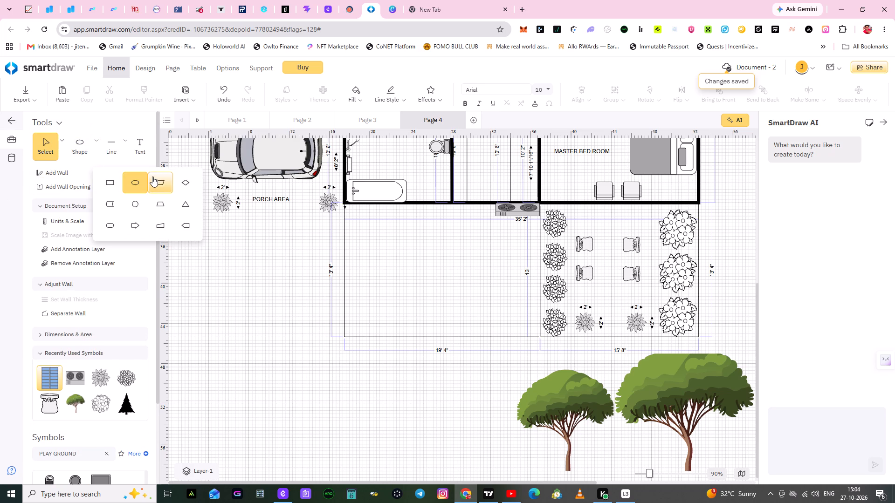
click(111, 182)
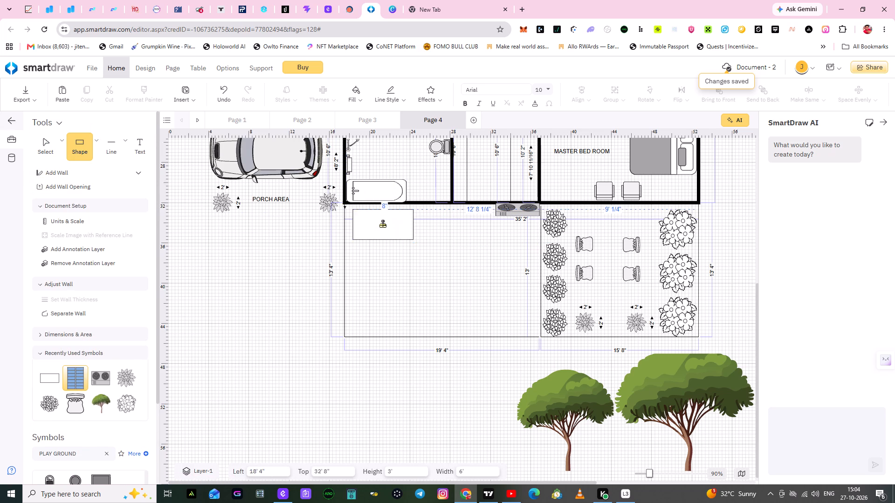
click(379, 224)
click(424, 258)
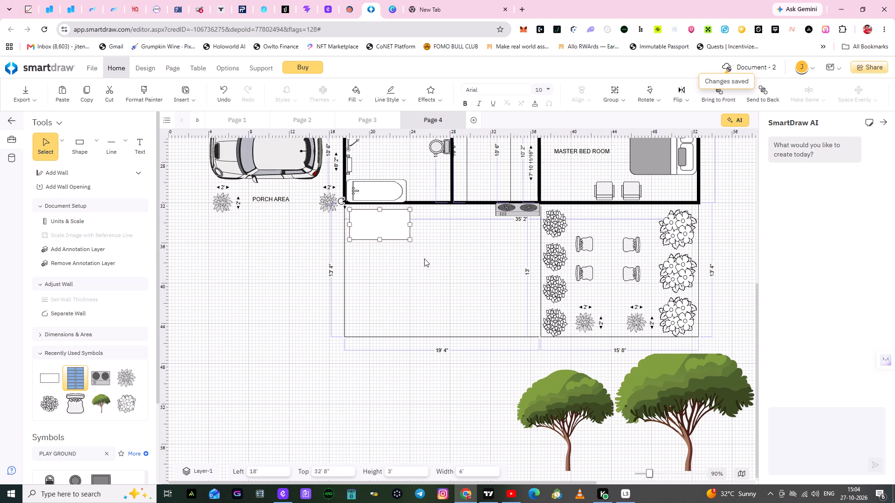
click(379, 240)
drag(379, 239, 384, 323)
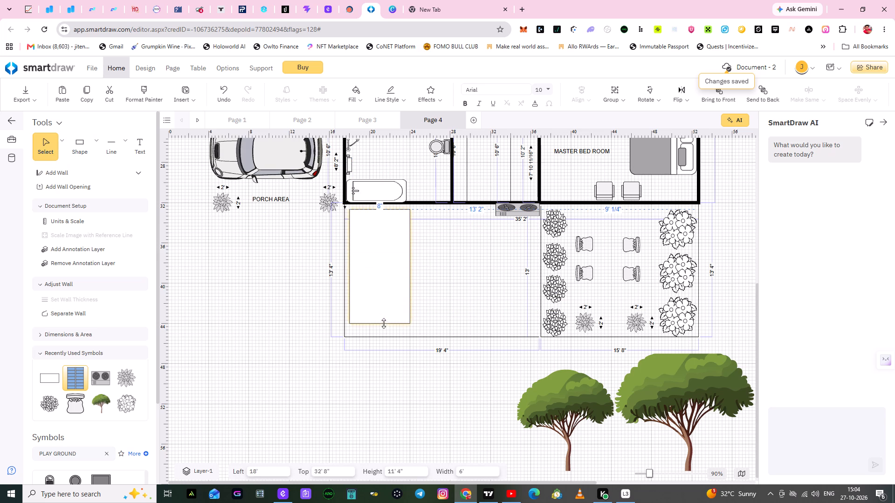
drag(384, 323, 386, 331)
click(398, 403)
Review the floor plan's rooms, porch, garden and play area as a whole.
scroll(259, 307, up, 4)
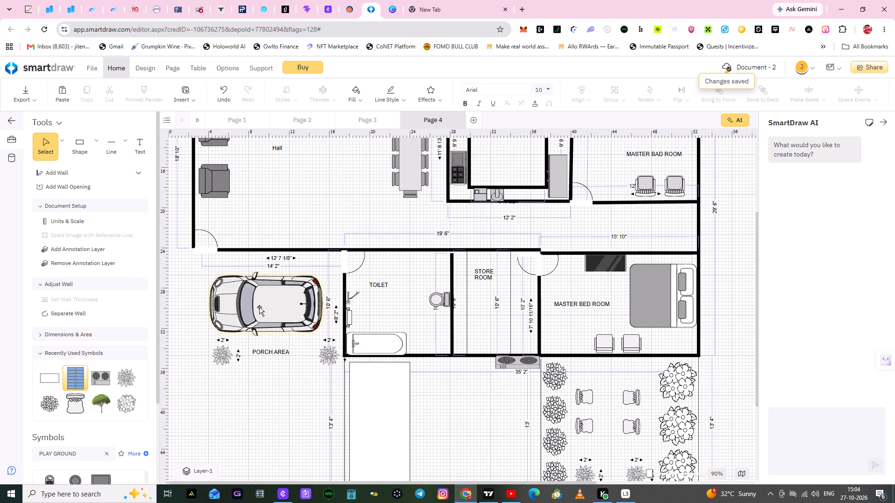
scroll(259, 307, up, 5)
scroll(259, 307, down, 1)
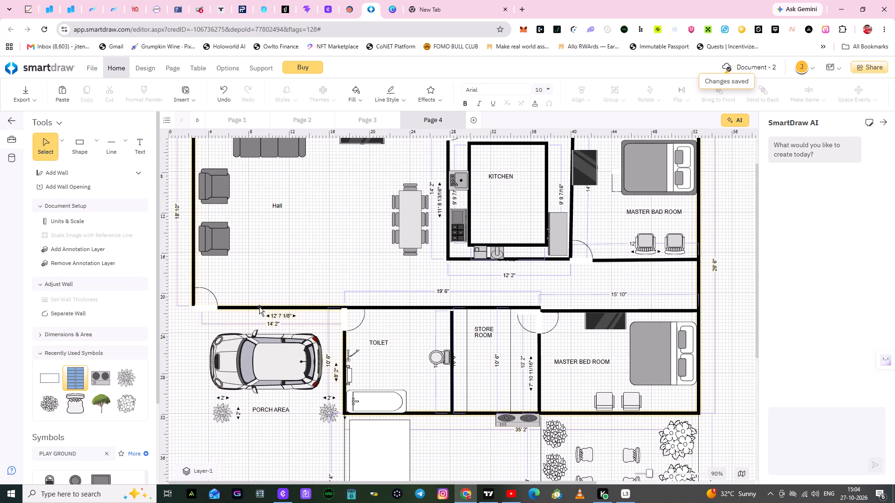
scroll(259, 307, up, 3)
click(321, 290)
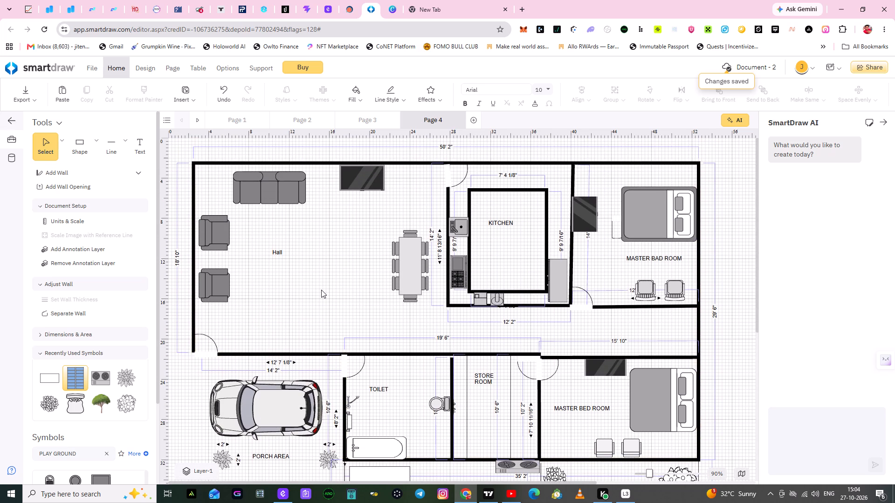
scroll(321, 289, down, 6)
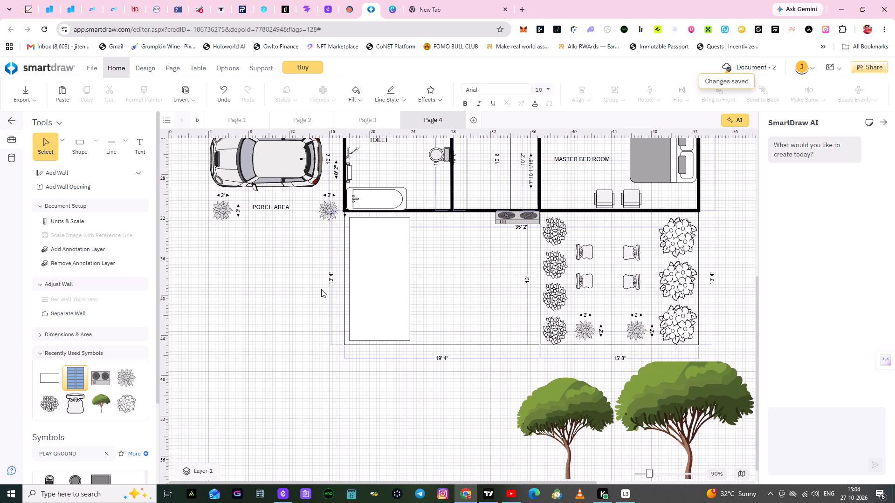
scroll(321, 289, down, 1)
click(271, 342)
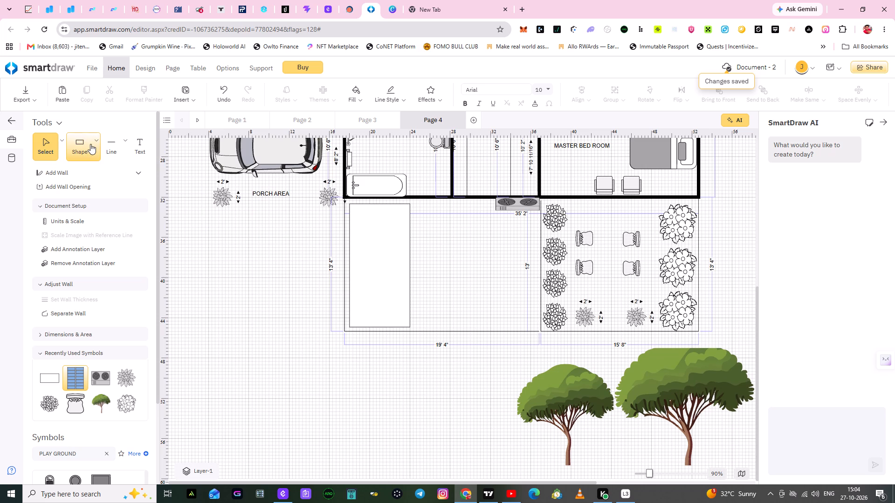
Place a second 6' wide rectangle adjoining the first at about 23' 11" left and 32' 8" top, and stretch it to the same lower edge.
click(94, 144)
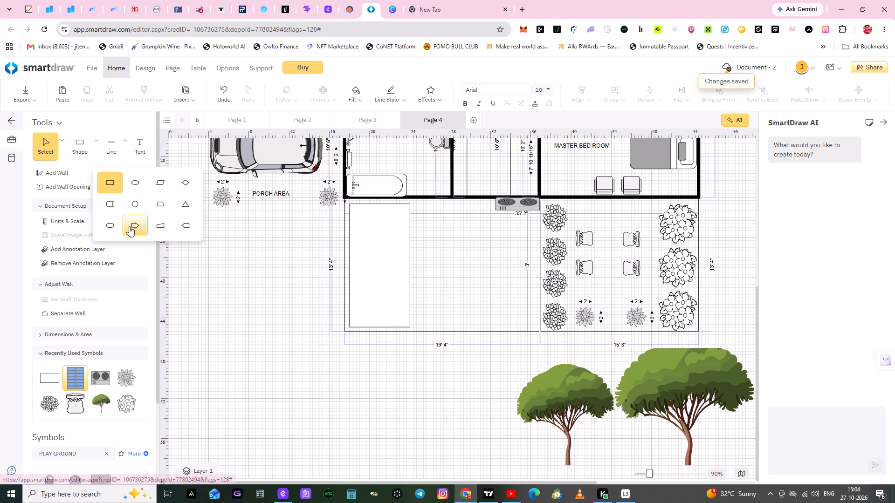
click(111, 182)
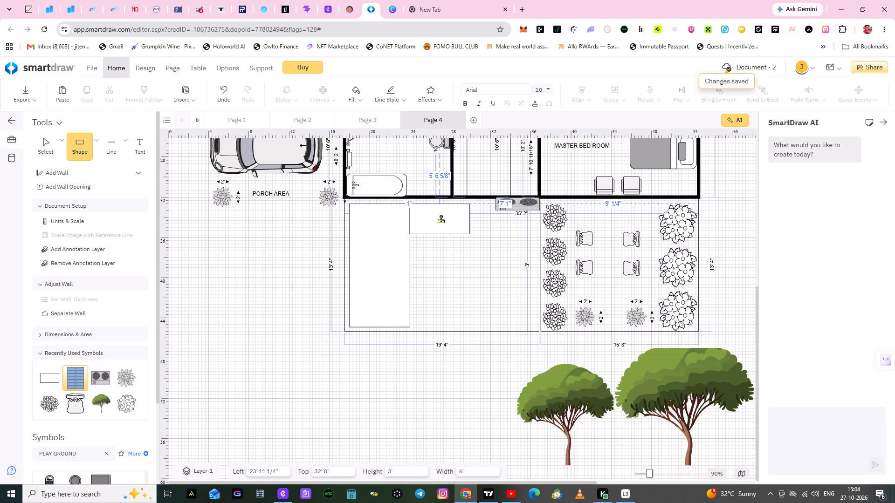
click(441, 220)
drag(439, 234, 448, 276)
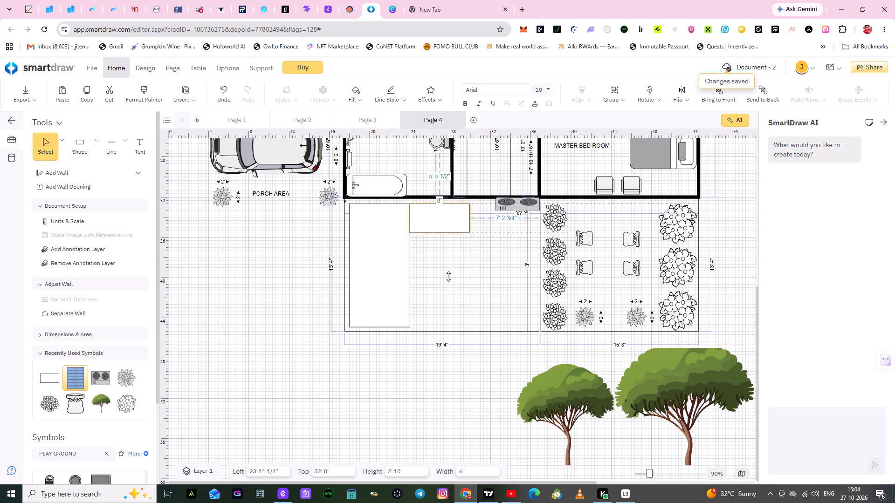
drag(448, 276, 448, 329)
click(417, 361)
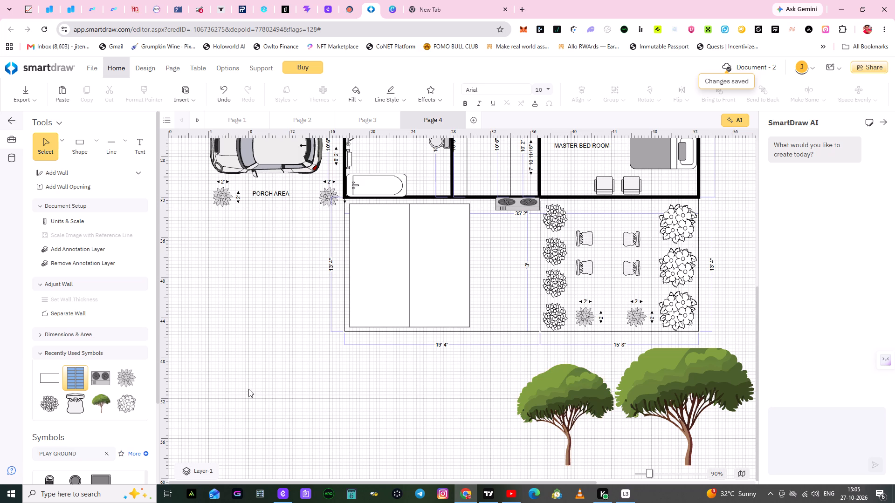
Place a 6' wide, 3' high ellipse in the play area beside the second rectangle, at about 30' left and 34' 7" top.
scroll(112, 393, up, 2)
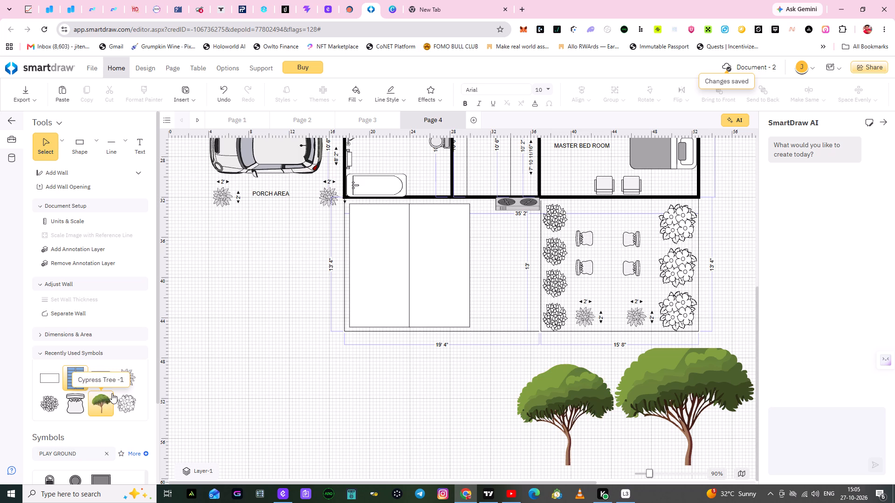
scroll(153, 326, up, 1)
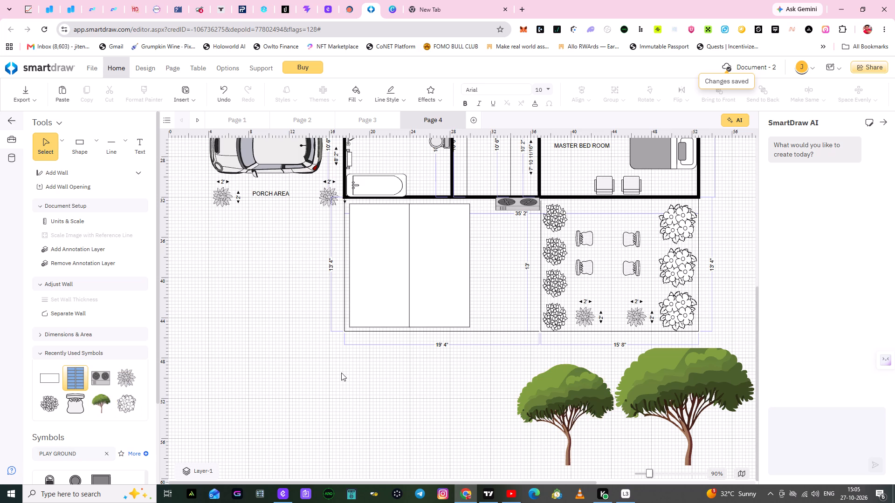
scroll(109, 313, down, 3)
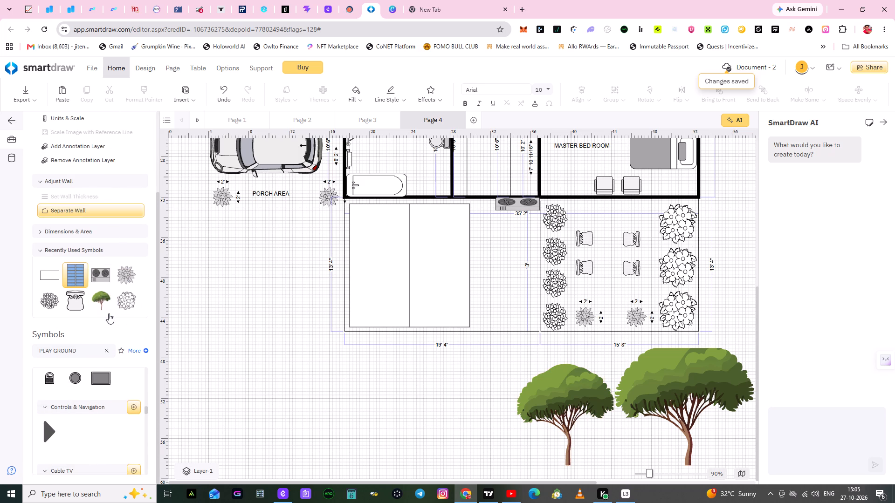
scroll(109, 313, down, 2)
scroll(109, 313, up, 4)
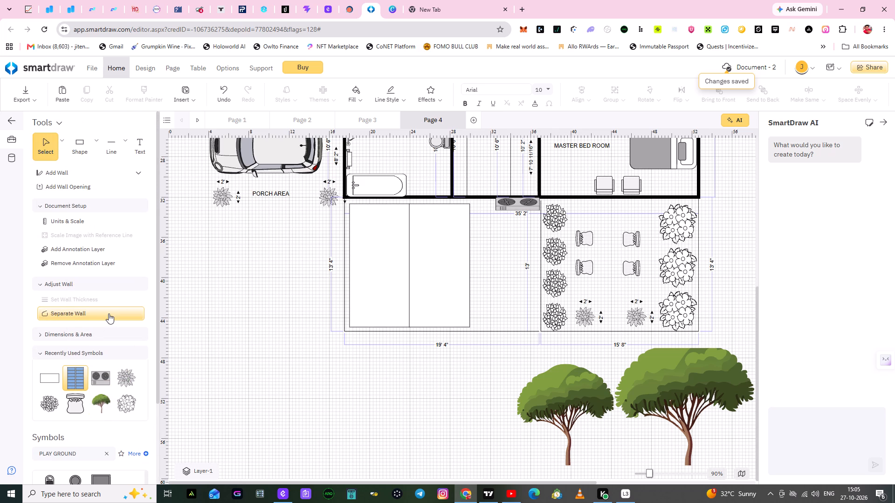
scroll(109, 313, up, 1)
click(96, 141)
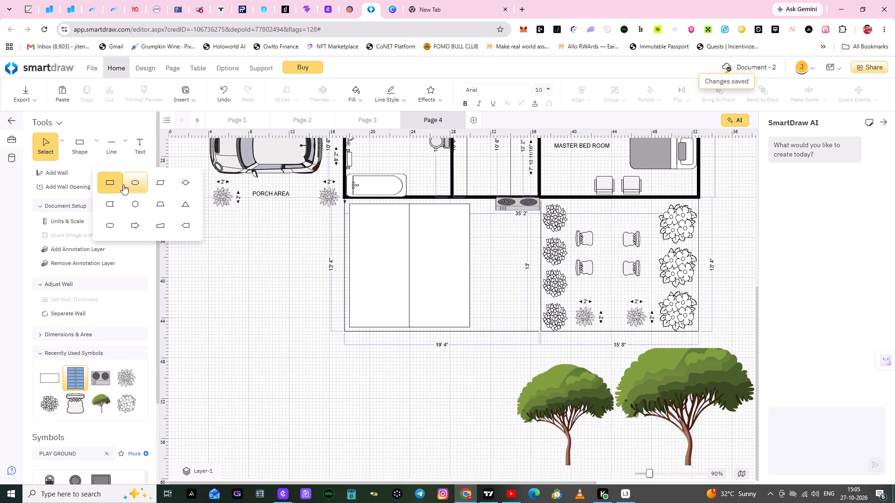
click(131, 184)
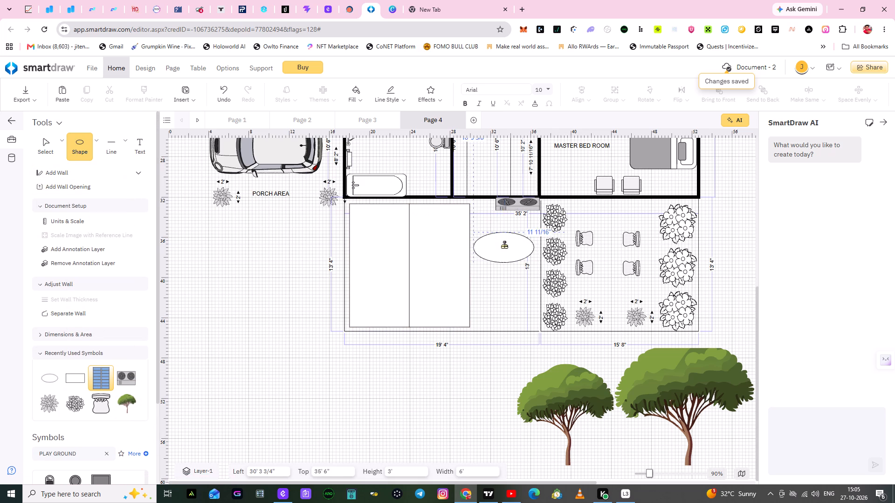
click(501, 239)
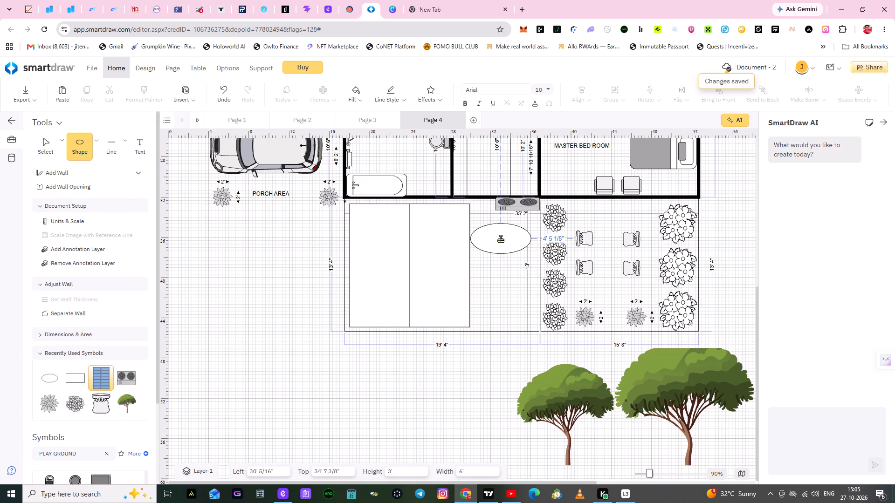
click(503, 313)
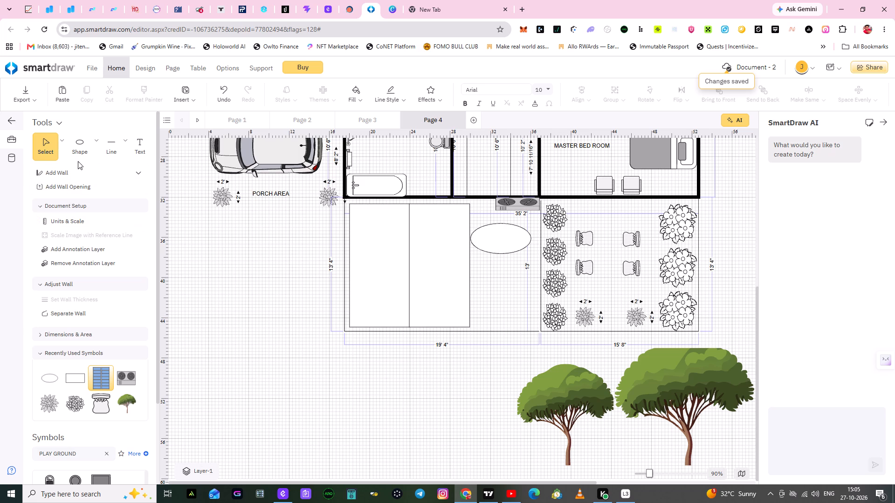
Place a second 6' by 3' ellipse below the first at about 39' 10" top, aligning their left edges at about 30'.
click(80, 148)
click(99, 140)
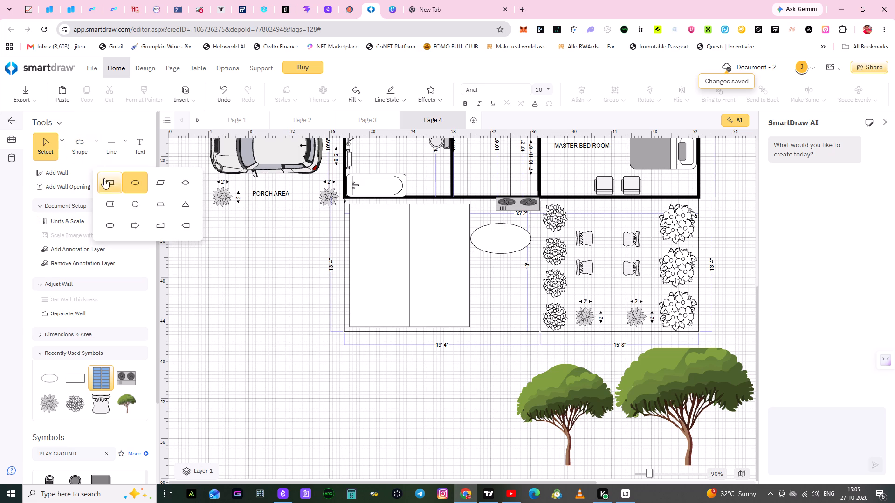
click(134, 185)
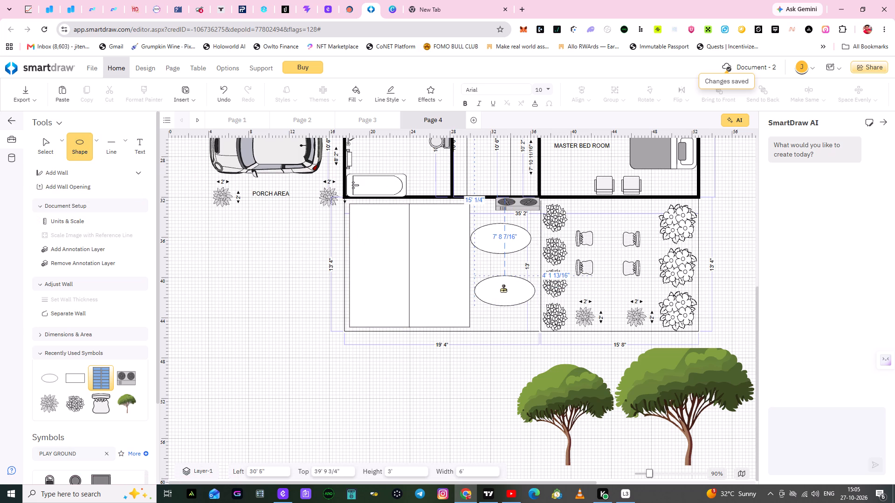
click(503, 289)
click(413, 413)
click(515, 291)
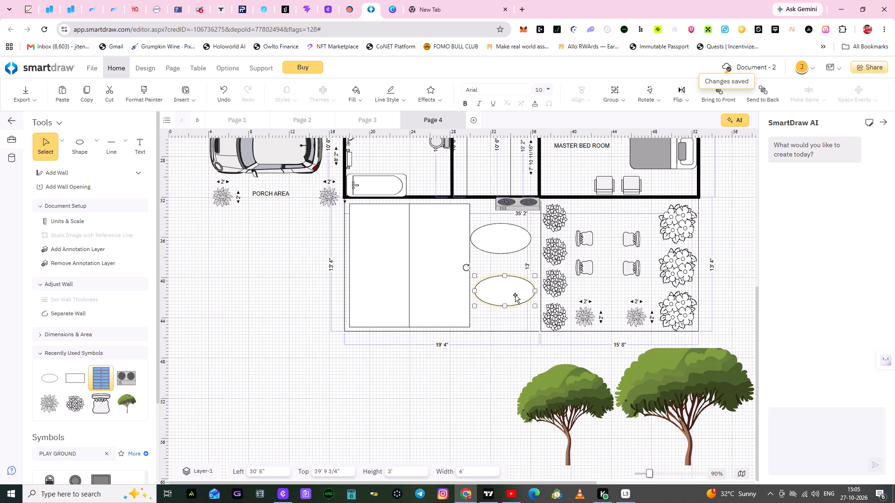
click(515, 296)
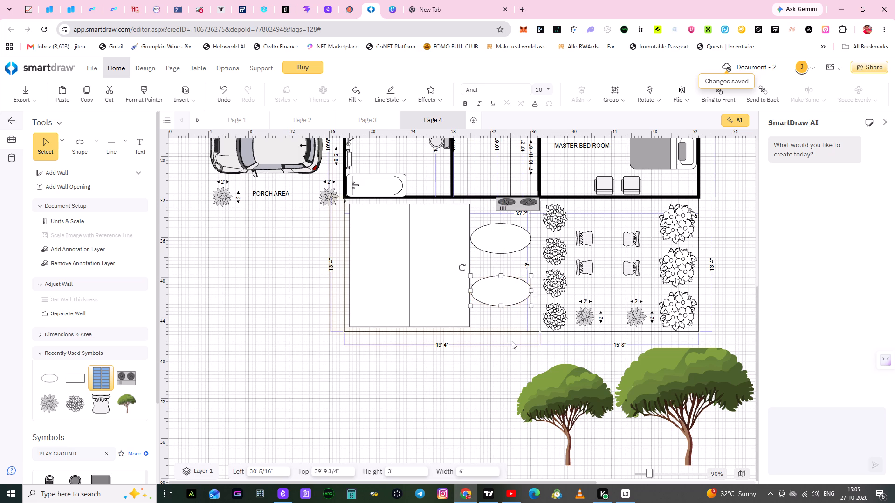
click(480, 377)
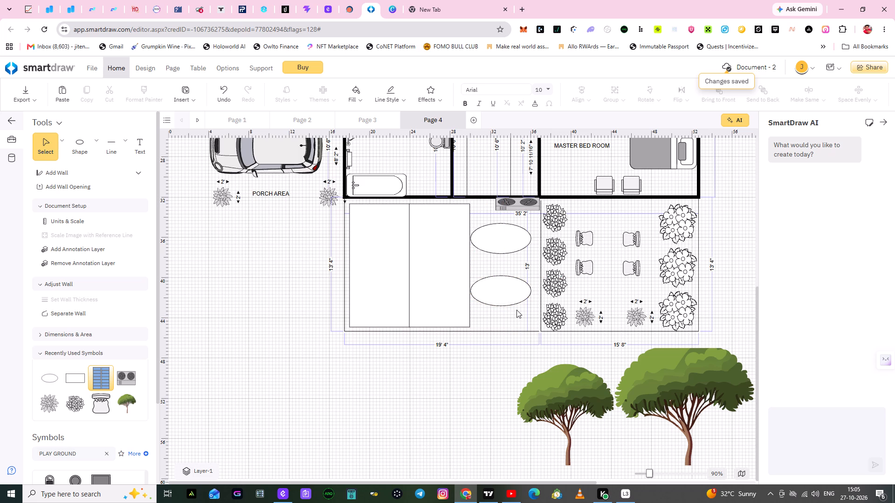
Widen the lower ellipse slightly toward the garden side of the play area.
click(503, 286)
drag(530, 292, 534, 292)
click(468, 378)
Review the whole floor plan, from the hall, kitchen and bedrooms down to the porch, garden and play area.
scroll(434, 398, up, 6)
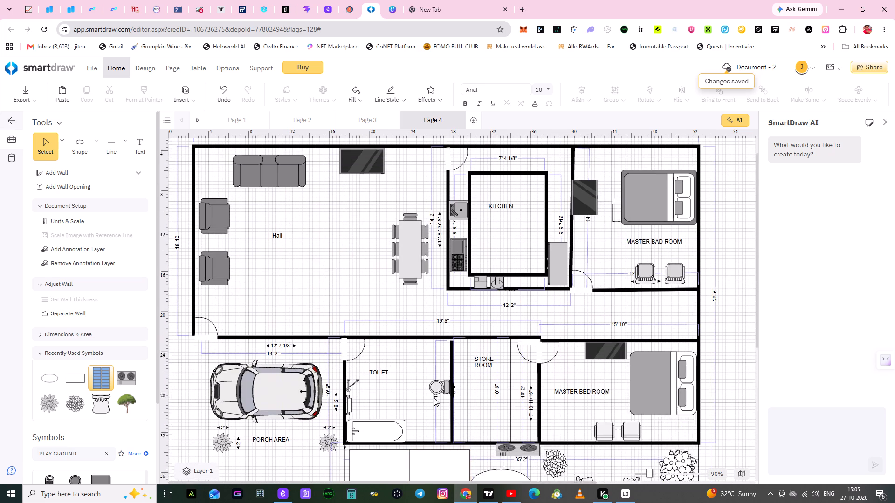
scroll(434, 398, up, 3)
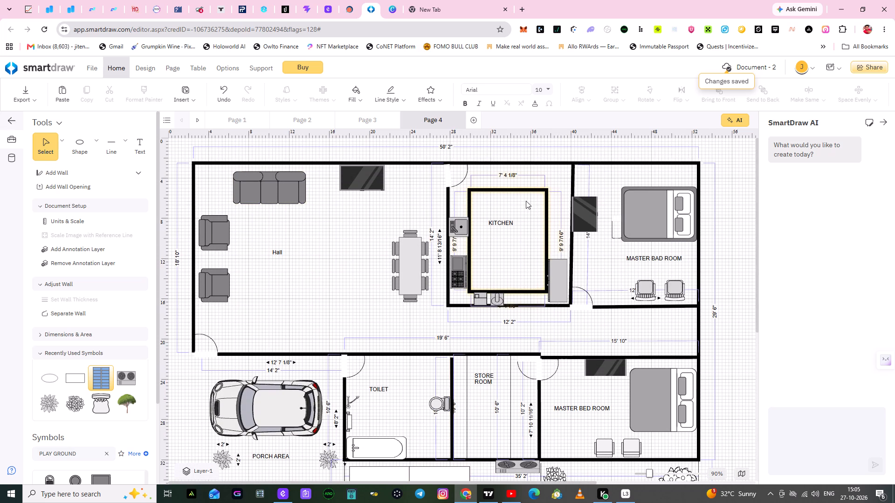
scroll(628, 295, down, 2)
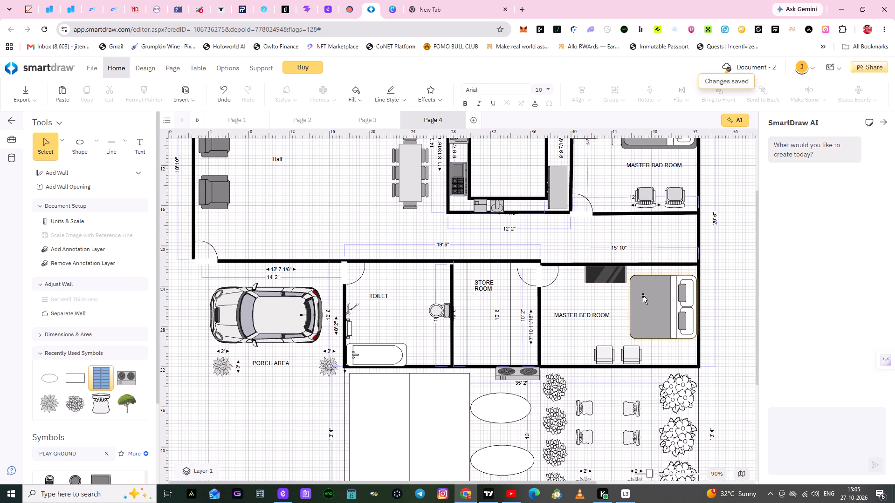
click(643, 295)
scroll(384, 292, down, 1)
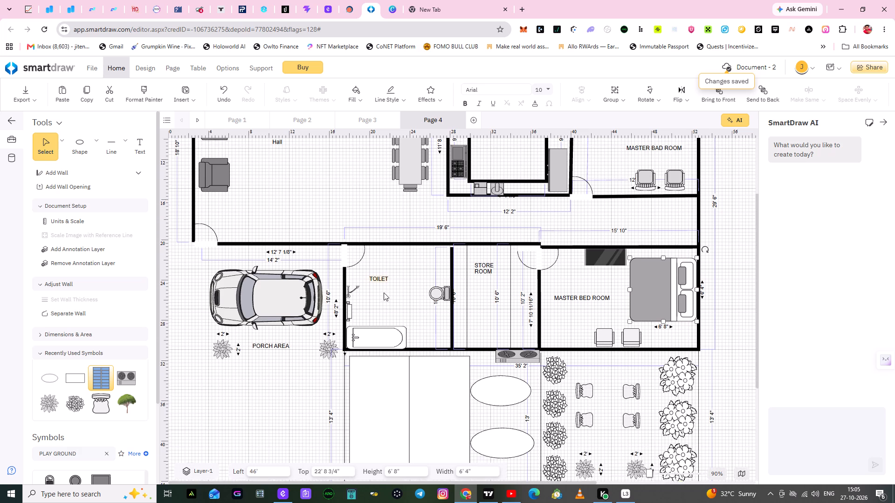
scroll(384, 292, down, 1)
scroll(502, 245, up, 1)
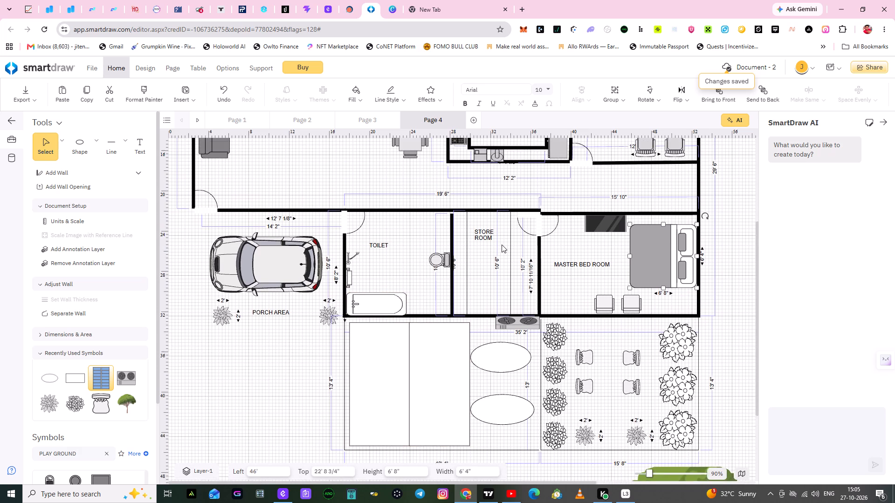
scroll(502, 245, down, 3)
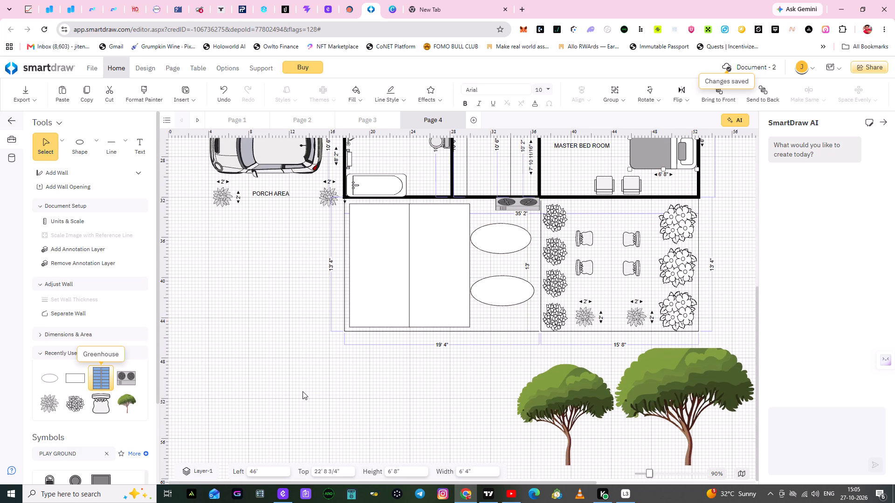
Place a 1' Trash Can/Waste Bin symbol in the play area's lower corner next to the garden, at about 36' left and 44' 4" top.
scroll(118, 381, down, 2)
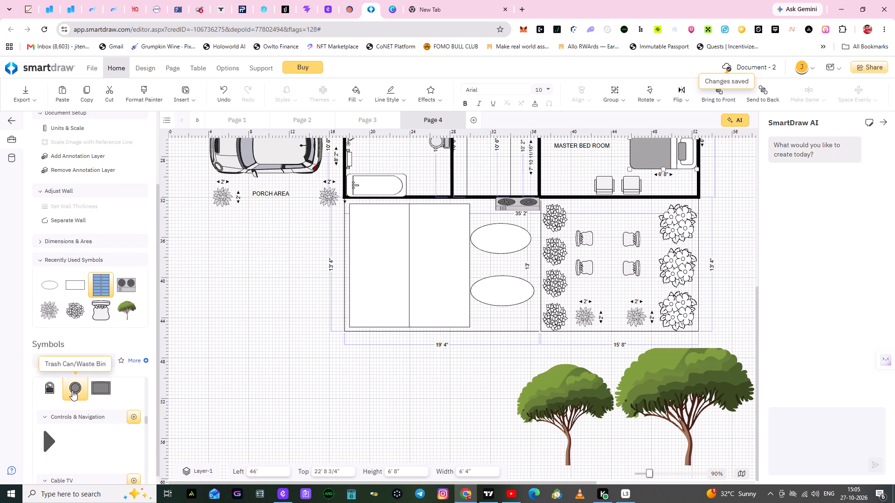
drag(72, 387, 530, 319)
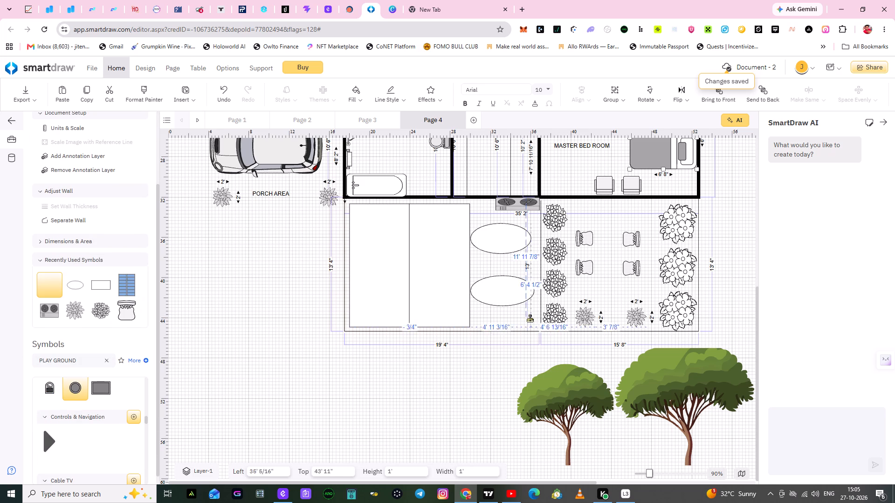
drag(530, 319, 533, 326)
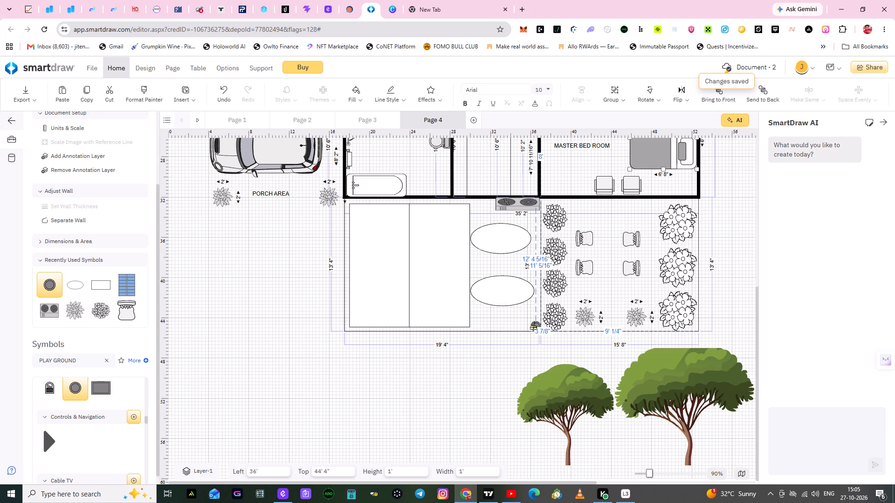
drag(533, 326, 535, 325)
click(474, 400)
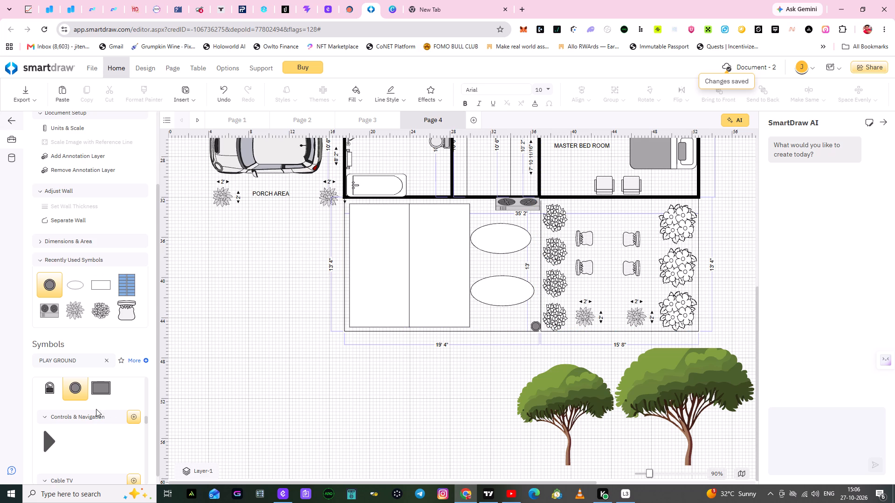
Browse the PLAY GROUND symbol results, including parks and recreation and landscape furniture, for further items for the play area.
scroll(130, 396, down, 1)
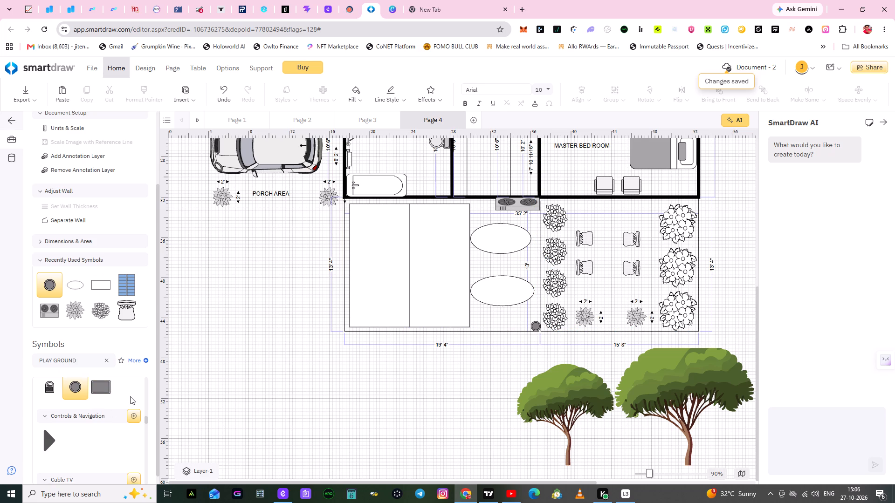
scroll(130, 396, down, 2)
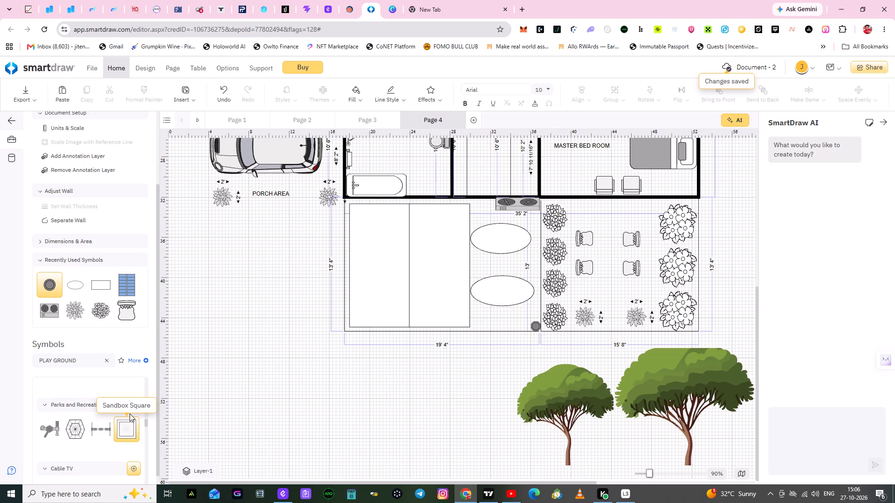
scroll(131, 412, down, 1)
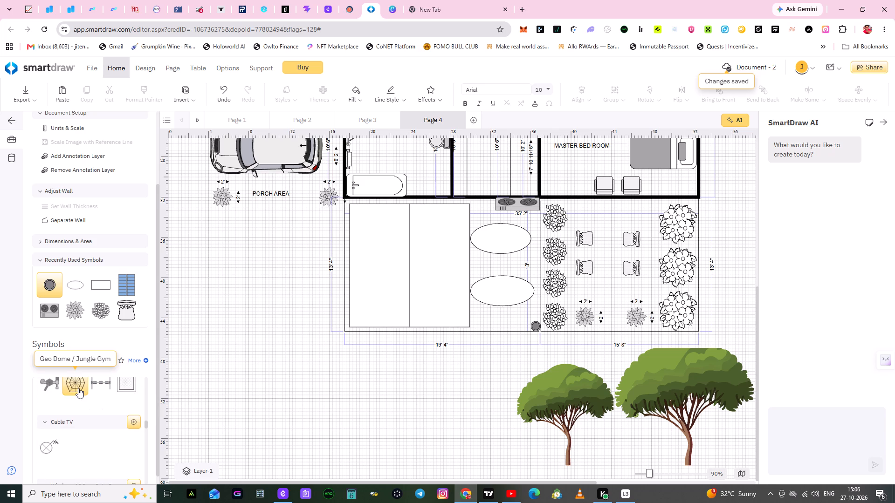
scroll(78, 388, down, 1)
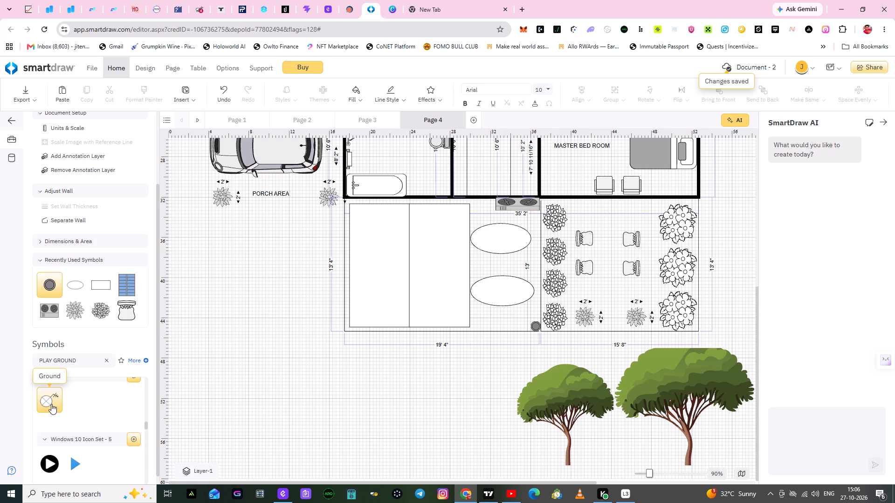
scroll(113, 401, down, 3)
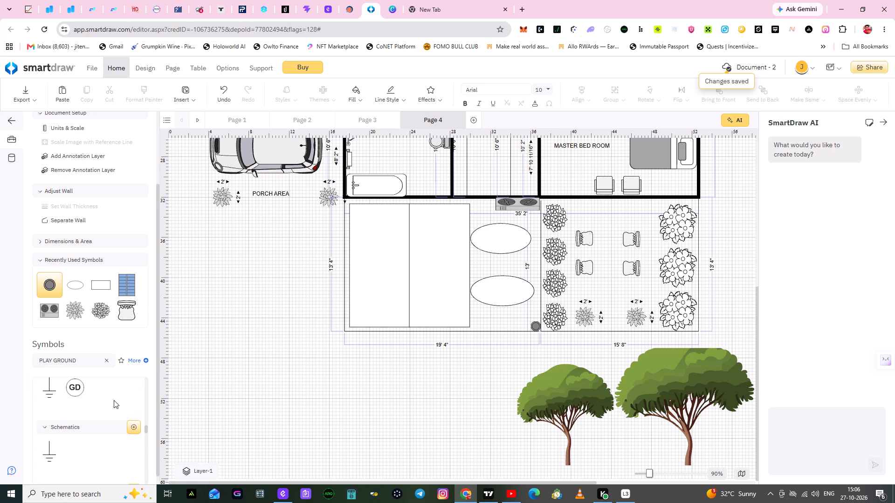
scroll(114, 400, down, 3)
scroll(117, 403, up, 1)
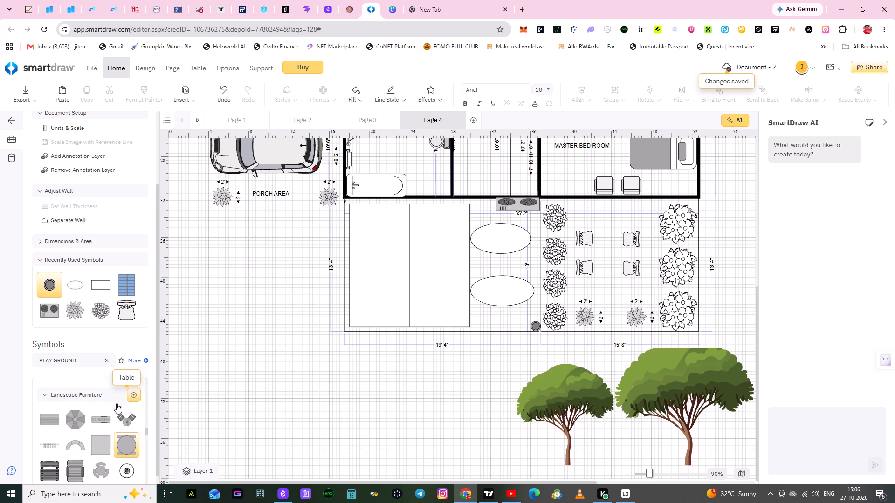
scroll(117, 422, down, 1)
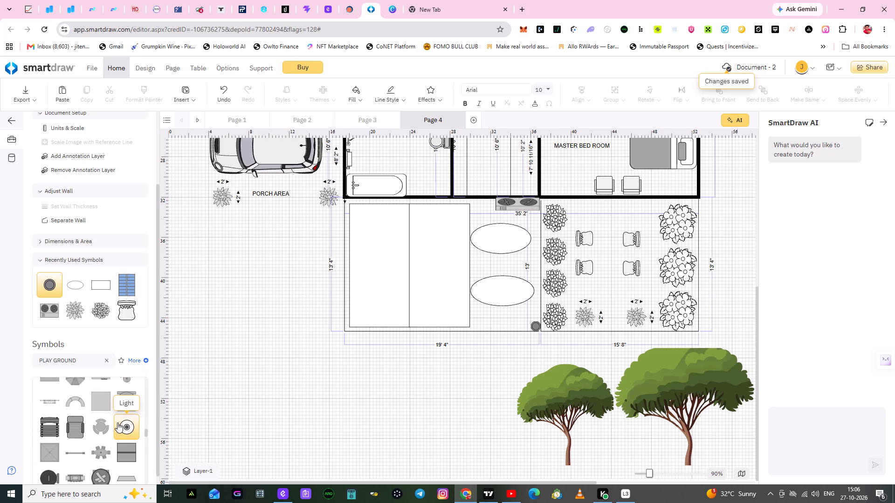
scroll(117, 422, down, 2)
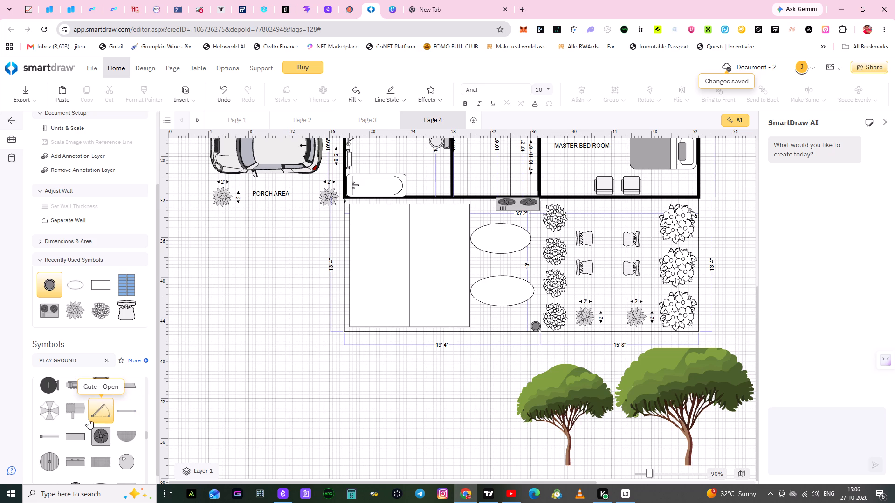
scroll(88, 419, down, 1)
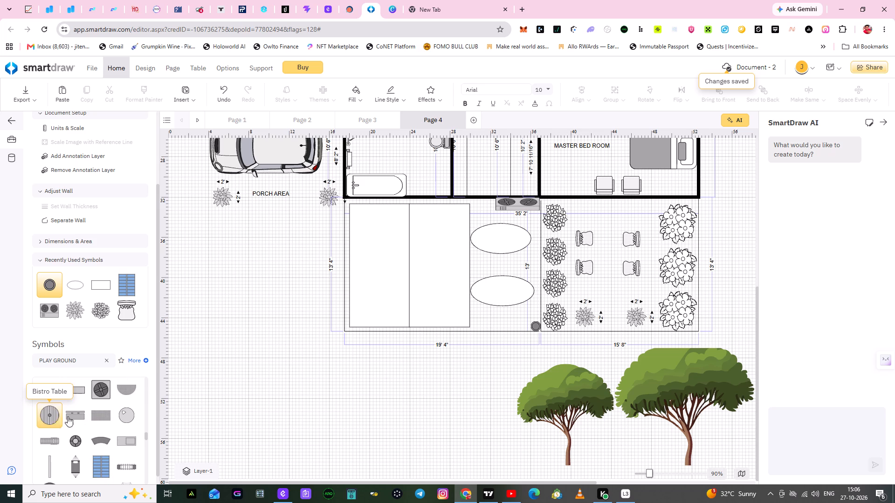
scroll(99, 415, down, 3)
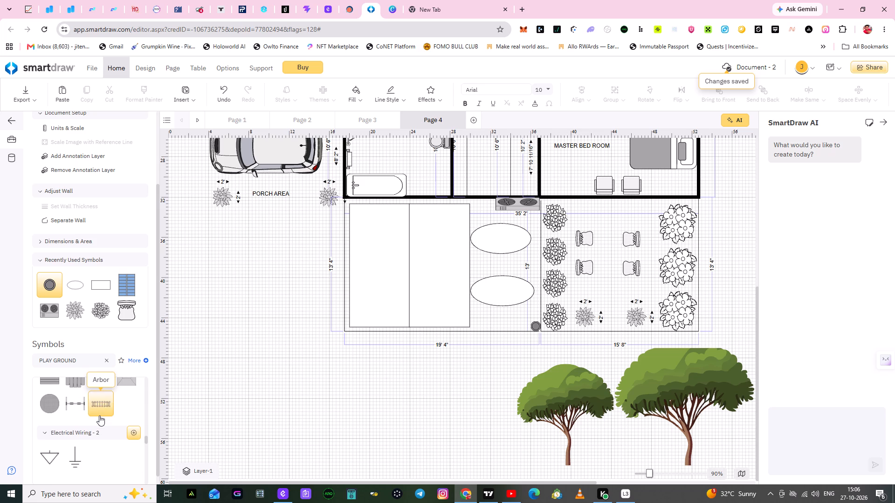
scroll(99, 415, down, 4)
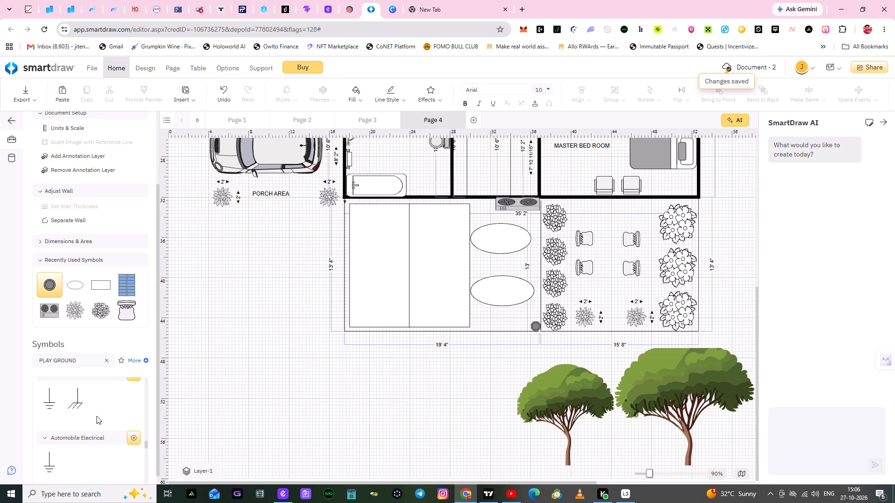
scroll(104, 366, down, 1)
Search the symbol library for MUSIC in place of the playground search.
click(105, 364)
click(107, 352)
click(54, 349)
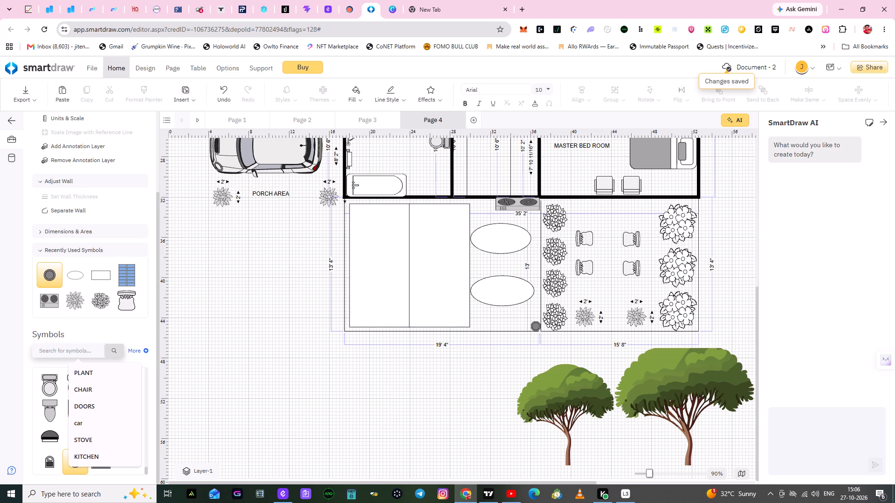
text(MU)
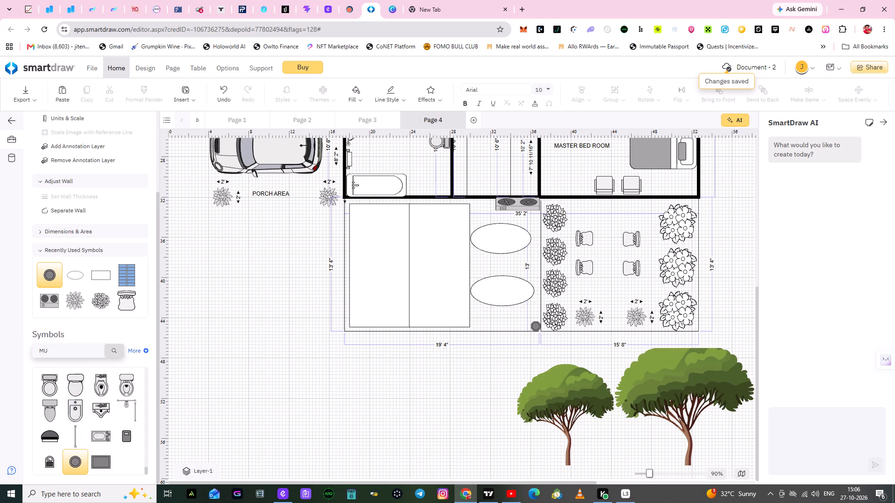
text(SI)
key(c)
click(113, 354)
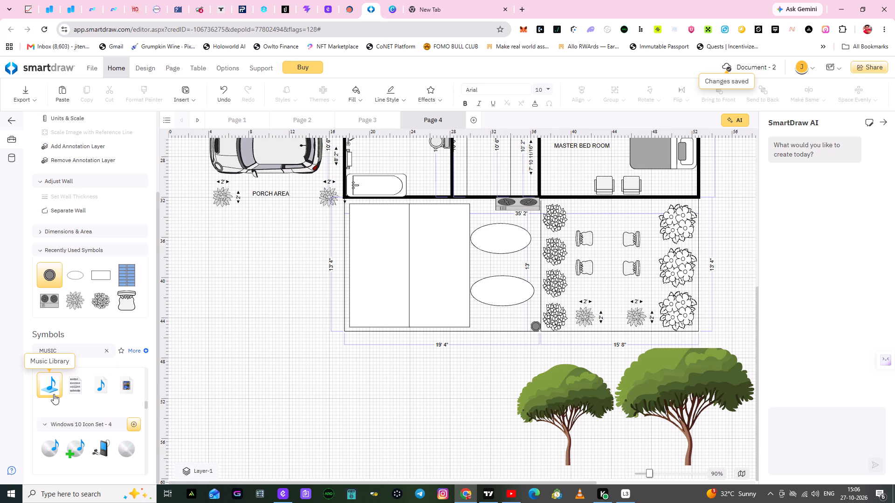
Place an orange Stereo Speaker Outlet symbol in the empty space below the porch area, outside the play area.
scroll(90, 392, down, 2)
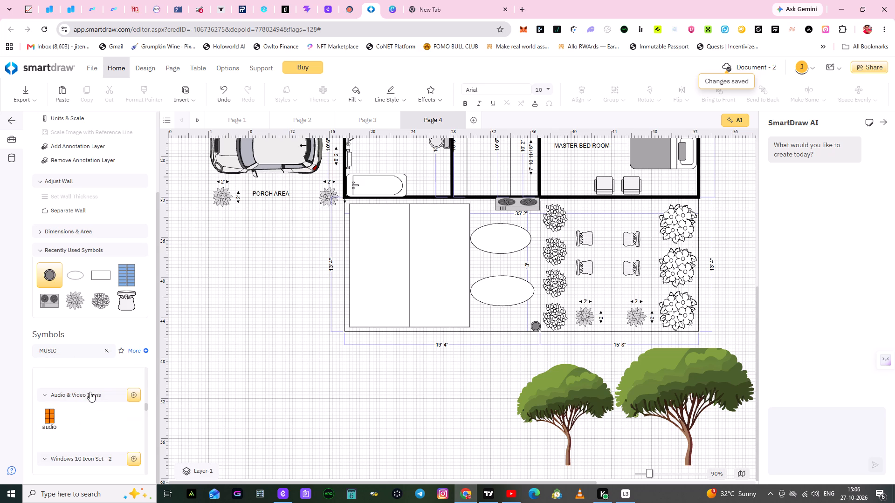
scroll(90, 392, down, 2)
scroll(90, 392, up, 1)
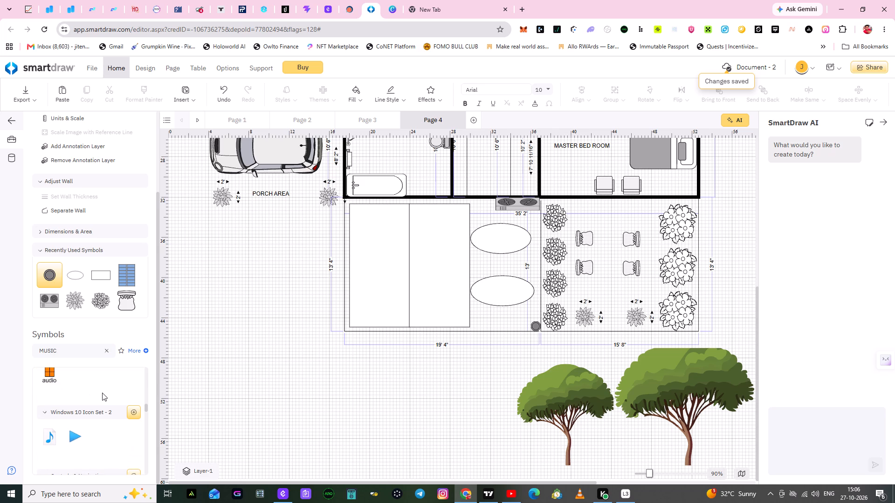
scroll(102, 393, down, 4)
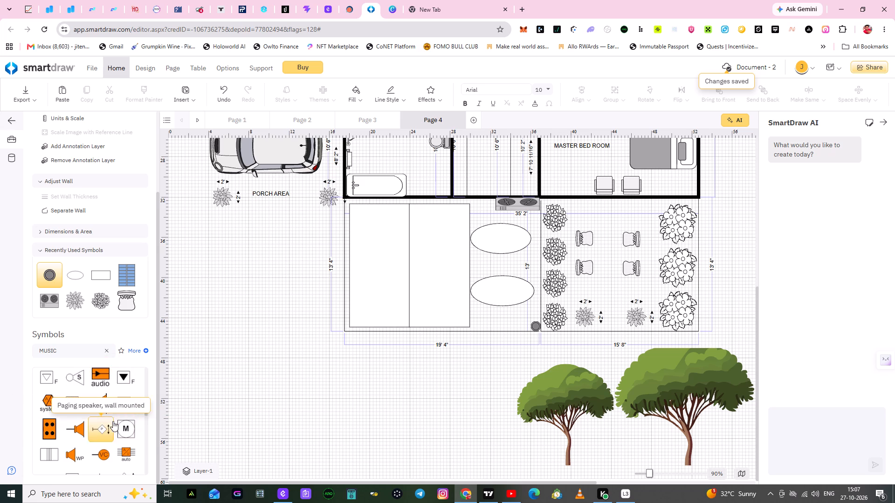
drag(49, 429, 211, 404)
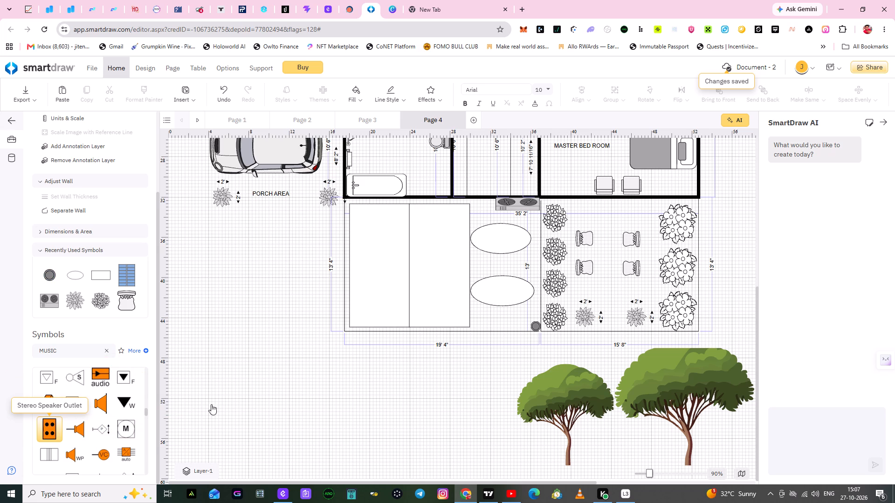
drag(211, 404, 268, 370)
click(270, 376)
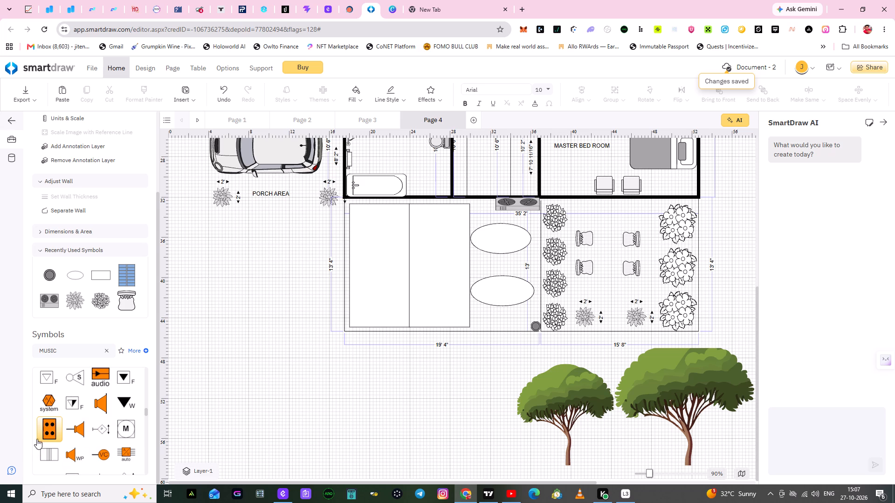
drag(44, 428, 251, 372)
click(262, 387)
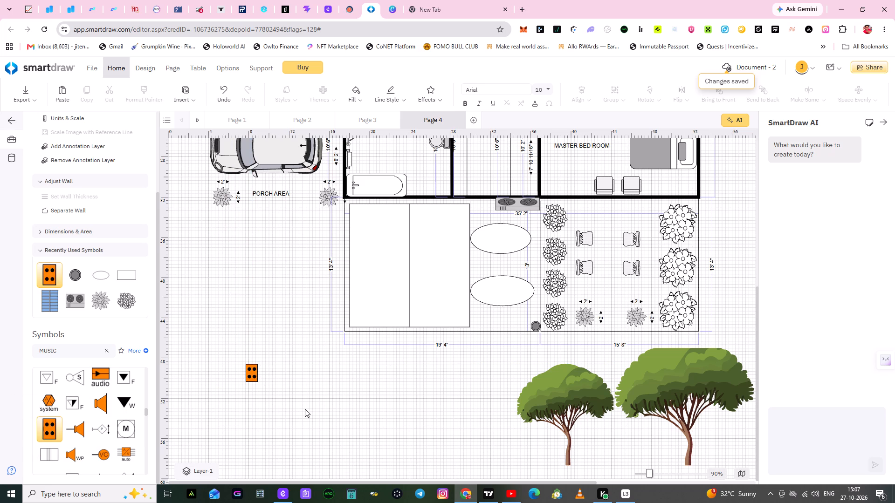
Place a 9' by 4' 7" Pool Table (Colored) below the play area at about 12' left and 49' 8" top.
scroll(59, 420, down, 2)
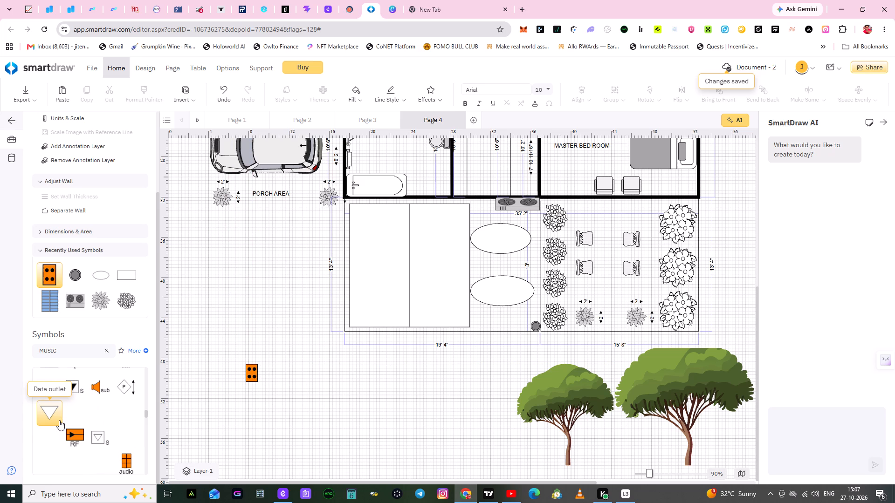
scroll(67, 411, down, 5)
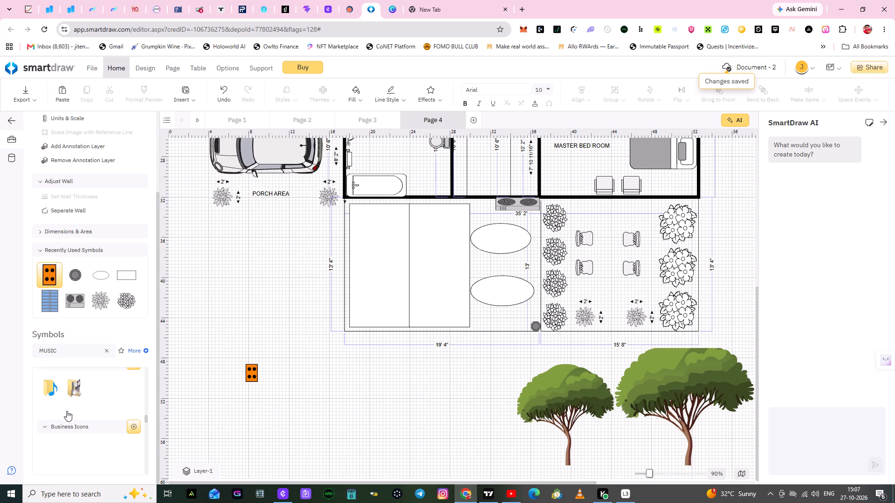
scroll(67, 411, down, 2)
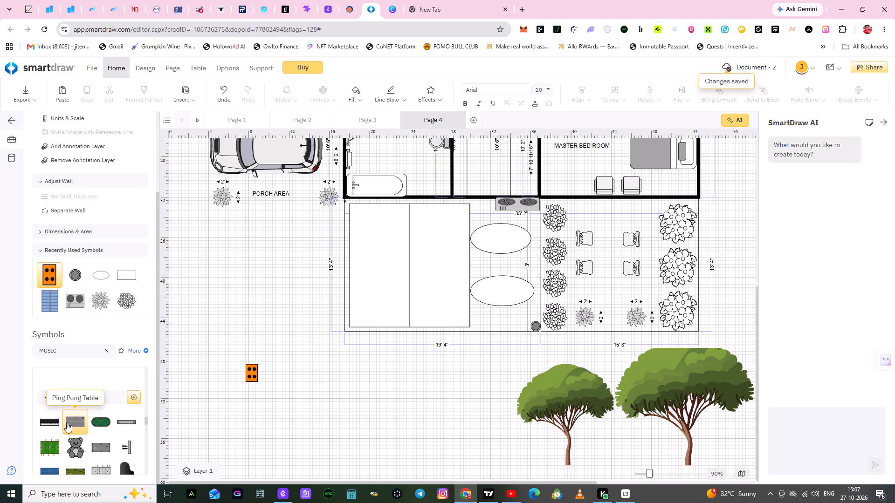
scroll(99, 421, down, 1)
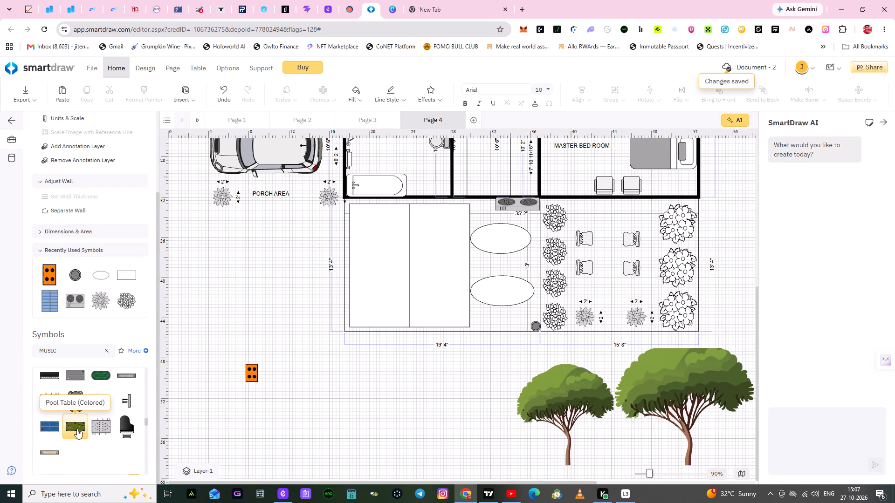
click(346, 405)
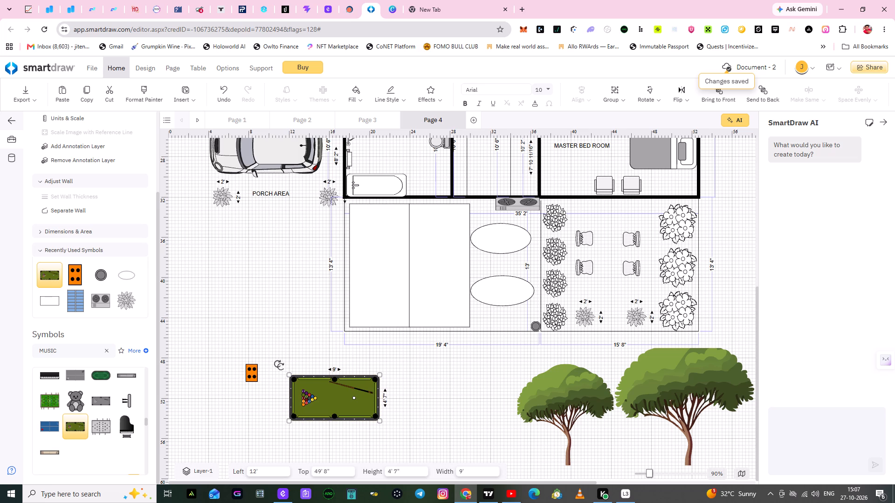
Rotate the pool table so it stands upright with the racked balls at its lower end.
drag(278, 368, 292, 425)
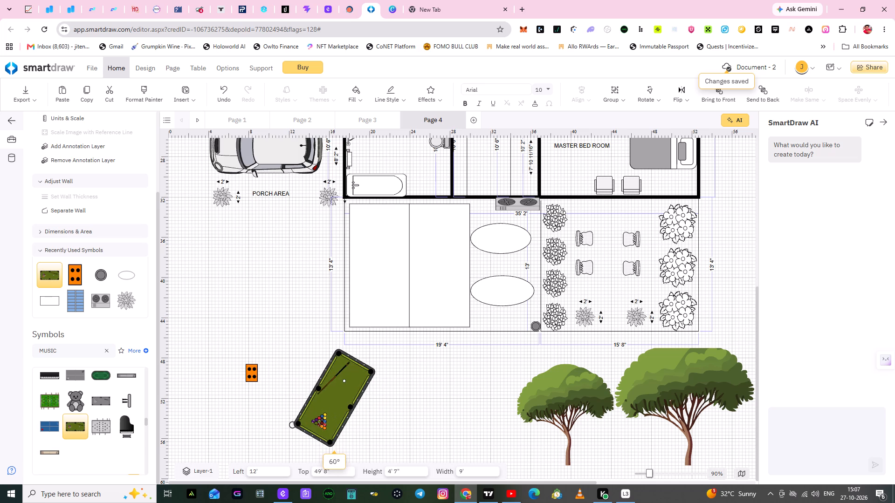
drag(292, 425, 313, 433)
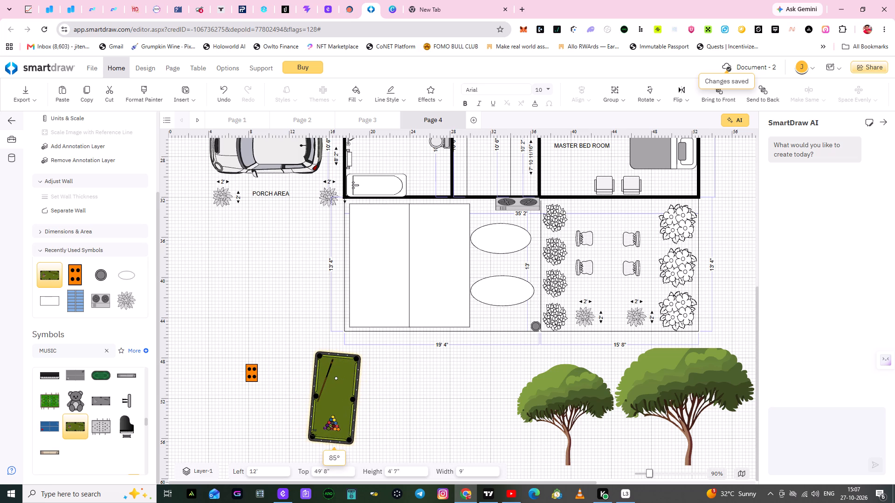
drag(313, 433, 316, 434)
click(449, 383)
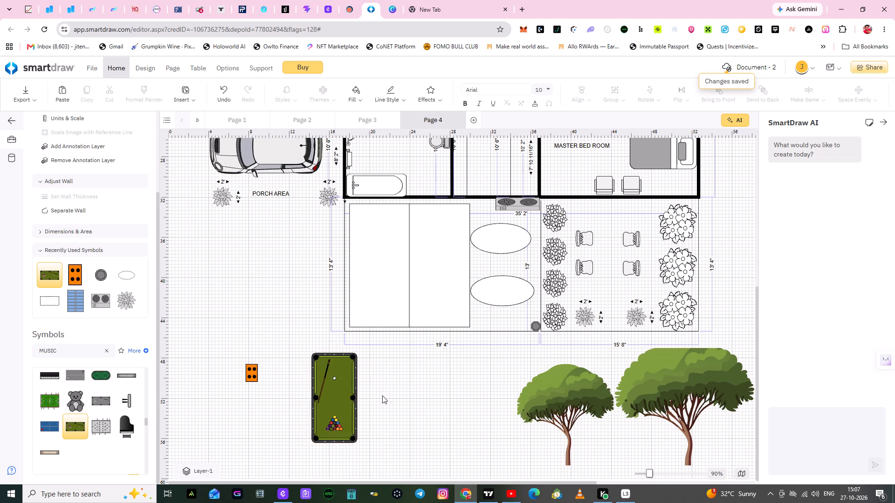
Move the pool table into the play area's rectangle farthest from the garden, clear of all four edges.
drag(332, 414, 371, 275)
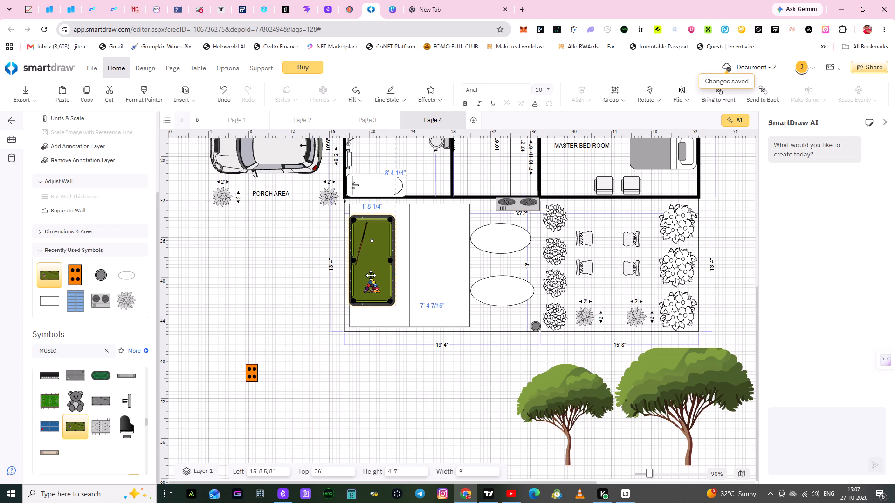
drag(371, 275, 377, 279)
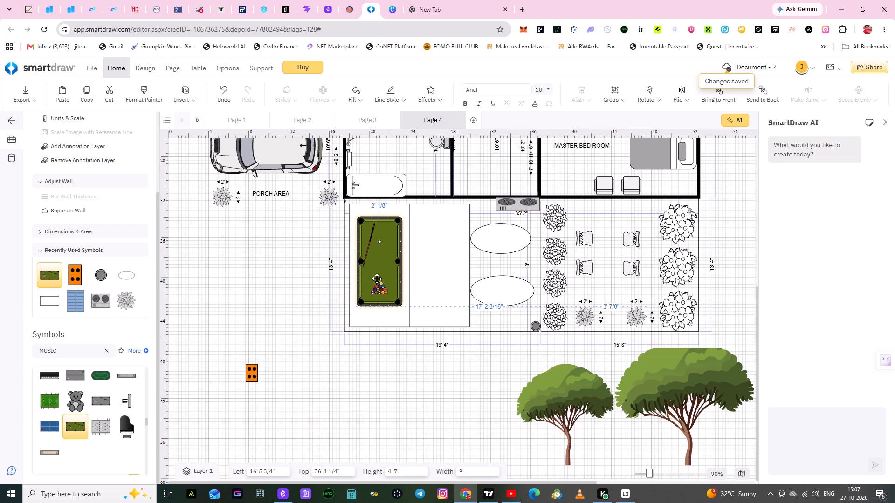
drag(377, 279, 375, 280)
click(366, 401)
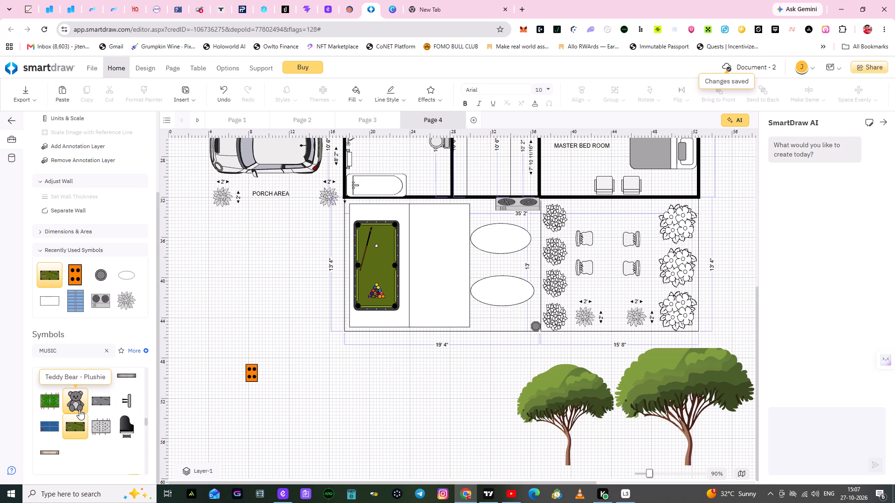
Place a 1' high Teddy Bear - Plushie below the speaker outlet at about 10' 4" left and 53' 1" top.
drag(77, 405, 137, 395)
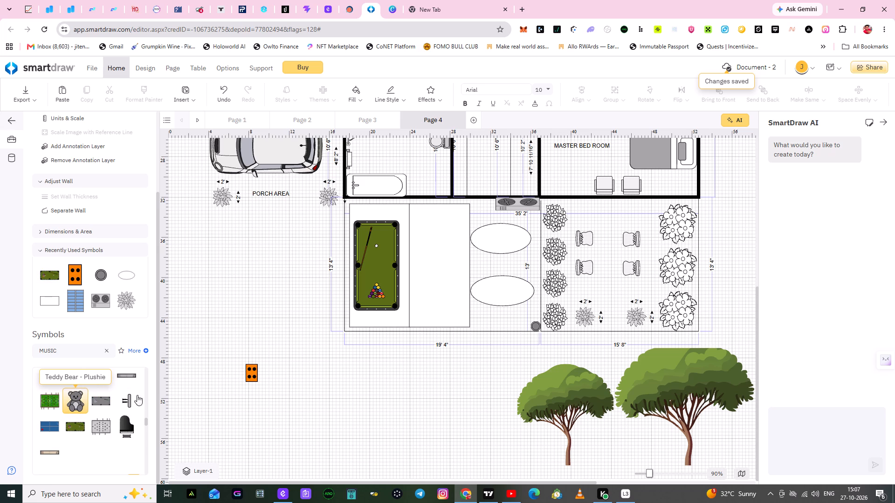
drag(137, 395, 276, 416)
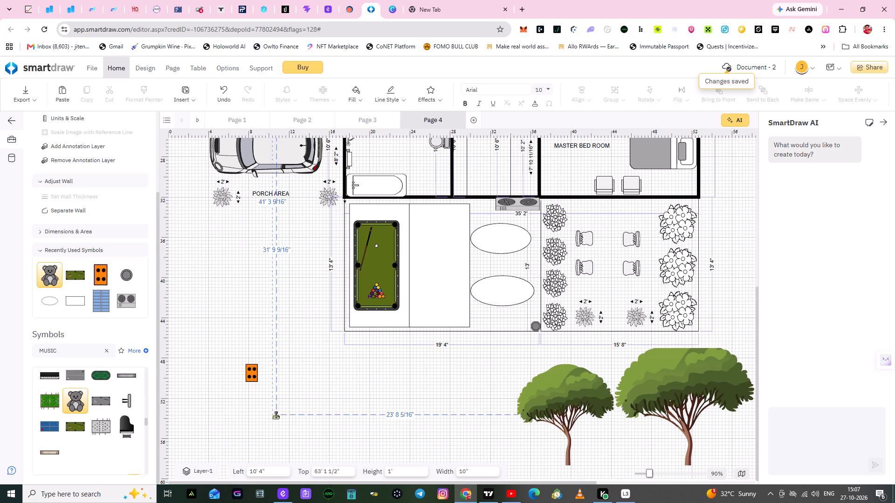
drag(276, 416, 275, 415)
click(214, 410)
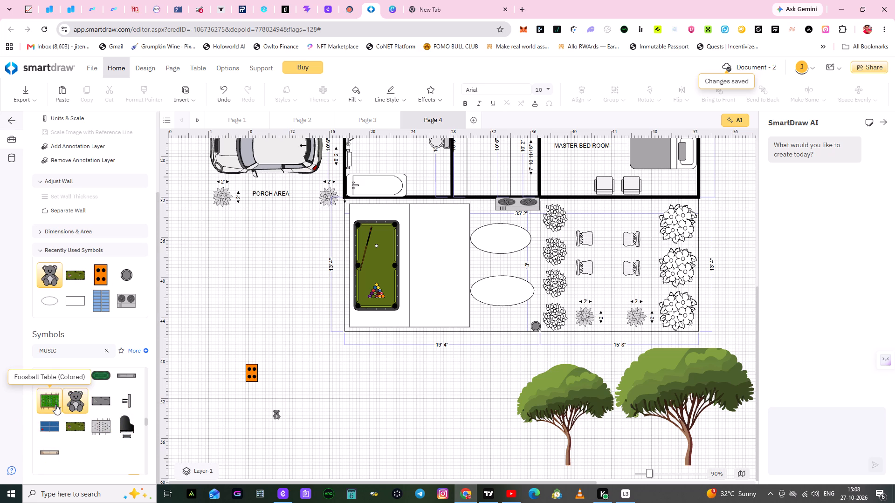
Place a 5' 6" by 2' Upright Piano below the play area at about 14' 6" left and 49' 8" top.
scroll(55, 404, up, 1)
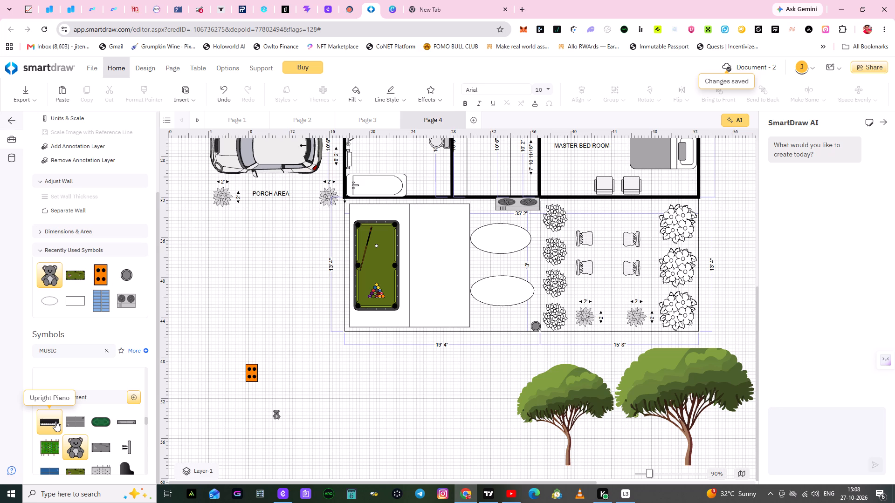
drag(51, 423, 339, 388)
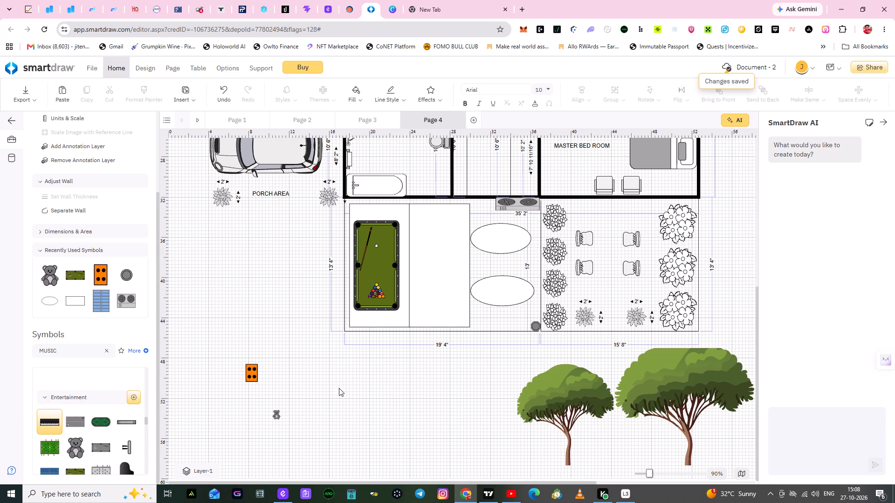
drag(339, 388, 342, 385)
click(410, 424)
click(346, 384)
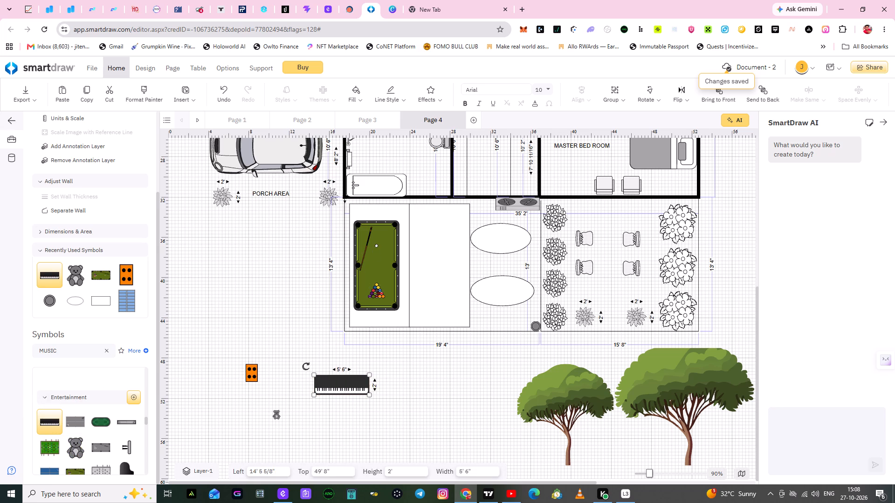
Rotate the upright piano so it stands vertically with its keys on the side facing away from the garden.
drag(303, 366, 360, 349)
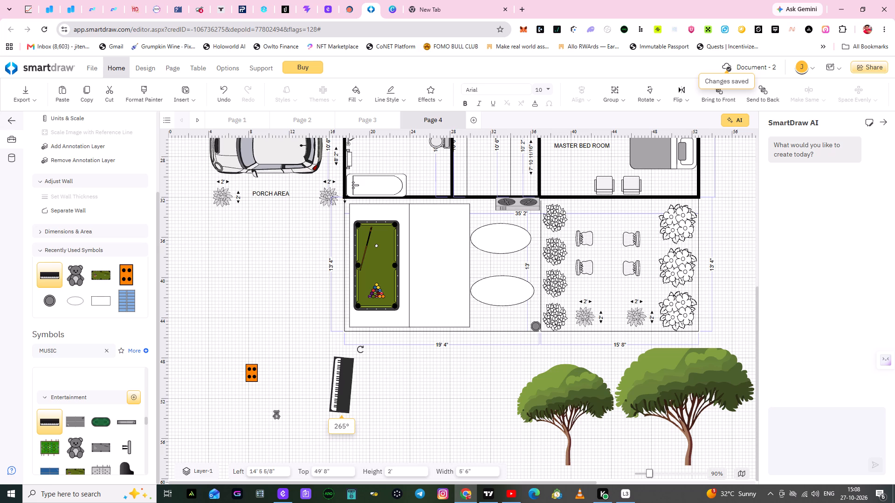
drag(360, 349, 359, 348)
click(332, 397)
Move the piano into the play area's rectangle beside the pool table, at about 24' 11" left and 37' 9" top.
drag(338, 402, 344, 387)
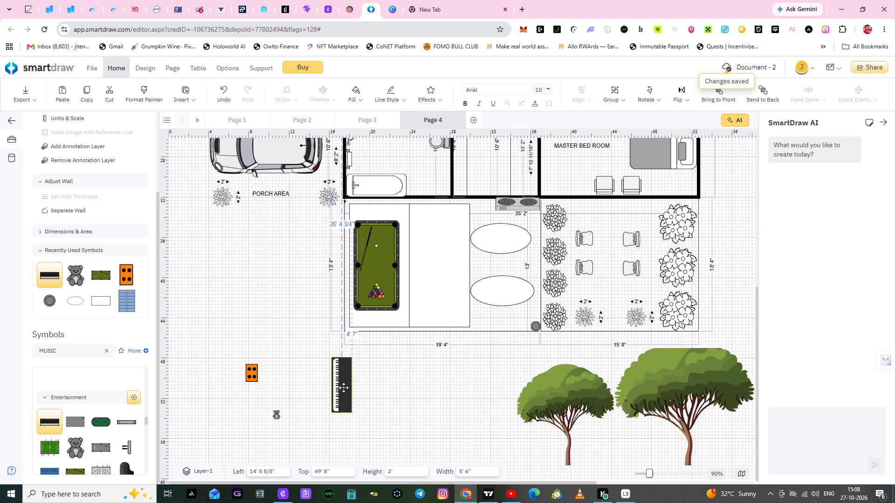
drag(344, 387, 443, 283)
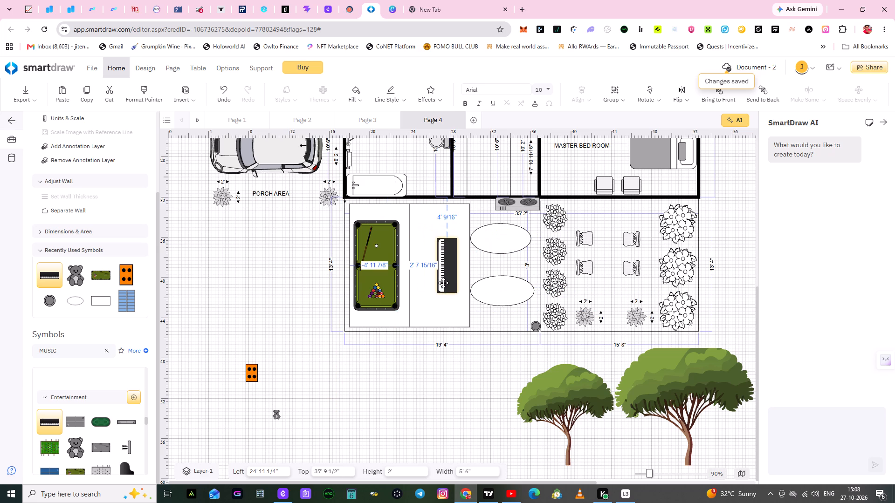
drag(443, 283, 445, 283)
click(468, 400)
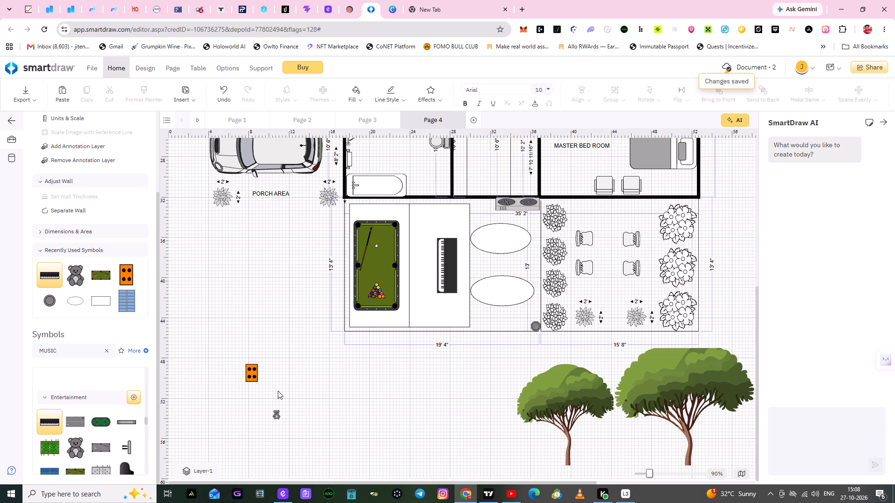
Move the orange speaker outlet into the play area's upper ellipse, at about 32' 6" left and 35' 4" top.
drag(252, 371, 499, 239)
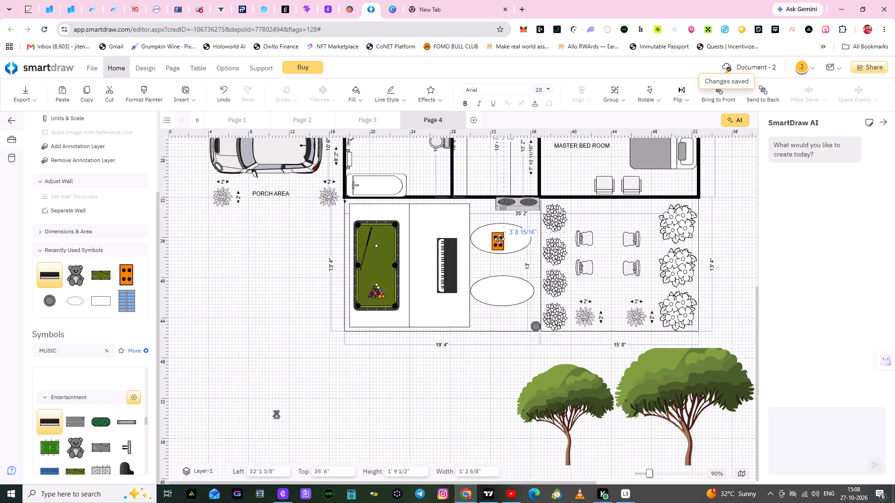
drag(499, 239, 502, 238)
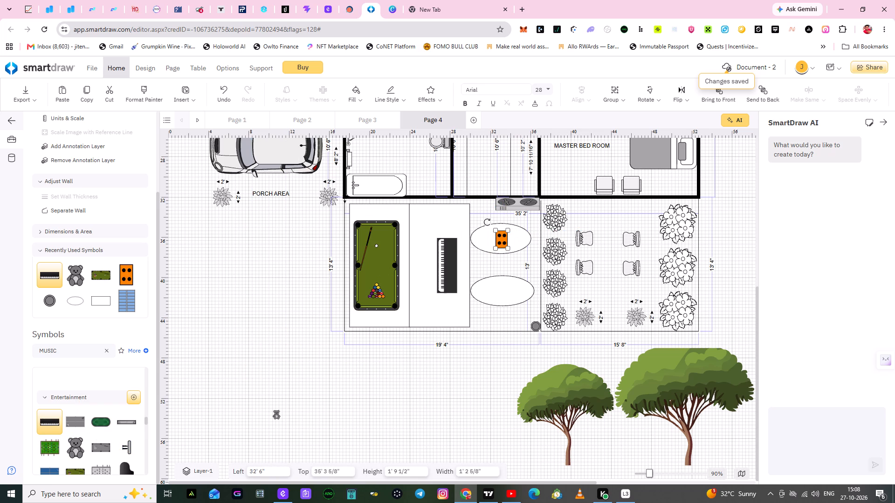
click(493, 471)
click(446, 411)
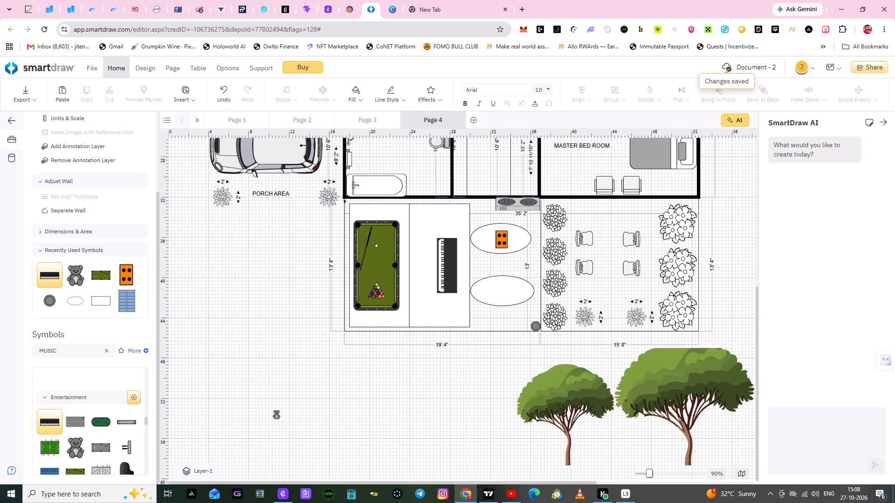
Browse the symbol library from the Entertainment symbols on to the Sports symbols.
scroll(107, 414, down, 1)
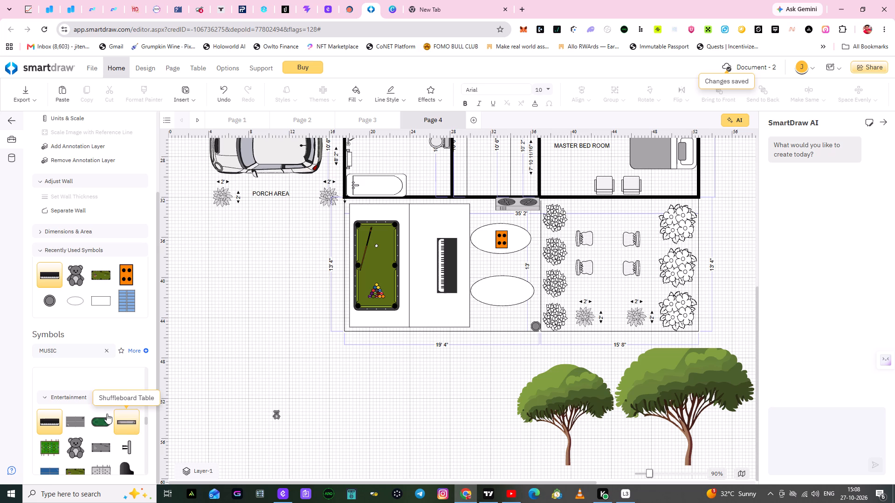
scroll(107, 414, down, 2)
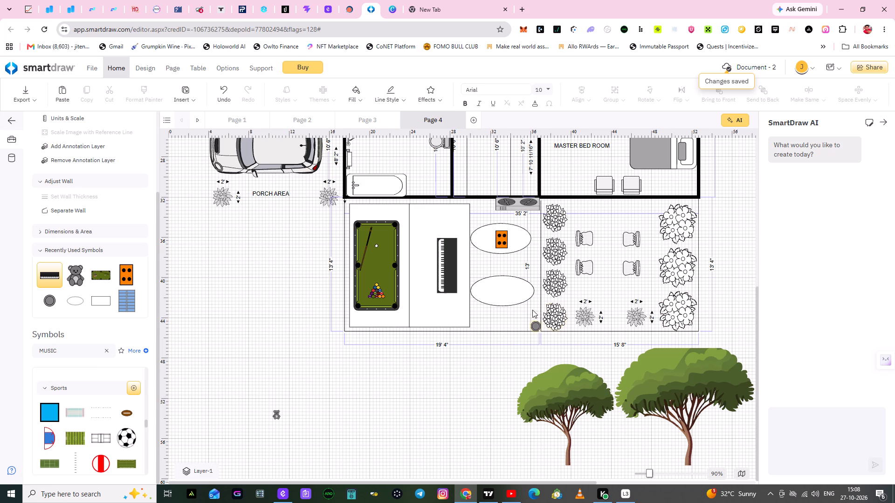
Stretch the play area's lower ellipse down to the area's bottom edge, to about 5' 6" high.
click(496, 287)
drag(503, 306, 509, 330)
click(518, 373)
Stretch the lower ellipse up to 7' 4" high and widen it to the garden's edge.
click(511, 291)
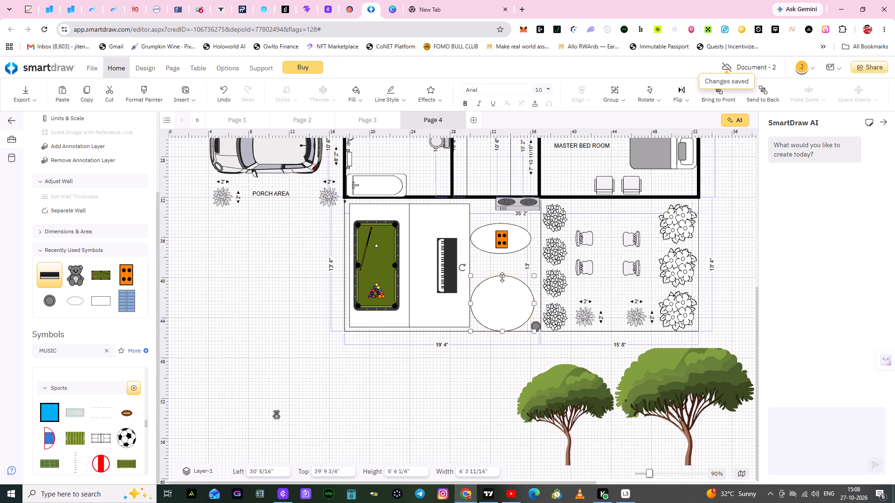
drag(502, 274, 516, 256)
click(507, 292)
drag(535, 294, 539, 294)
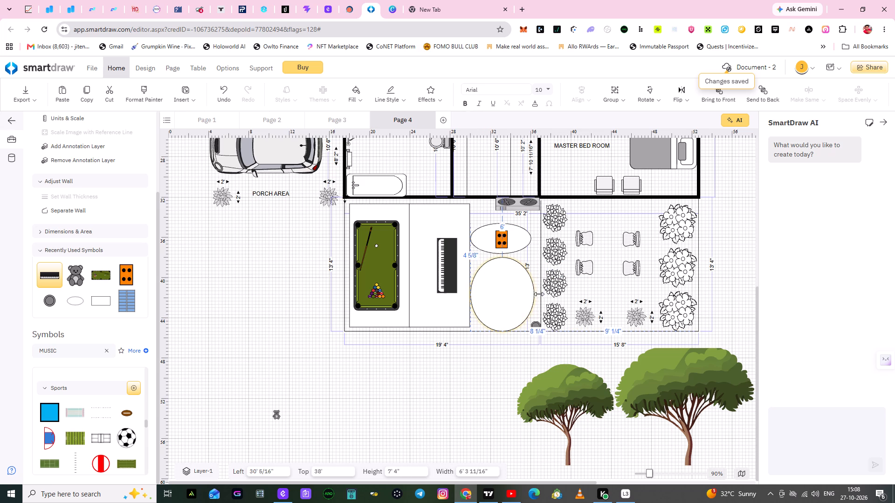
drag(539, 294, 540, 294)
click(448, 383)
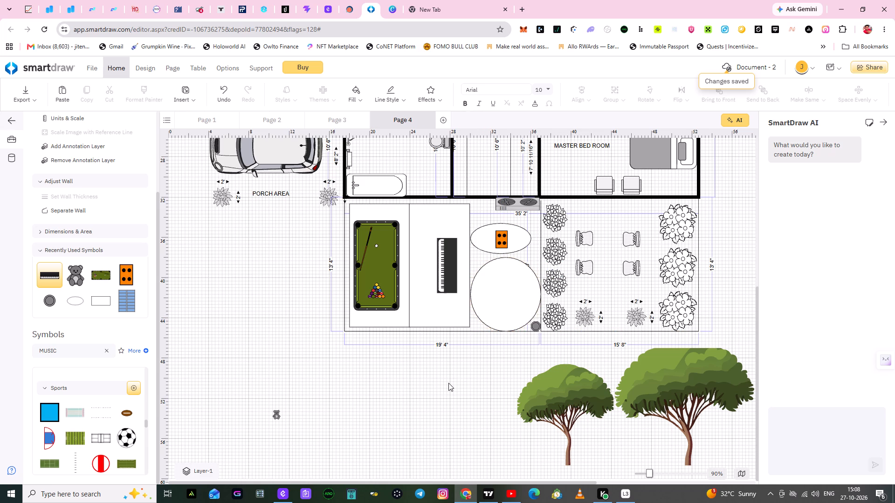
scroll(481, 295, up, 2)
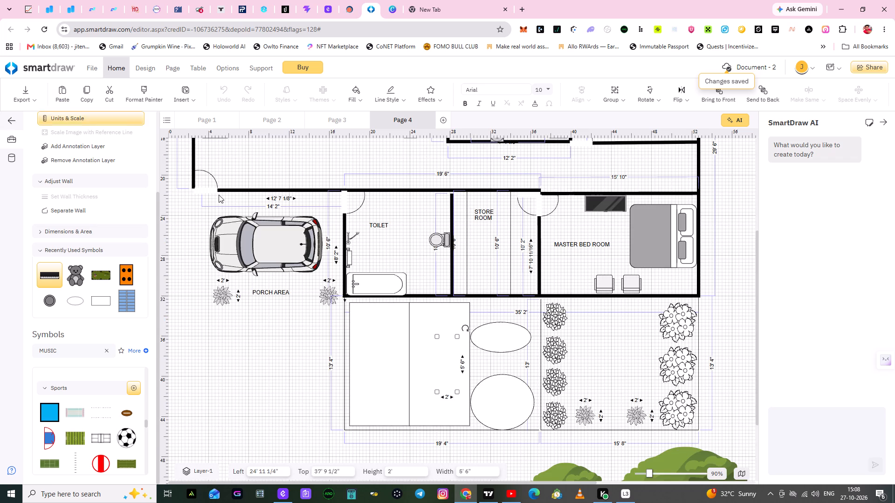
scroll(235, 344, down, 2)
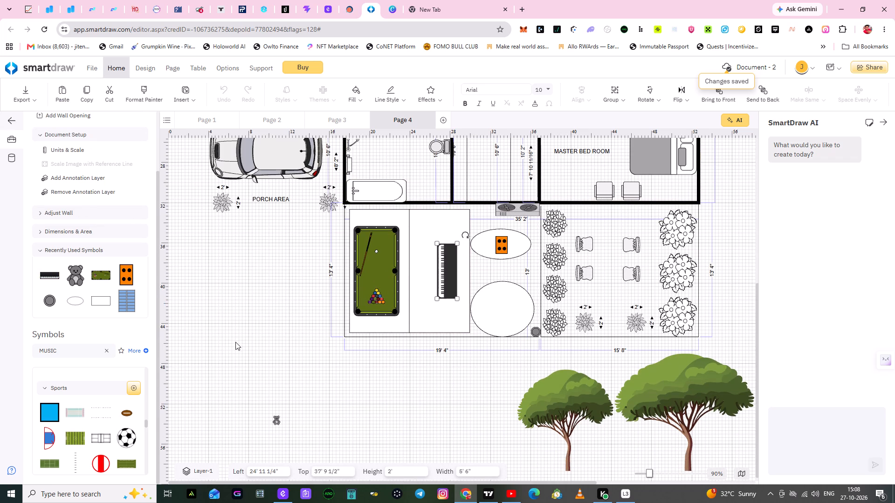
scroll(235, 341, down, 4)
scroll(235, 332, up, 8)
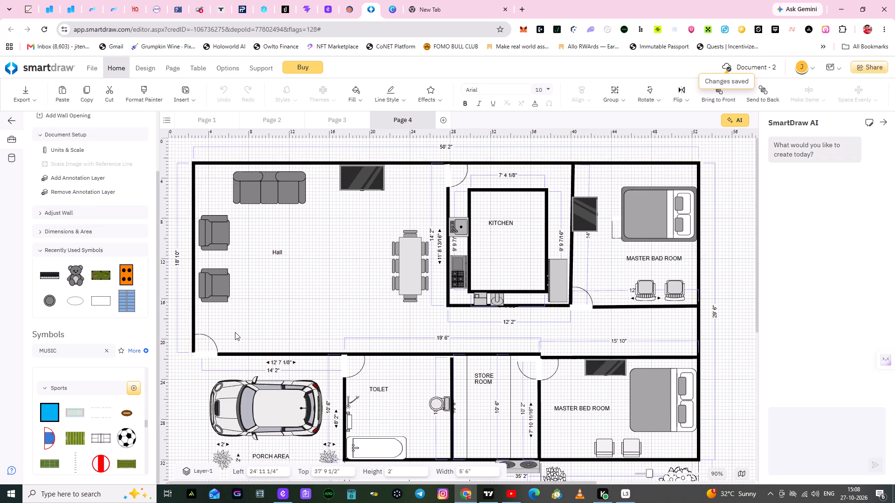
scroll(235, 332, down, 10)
Enlarge the play area's lower ellipse upward to 7' 4" high and widen it to reach the garden's edge.
click(495, 308)
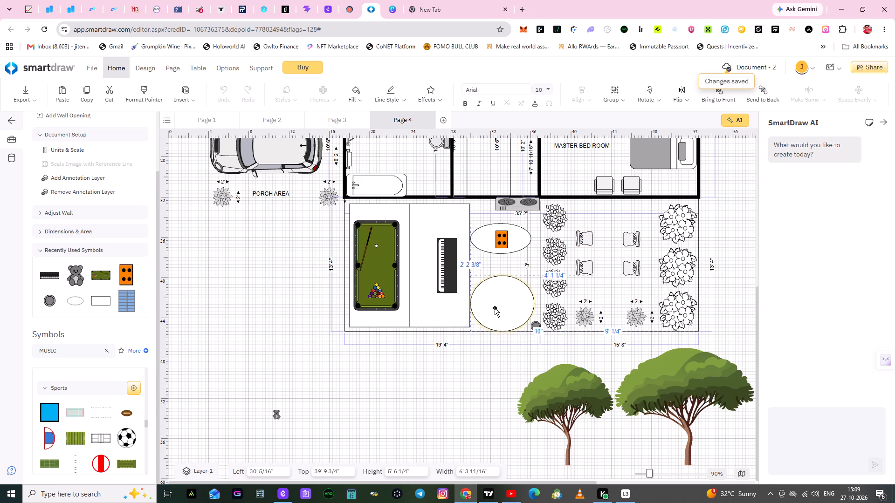
drag(503, 276, 516, 257)
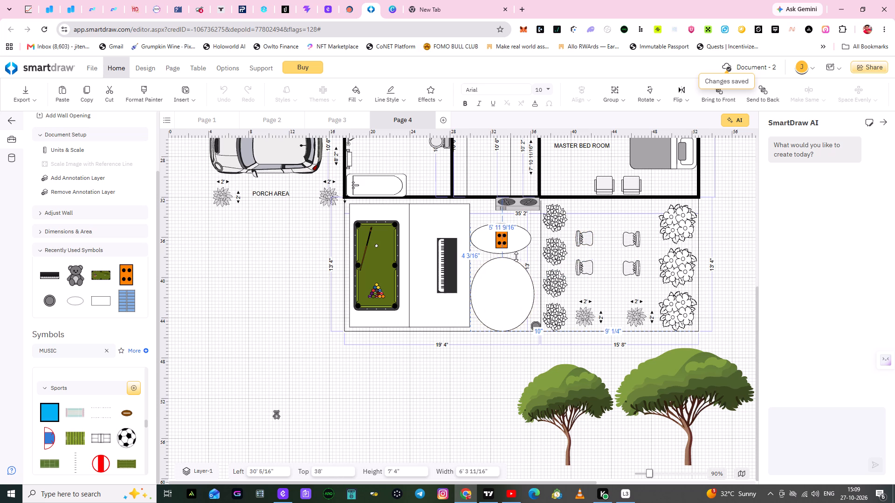
drag(516, 257, 517, 256)
click(512, 284)
click(535, 294)
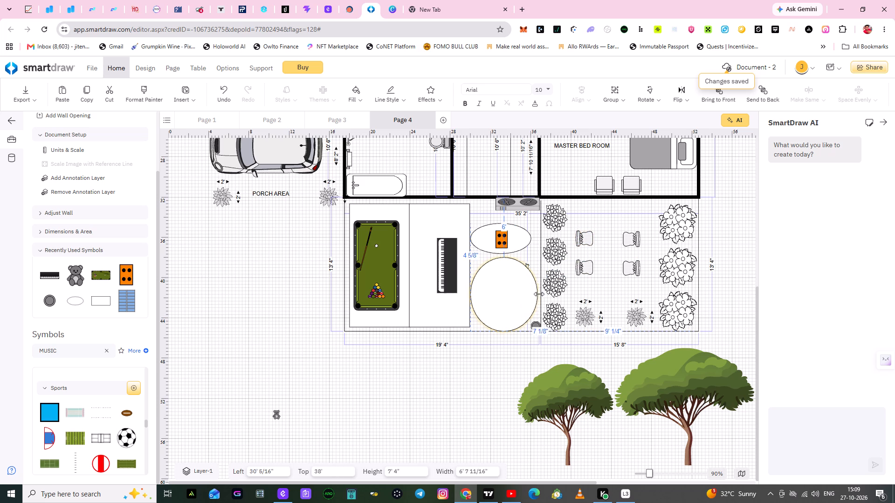
click(458, 386)
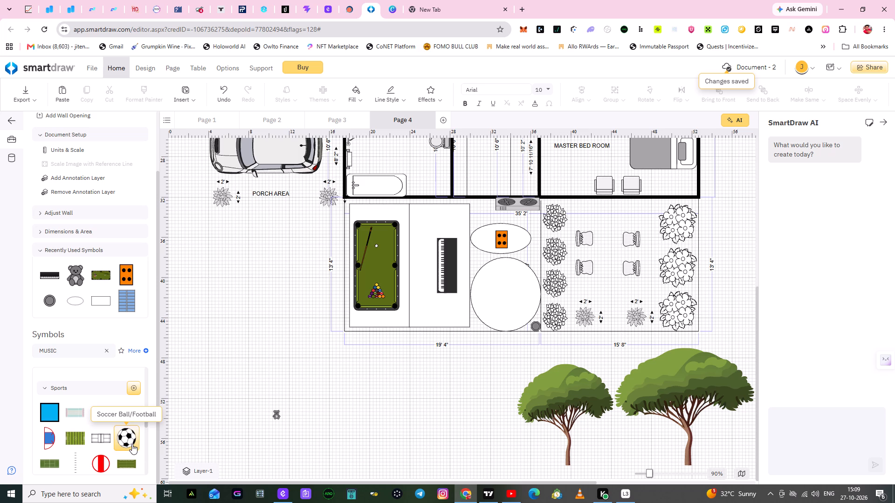
Place a 28" high by 27" wide Soccer Ball/Football below the play area.
drag(129, 442, 318, 371)
click(336, 420)
drag(127, 436, 305, 377)
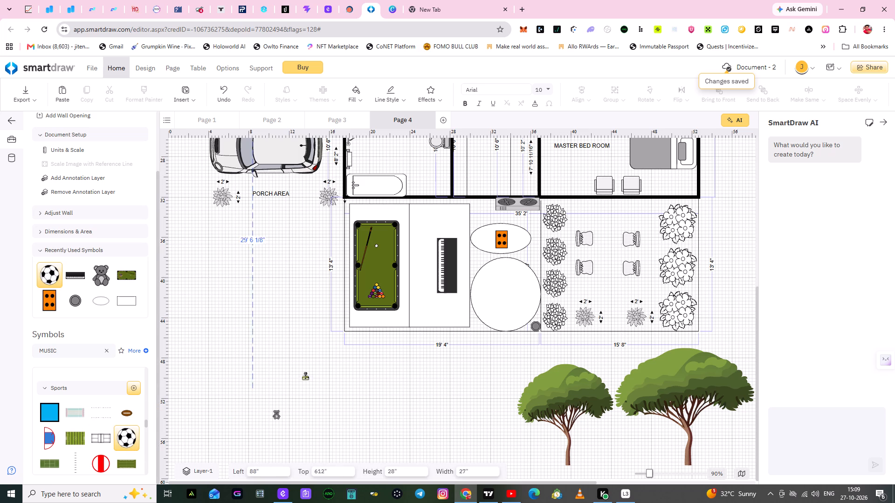
drag(305, 377, 320, 370)
click(398, 433)
click(350, 404)
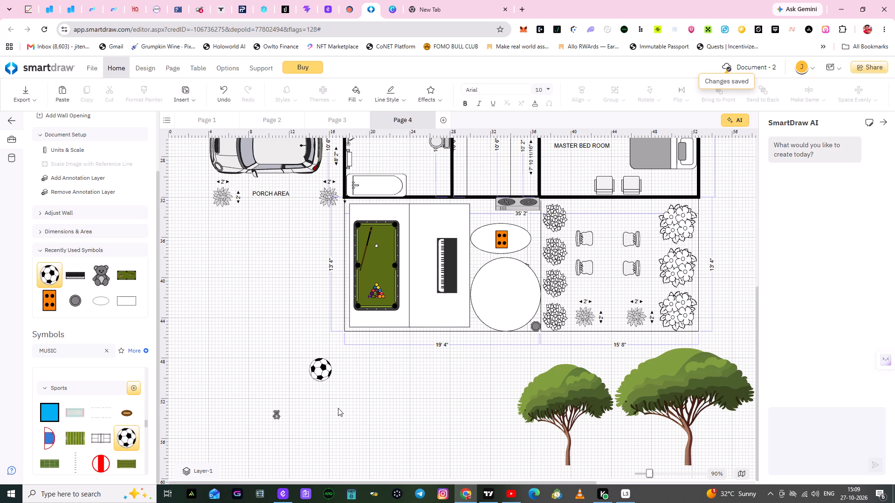
Move the soccer ball into the large circle in the play area, at 390" left and 504" top.
drag(321, 372, 517, 307)
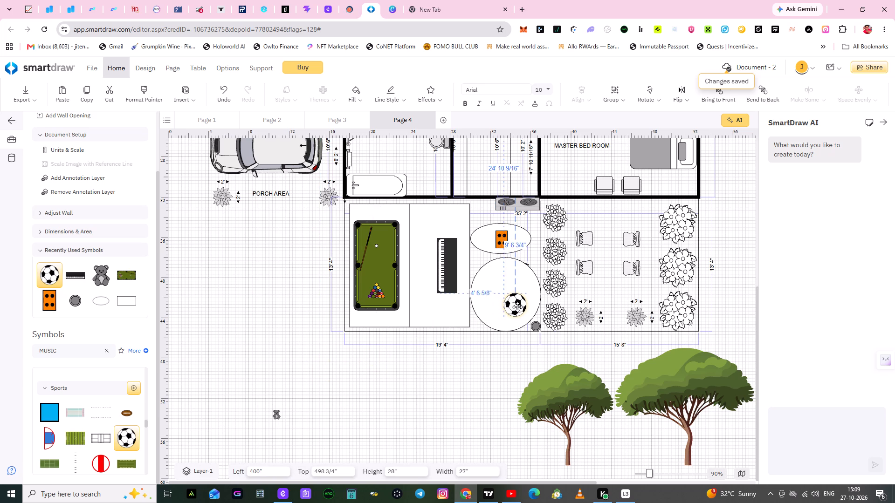
drag(517, 307, 506, 310)
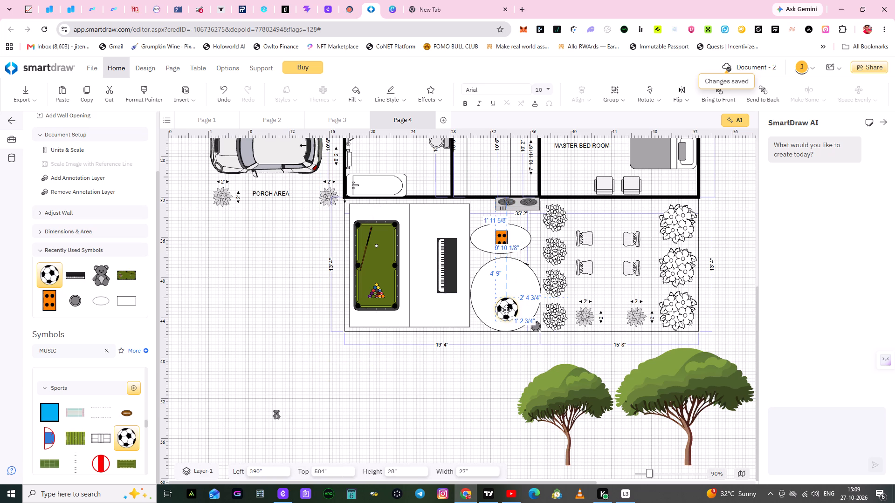
drag(506, 310, 503, 310)
drag(508, 317, 514, 317)
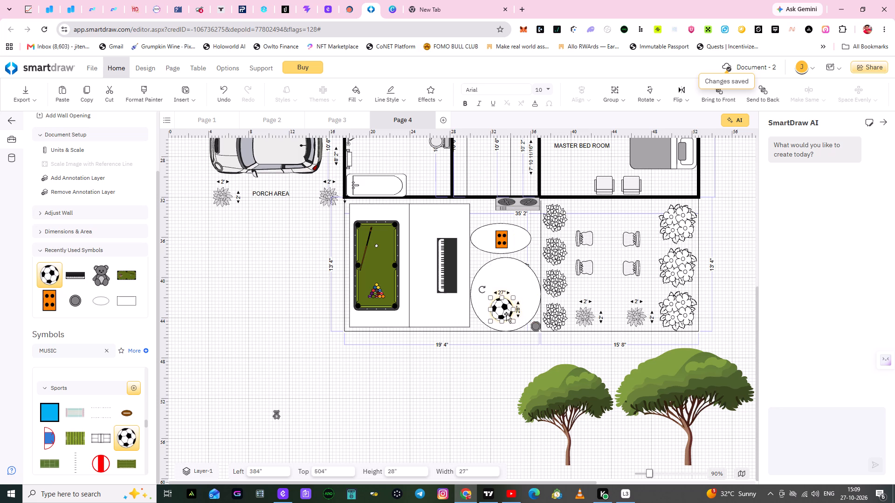
drag(505, 313, 509, 312)
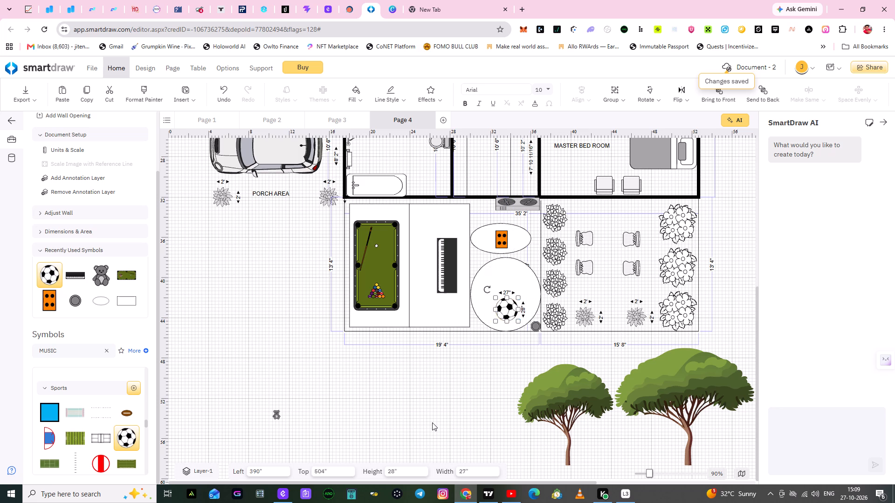
click(432, 422)
Resize the soccer ball in the circle to about 21" wide and 21" high.
click(510, 305)
drag(519, 320, 513, 312)
click(509, 408)
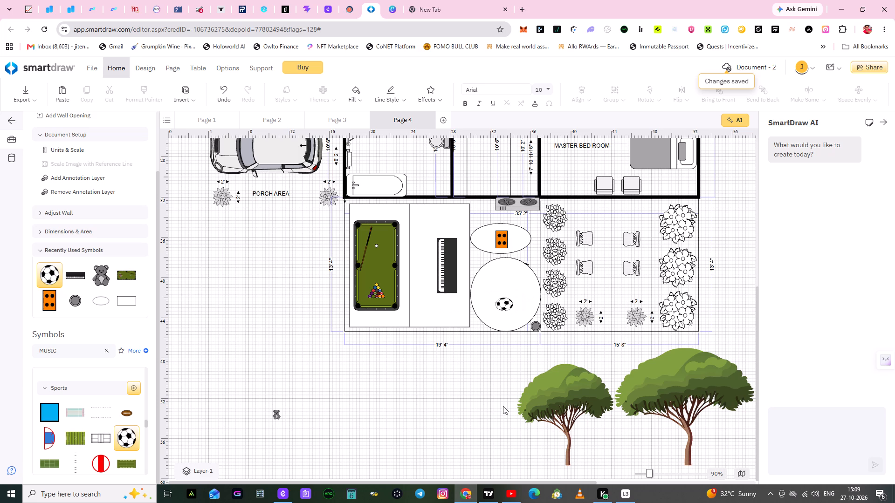
click(509, 306)
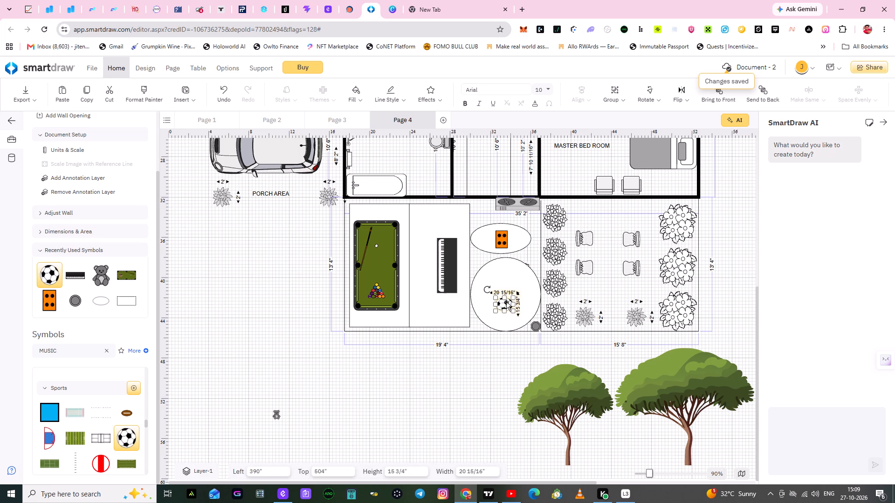
click(504, 297)
click(488, 394)
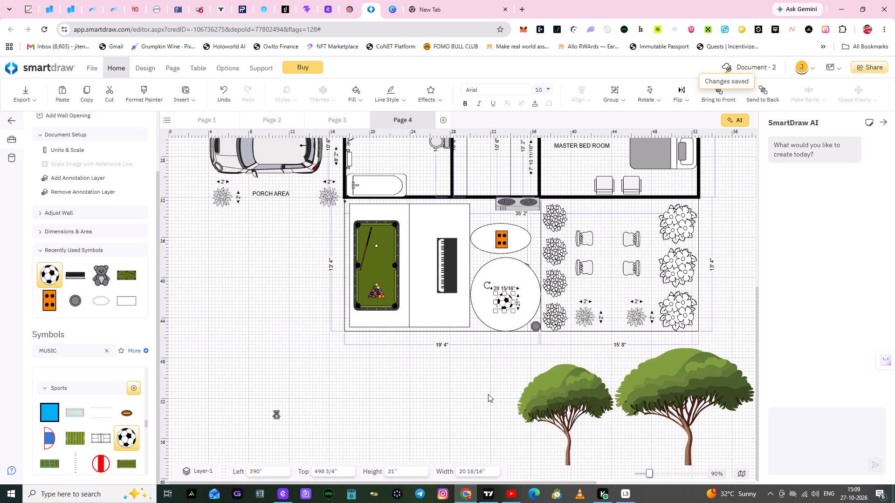
Place a 6' 1" by 2' 11" Goal Cage below the play area at about 16' 6" left and 49' 3" top.
scroll(93, 442, down, 1)
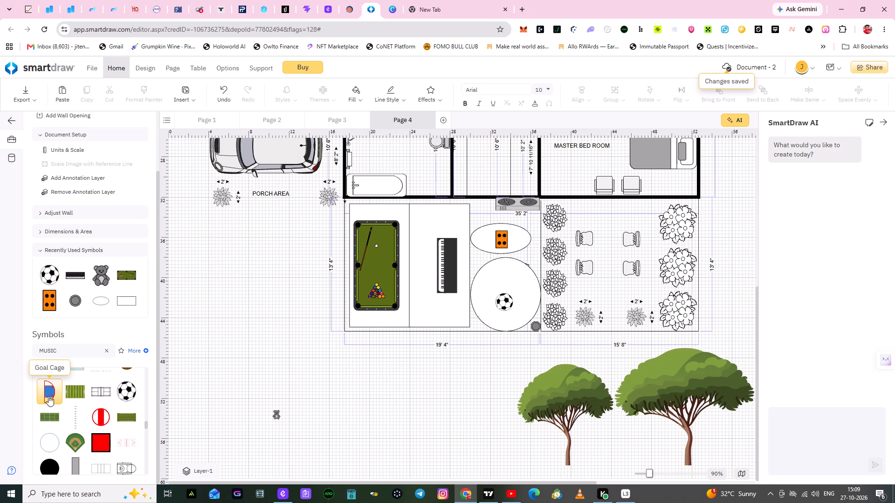
drag(47, 392, 227, 411)
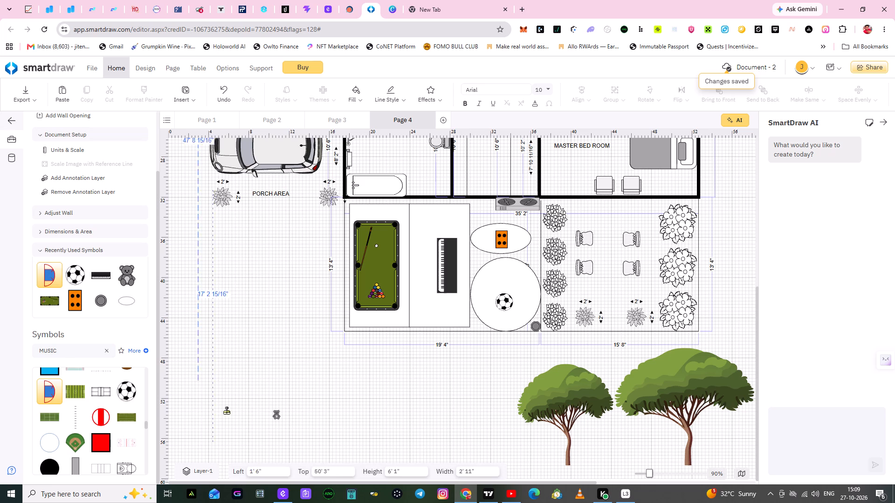
drag(227, 411, 350, 400)
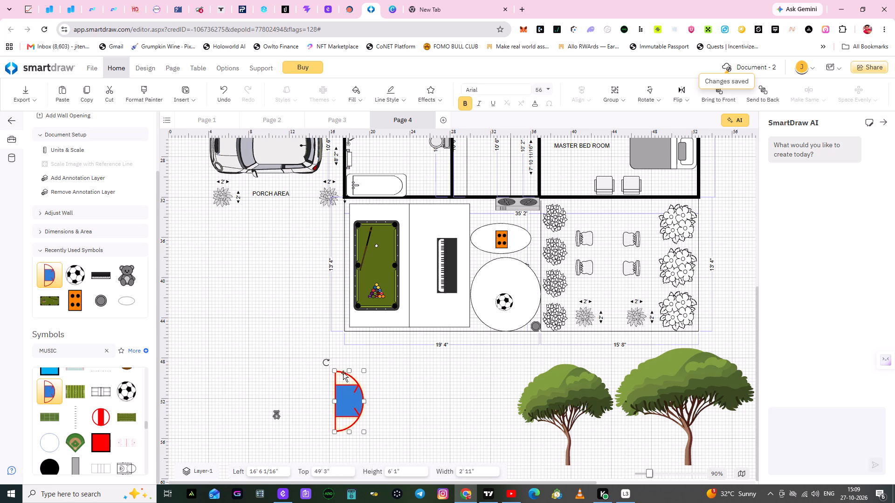
Resize the goal cage below the play area to about 5' 8" high and 1' 10" wide.
drag(364, 369, 355, 374)
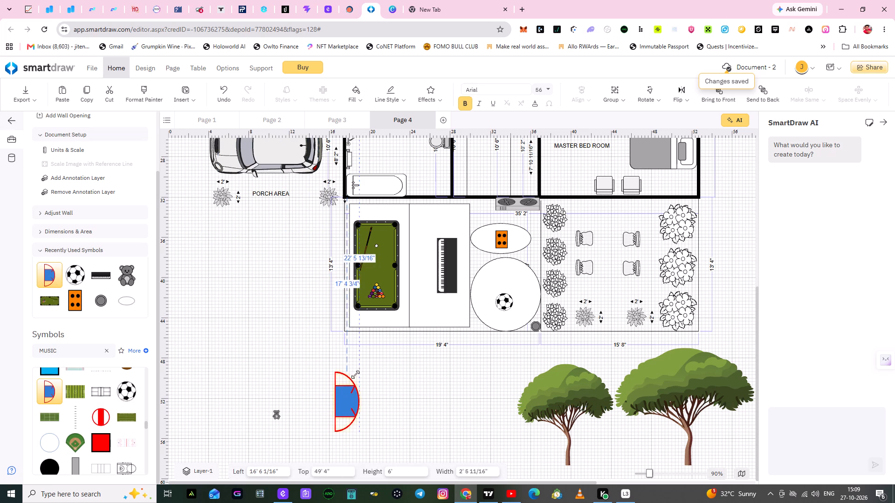
drag(355, 374, 353, 376)
Move the goal cage onto the right edge of the large circle, at about 35' 2" left and 38' 10" top.
click(336, 420)
drag(337, 420, 351, 407)
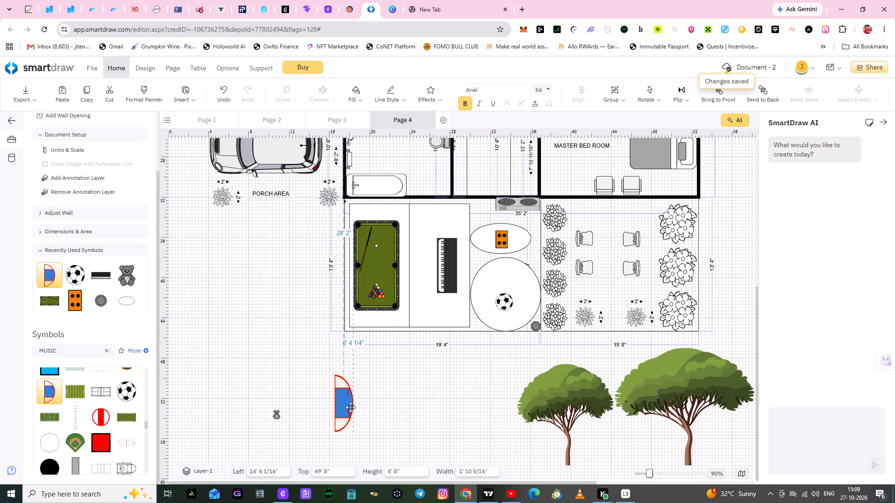
drag(351, 407, 523, 310)
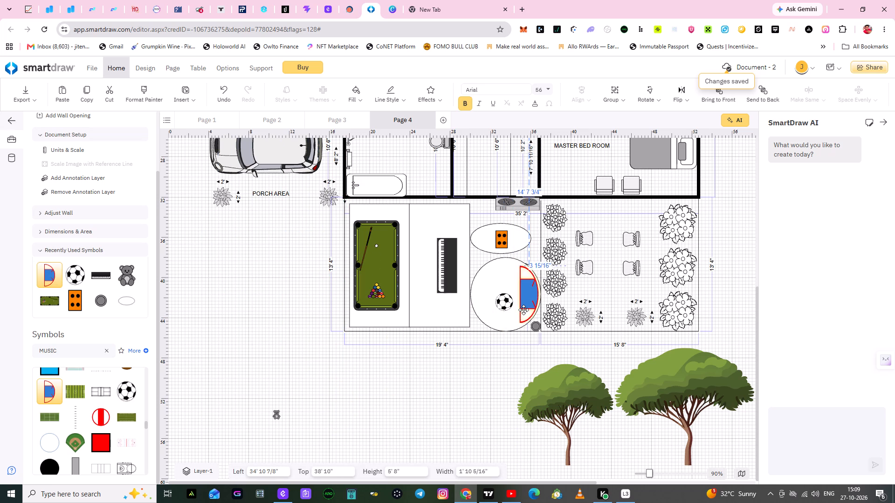
drag(523, 310, 524, 311)
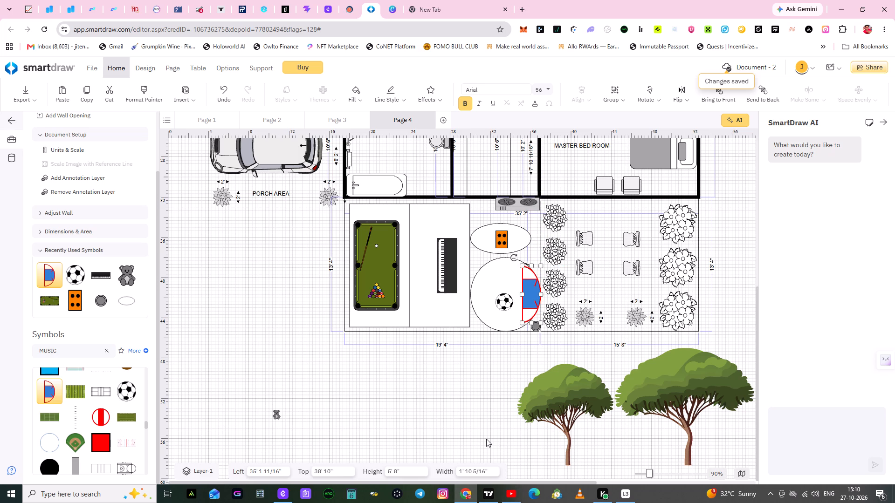
click(474, 417)
Rotate the goal cage so its curved side faces the soccer ball, and shift it slightly up along the play area's edge.
click(527, 300)
drag(514, 258, 561, 299)
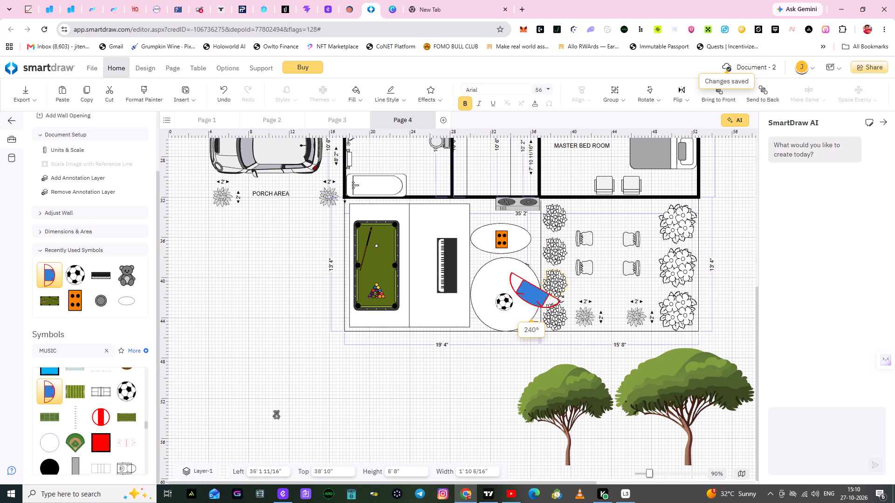
drag(561, 299, 541, 313)
click(418, 414)
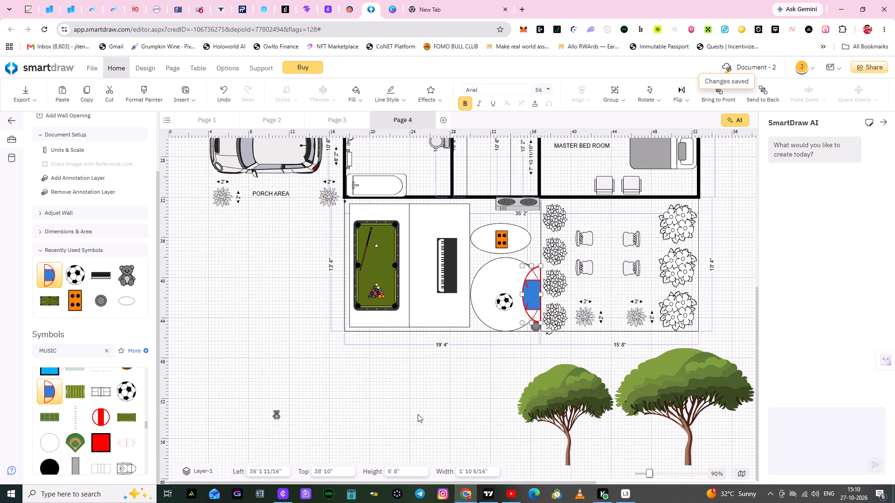
click(529, 301)
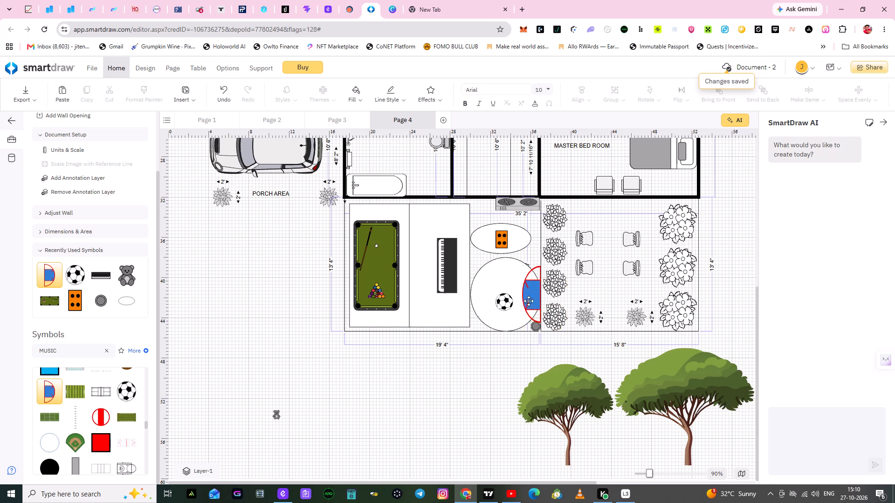
drag(530, 300, 530, 293)
click(424, 408)
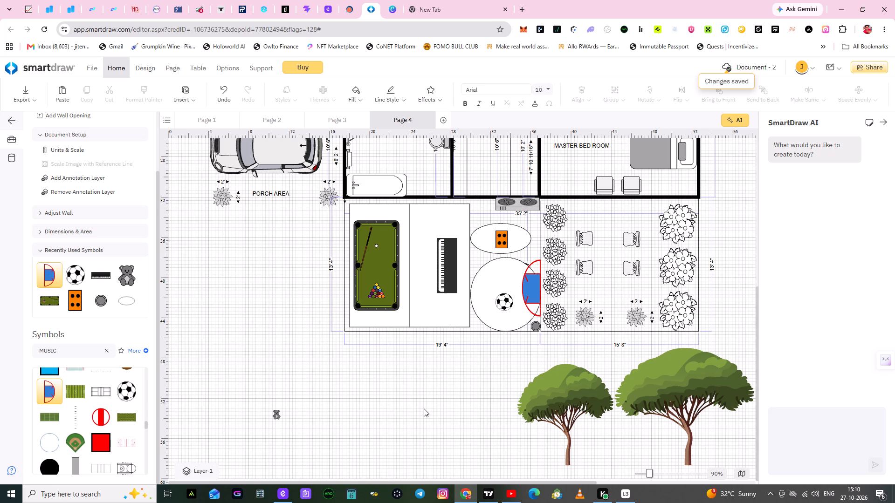
Reposition and resize the large circle to about 6' 8" wide and 7' 9" high, at 30' left and 37' 7" top.
click(511, 321)
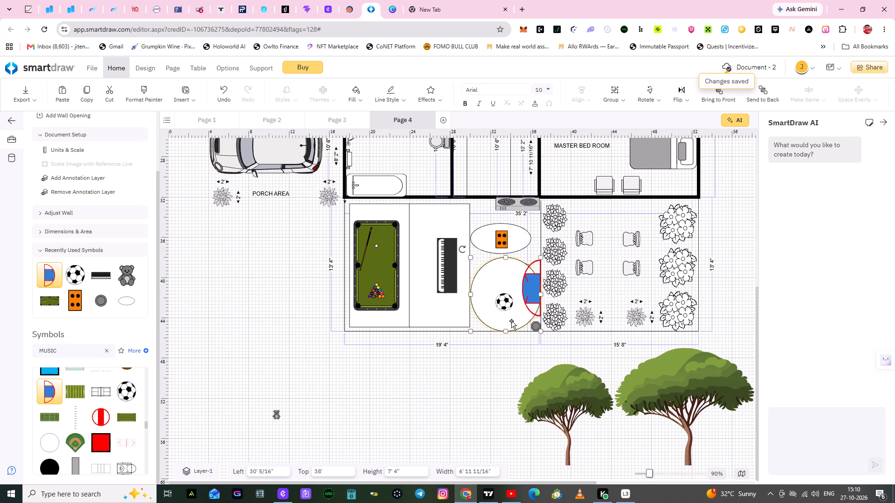
click(511, 321)
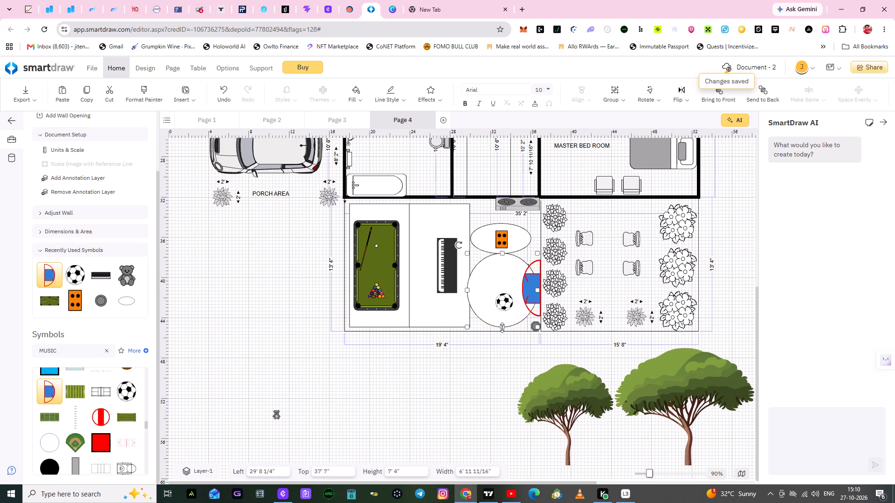
click(502, 327)
click(483, 408)
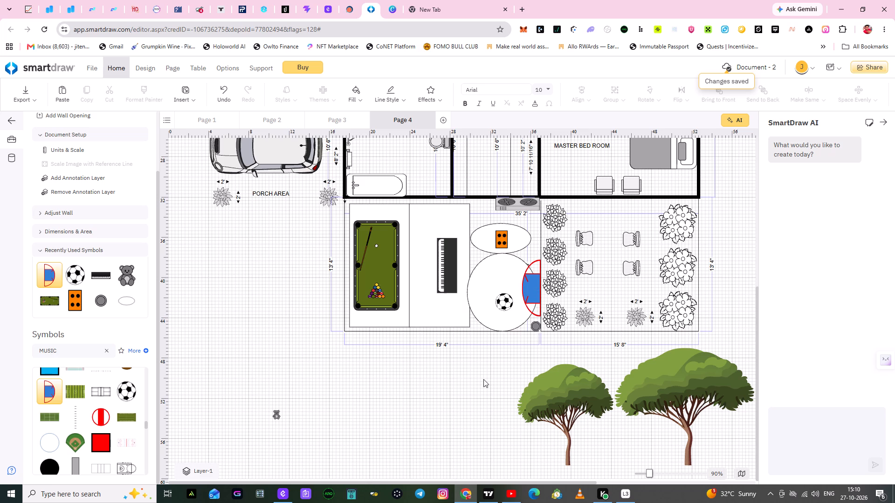
click(482, 294)
drag(467, 292, 471, 292)
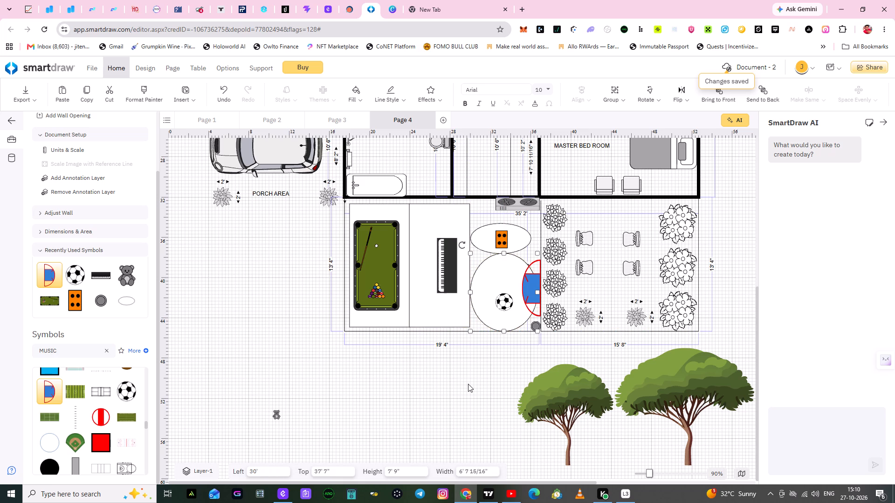
click(468, 384)
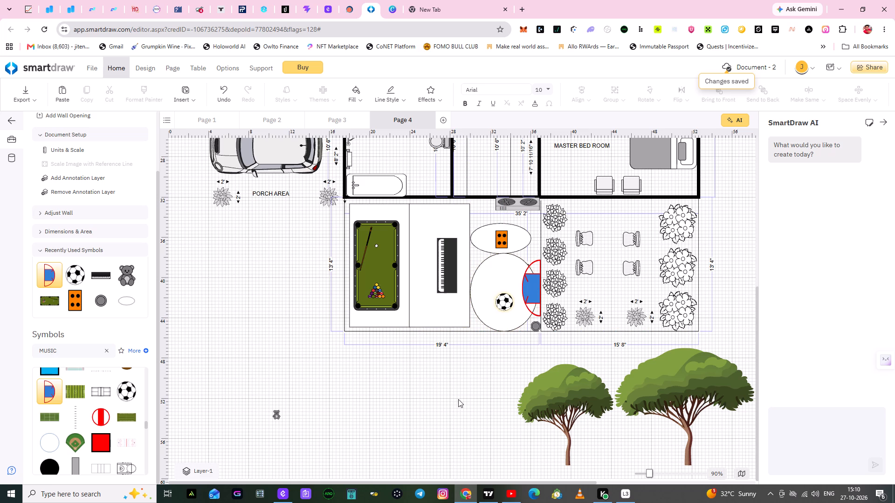
click(406, 401)
Review the floor plan from the hall and kitchen down to the play area and garden.
scroll(493, 402, up, 2)
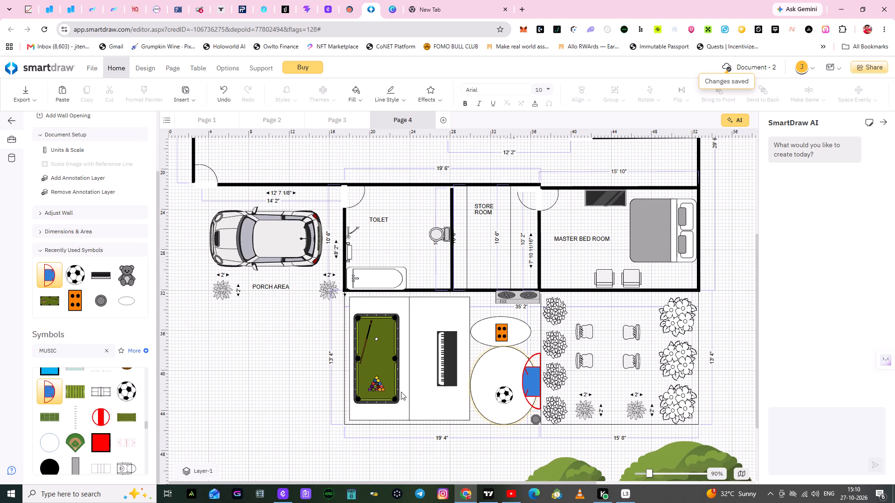
scroll(309, 364, up, 7)
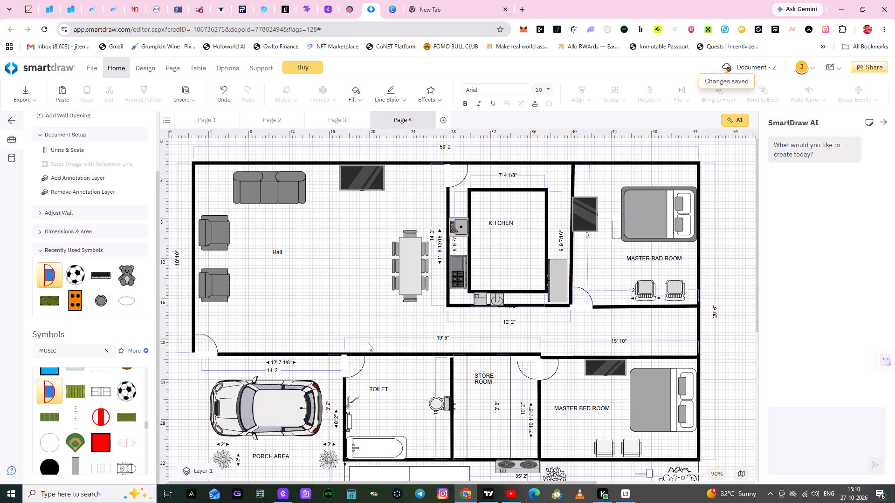
scroll(368, 343, down, 7)
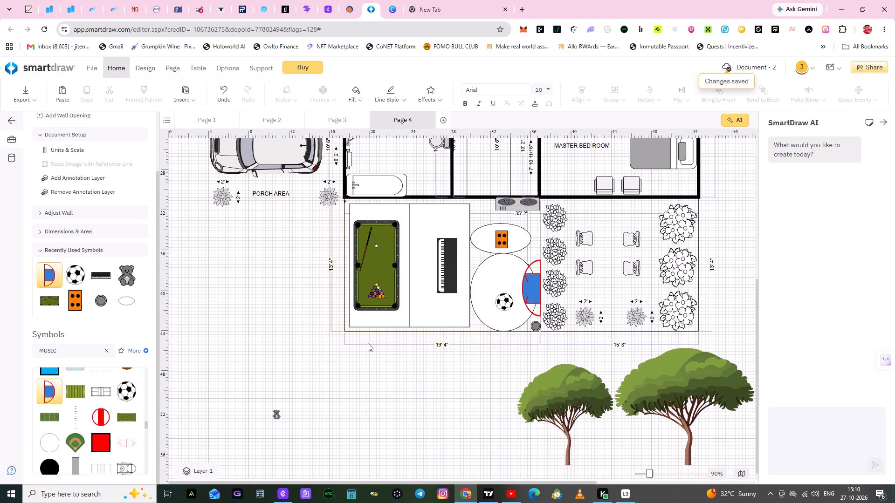
scroll(368, 343, up, 2)
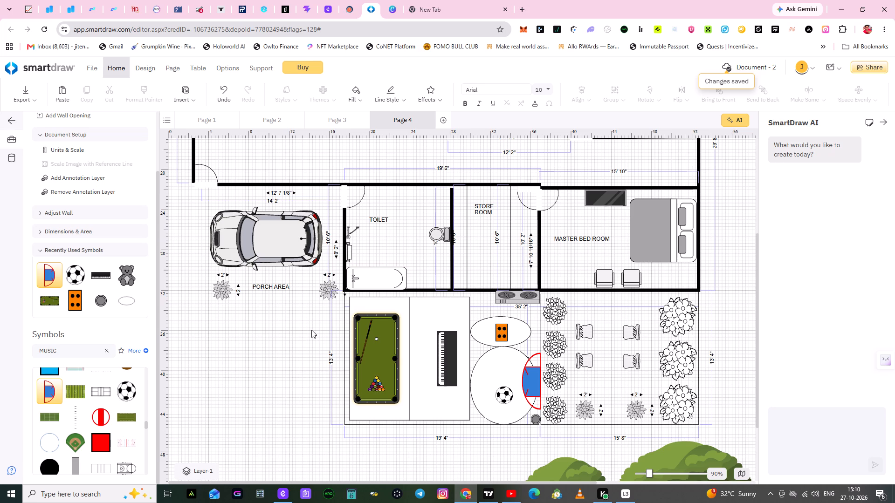
scroll(298, 326, down, 2)
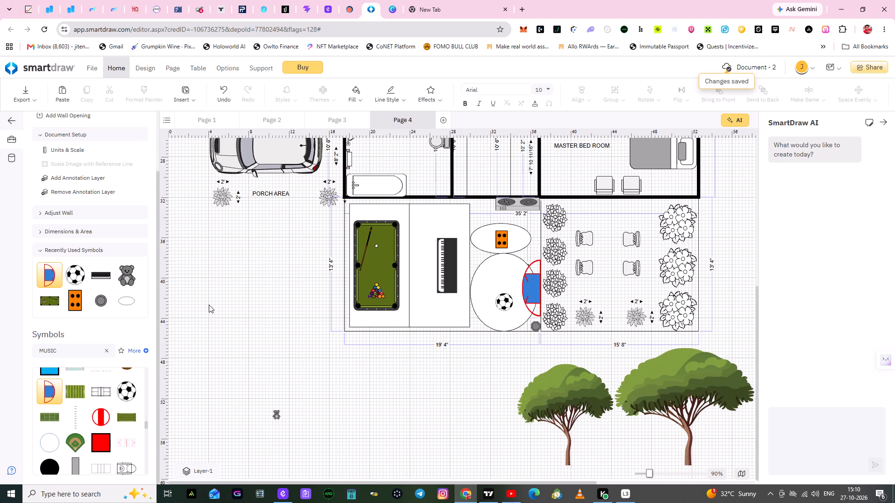
Replace the symbol search term with STORE ROOM and run the search.
click(104, 351)
click(69, 347)
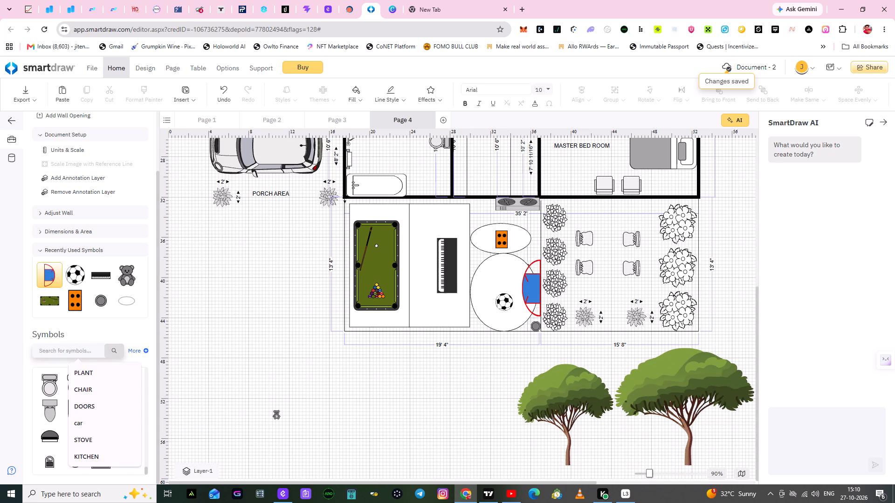
text(STORE)
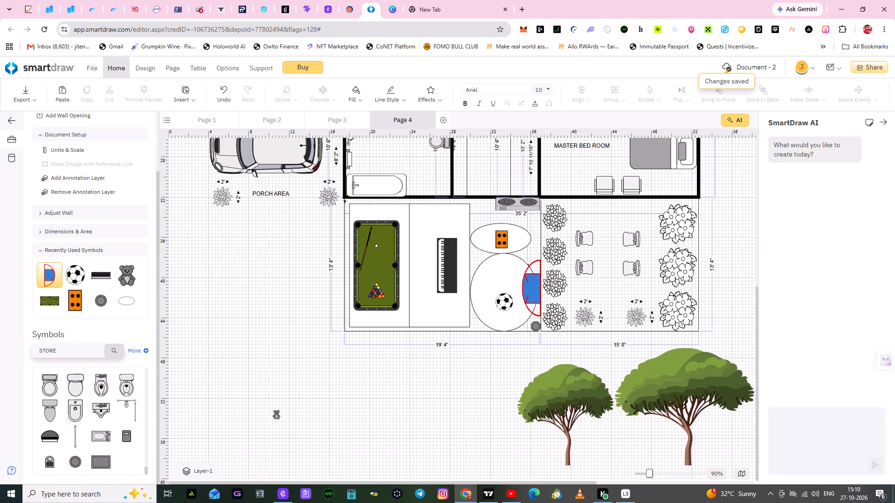
key(space)
text(ROOM)
click(118, 349)
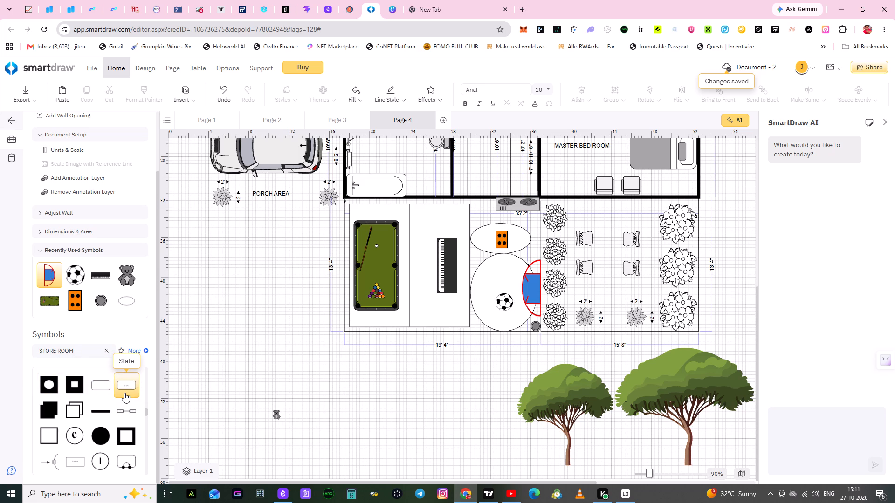
Browse the STORE ROOM symbol results for suitable storage items, and clear the search.
scroll(124, 393, down, 1)
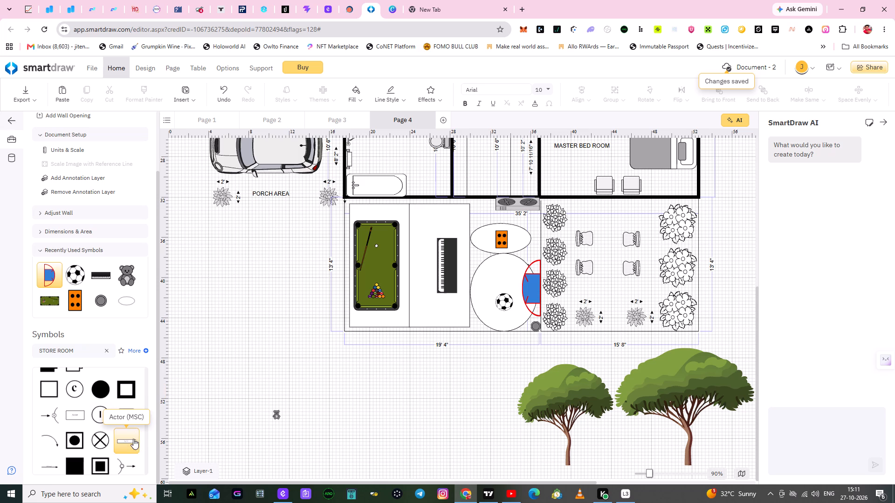
scroll(131, 433, down, 2)
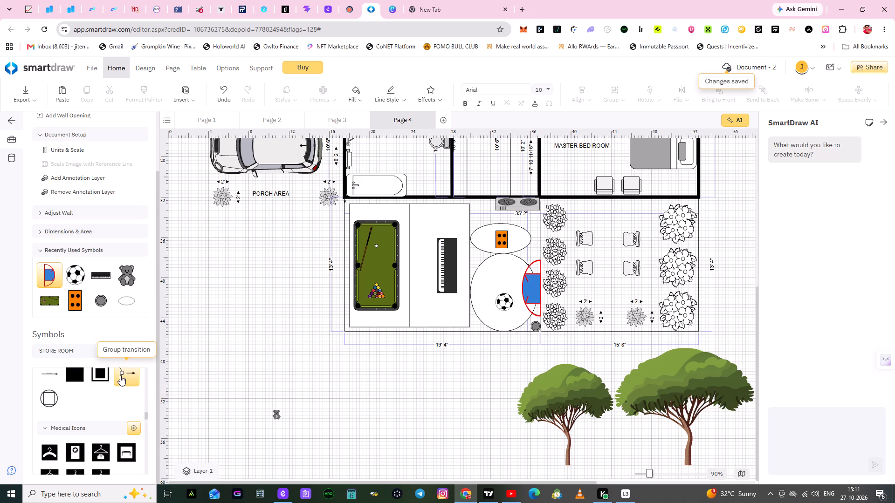
scroll(95, 402, down, 1)
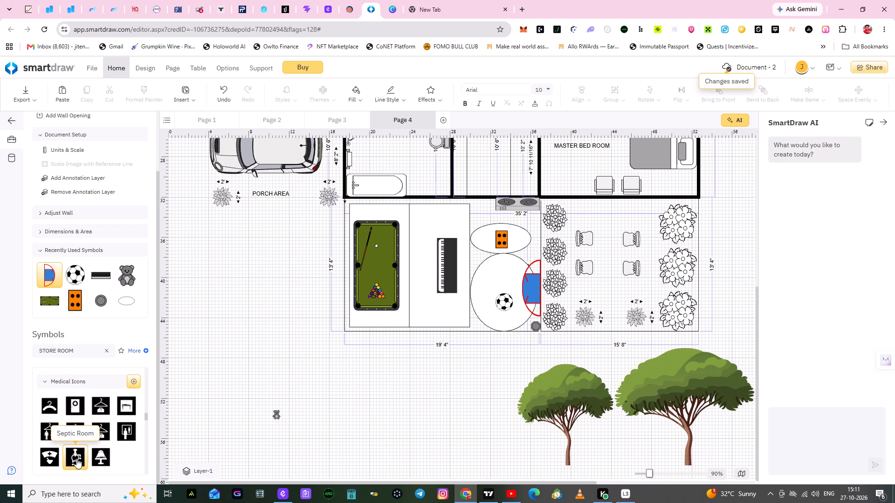
scroll(109, 439, down, 2)
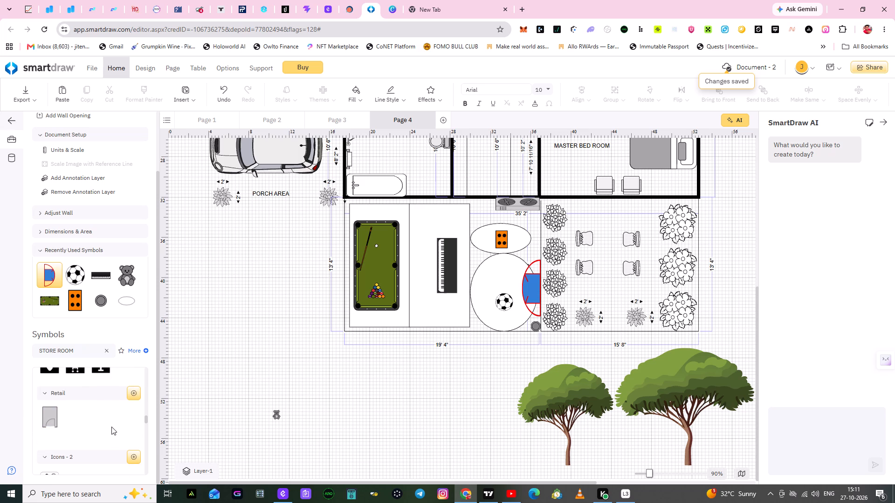
scroll(111, 427, up, 4)
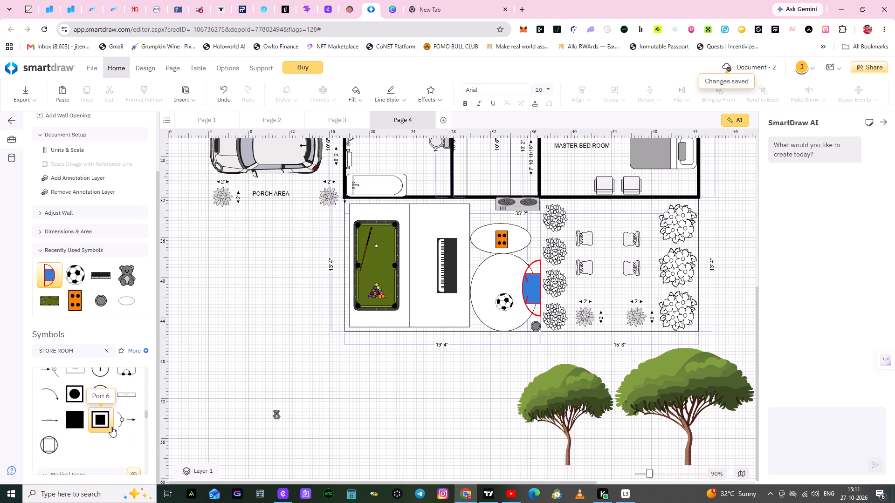
scroll(111, 427, up, 3)
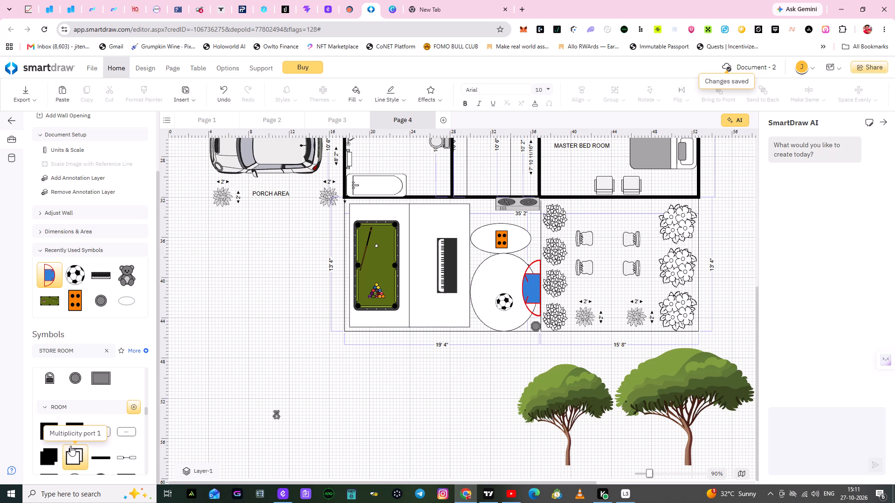
scroll(93, 431, up, 1)
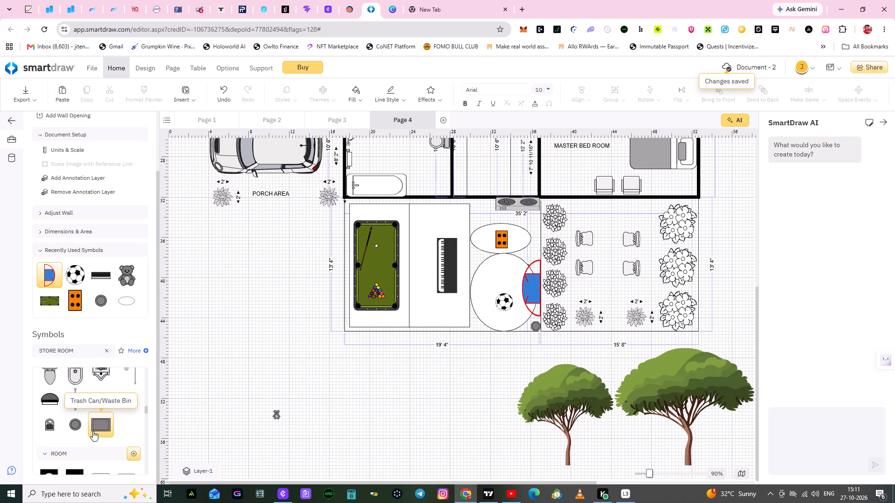
scroll(93, 431, down, 2)
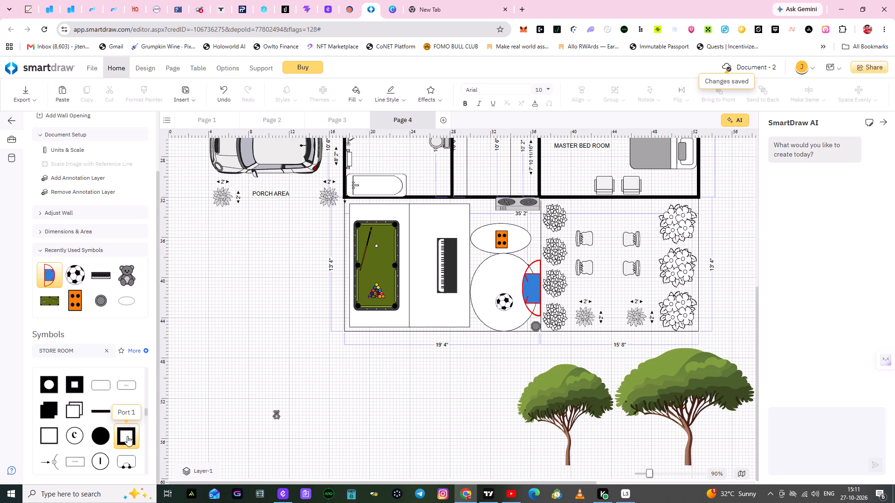
scroll(127, 430, down, 1)
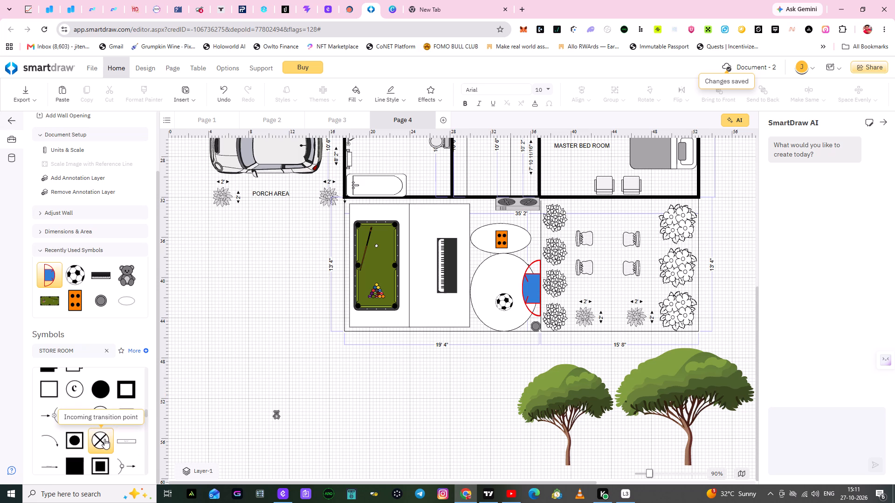
scroll(104, 439, down, 1)
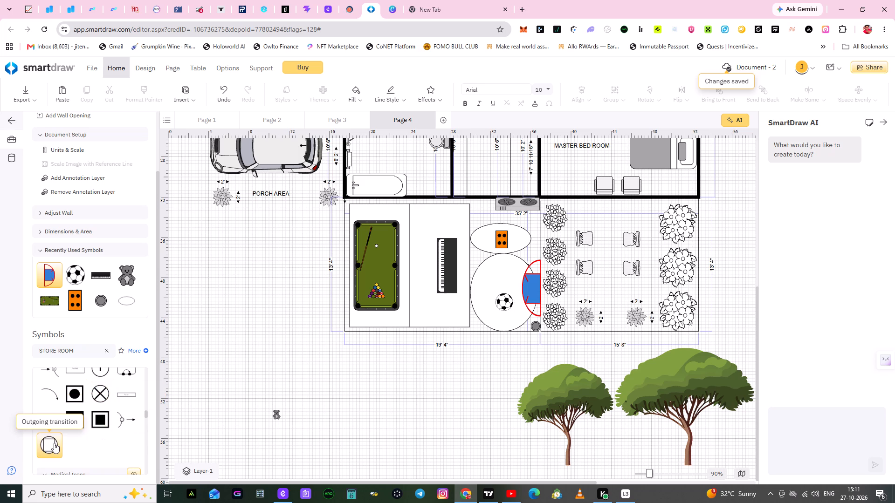
click(106, 351)
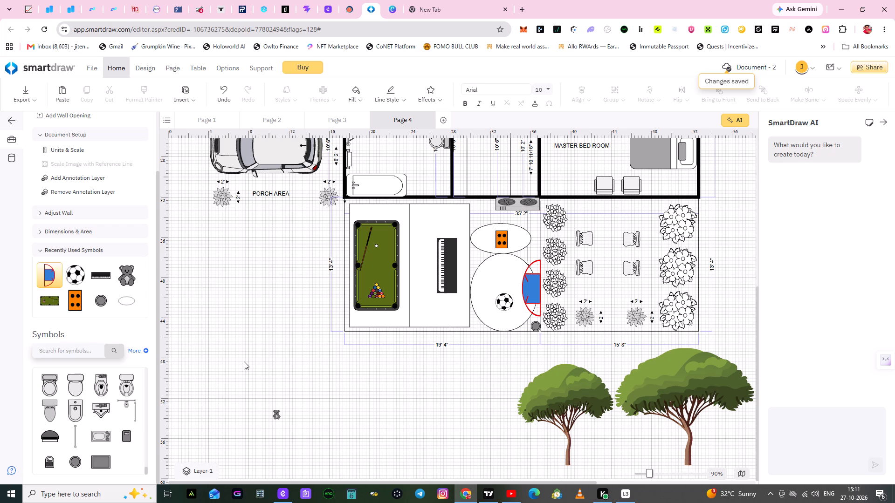
Move the small teddy bear from the empty area below the porch into the store room, near its lower wall.
drag(275, 415, 484, 178)
click(389, 404)
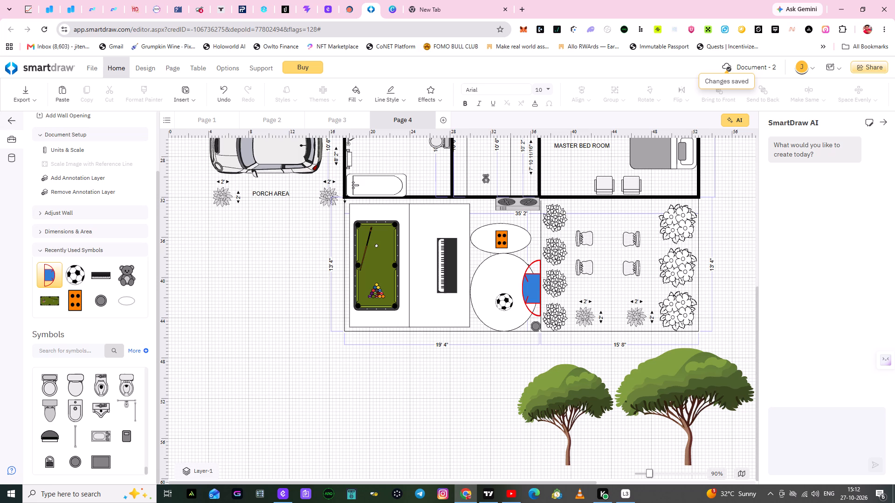
Search the symbol library for GIFT.
click(80, 352)
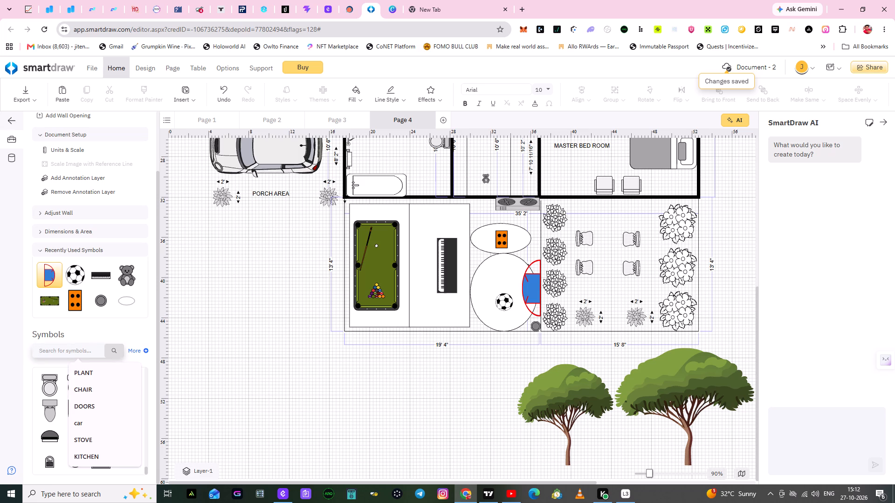
text(GIFT)
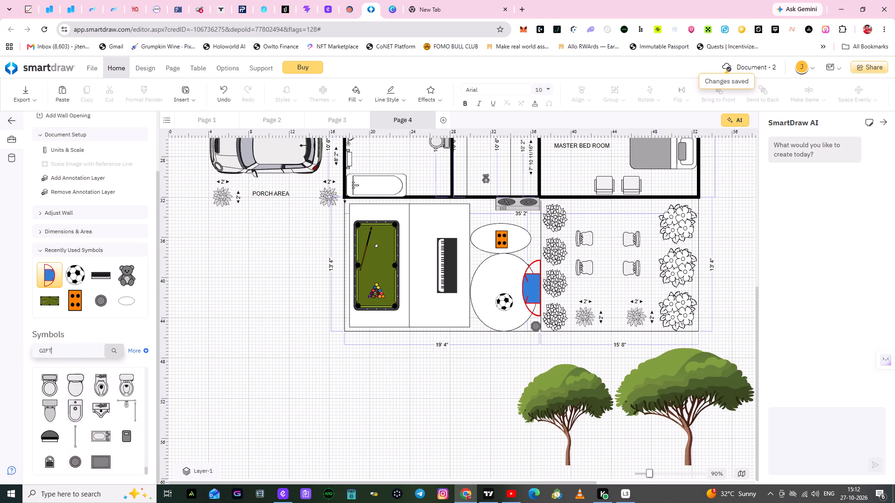
click(113, 347)
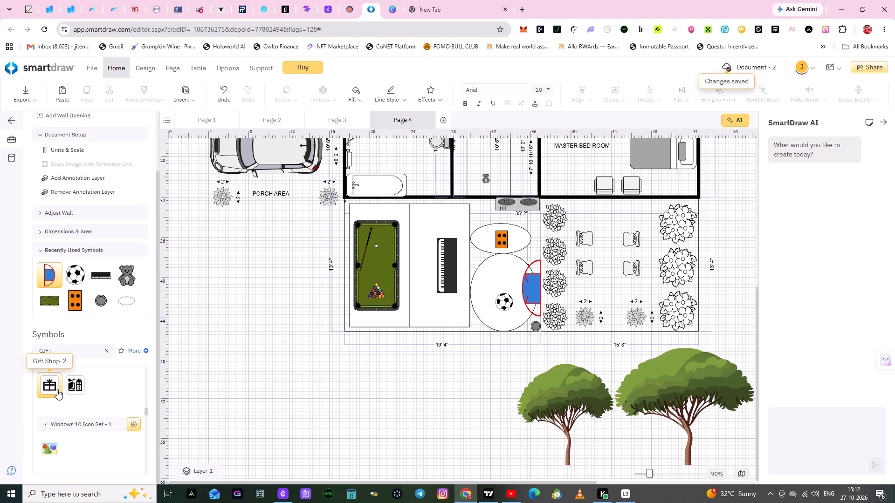
Browse the GIFT symbol results for an item suitable for the store room.
scroll(102, 388, down, 2)
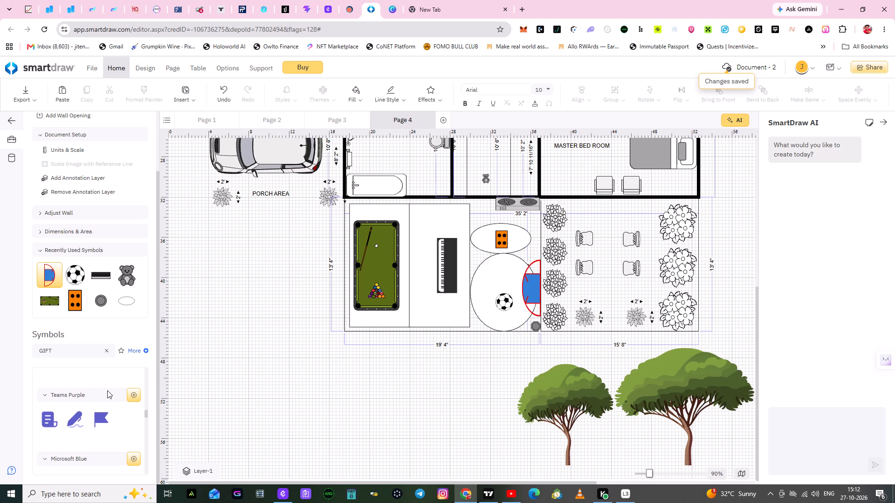
scroll(107, 390, down, 2)
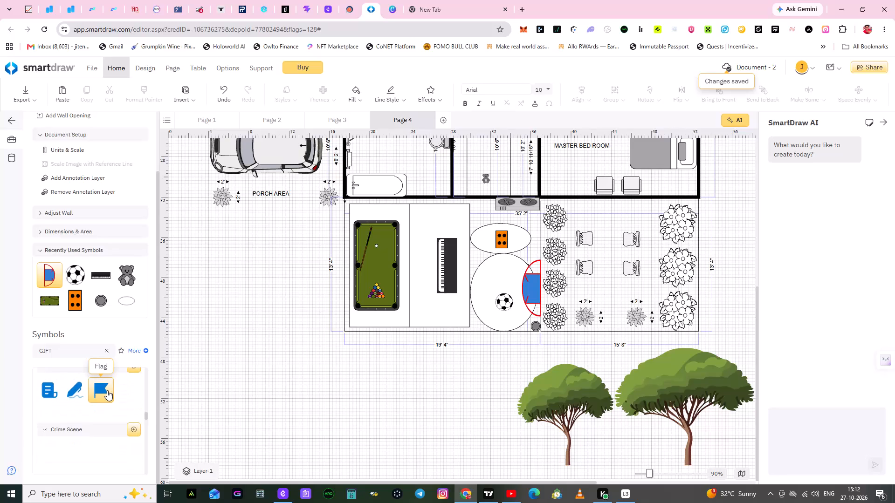
scroll(107, 390, down, 2)
scroll(110, 421, up, 1)
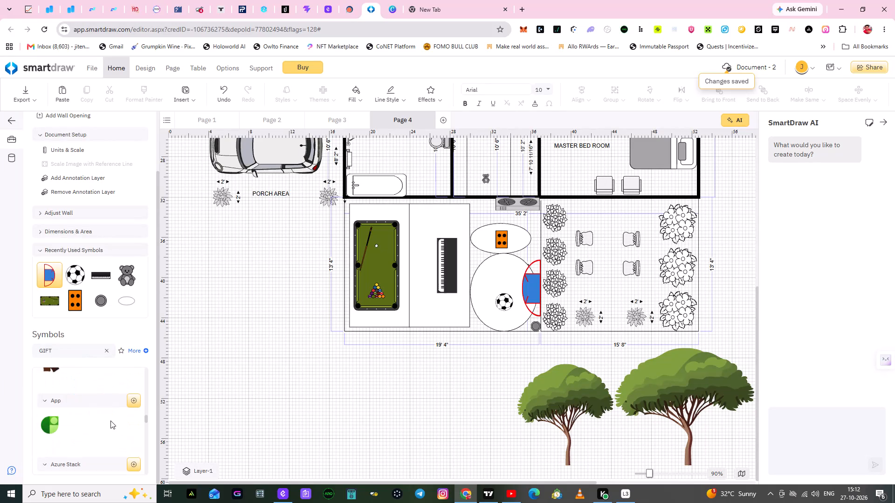
scroll(110, 421, down, 1)
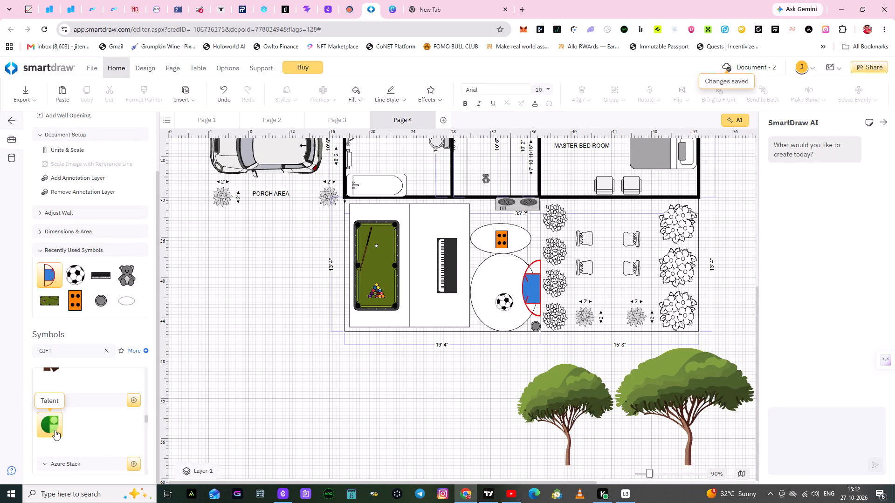
scroll(93, 424, down, 4)
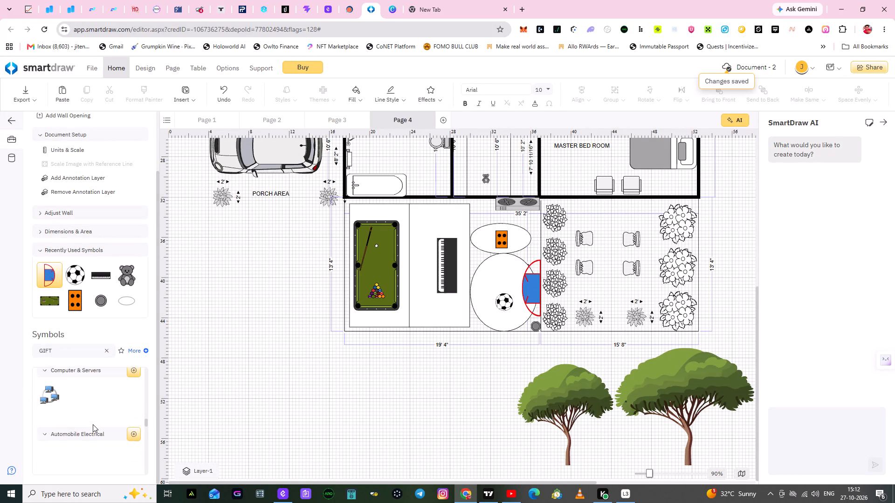
scroll(93, 424, down, 2)
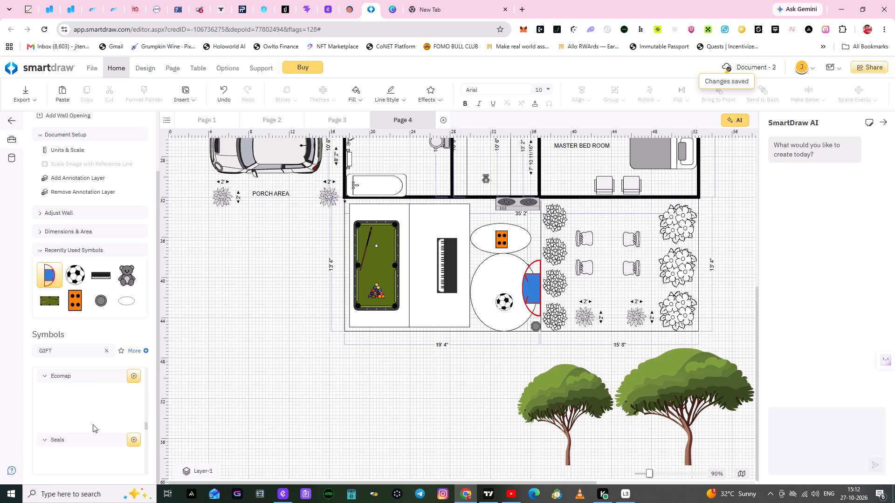
scroll(93, 424, down, 1)
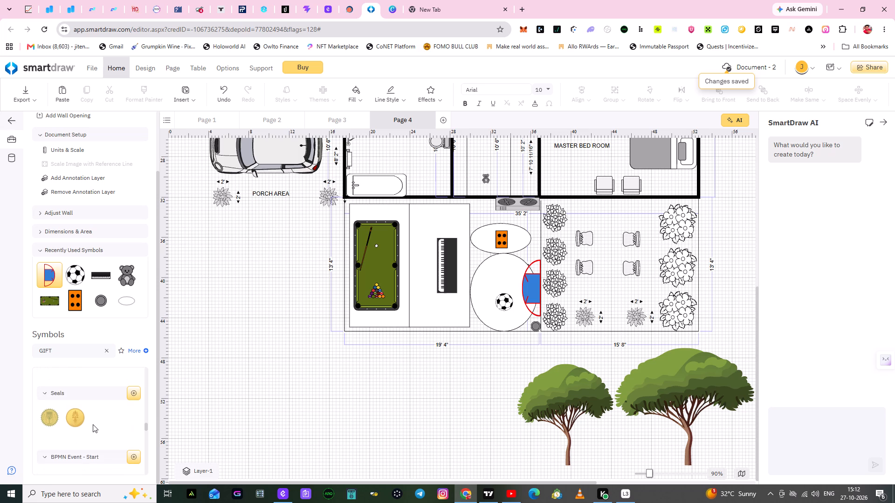
scroll(93, 424, down, 3)
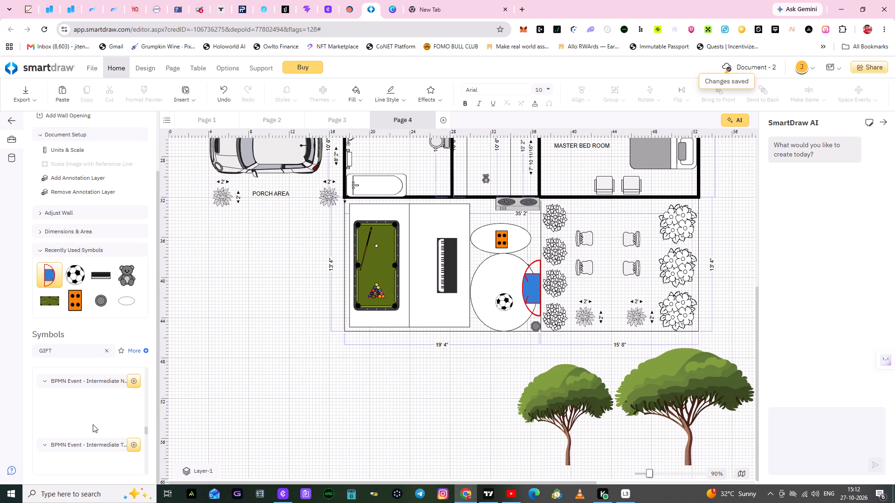
scroll(93, 424, down, 1)
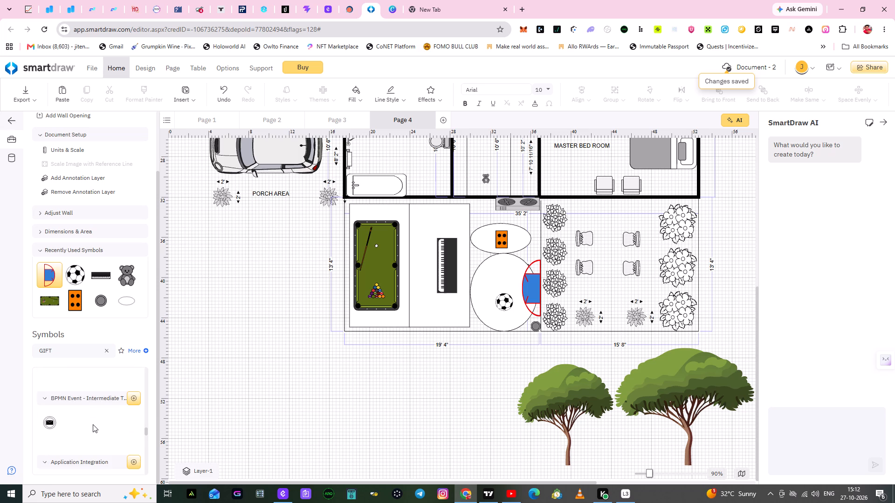
scroll(93, 424, up, 15)
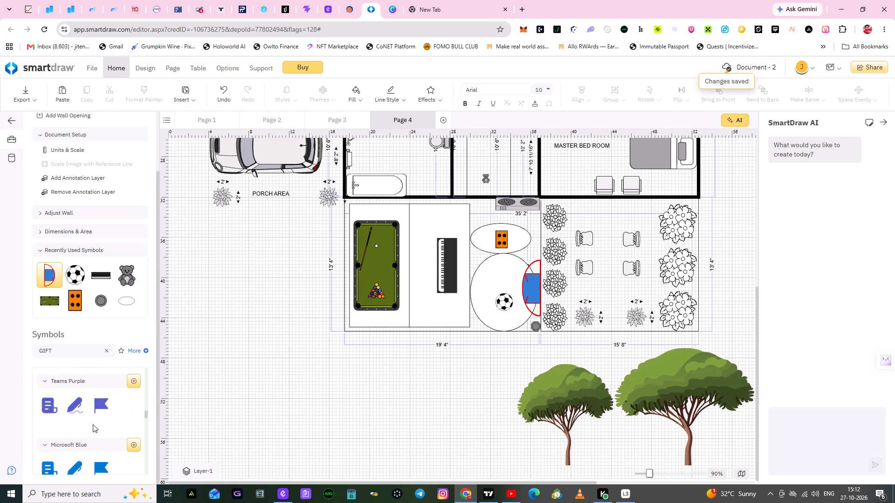
scroll(93, 424, up, 2)
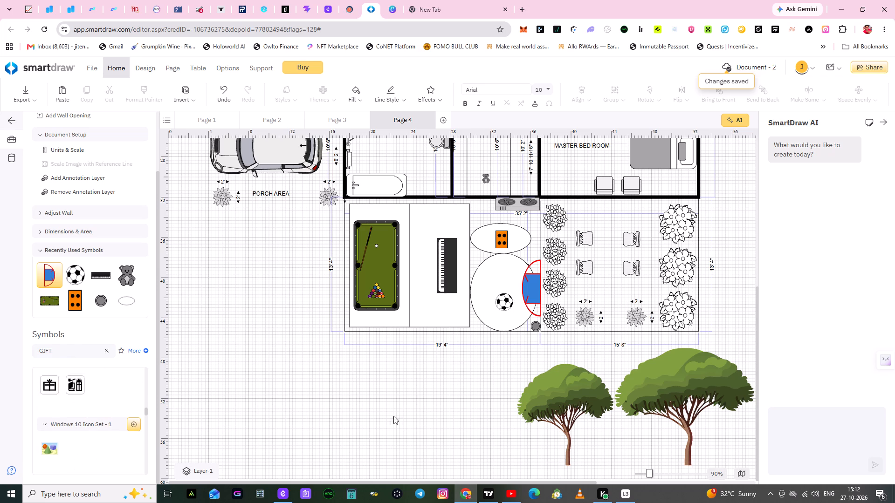
click(417, 412)
Enlarge the store room's teddy bear to about 1' 4" wide and 1' 8" high, and place it in the corner beside the master bedroom wall.
scroll(426, 402, up, 4)
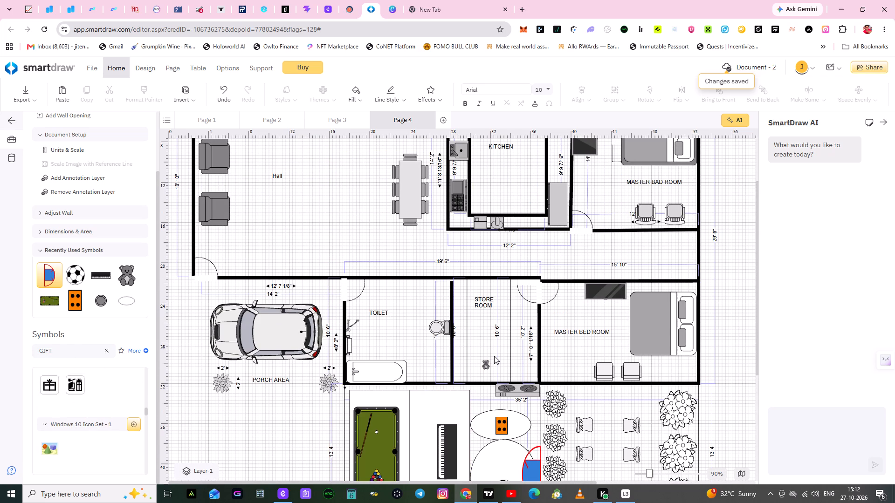
click(487, 366)
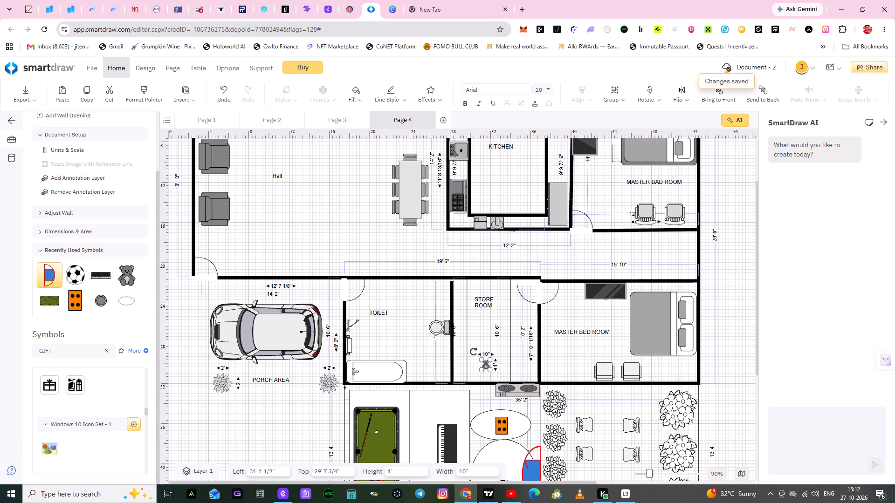
drag(474, 352, 465, 323)
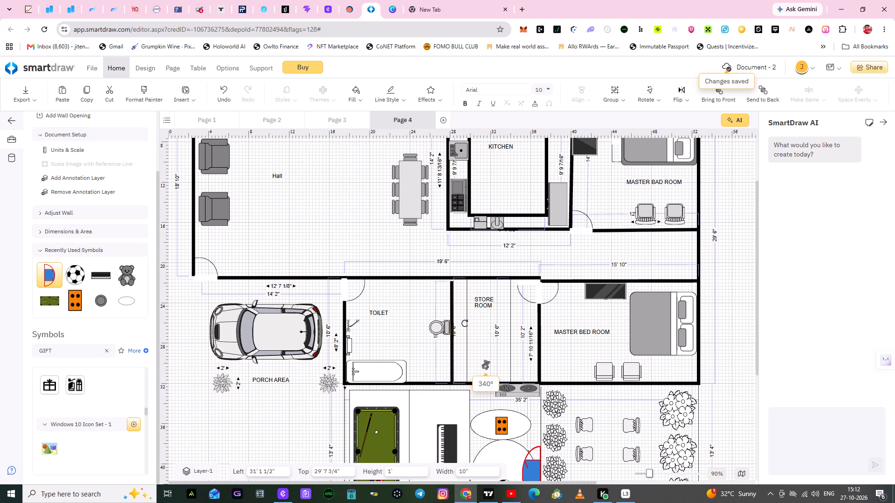
drag(465, 323, 464, 341)
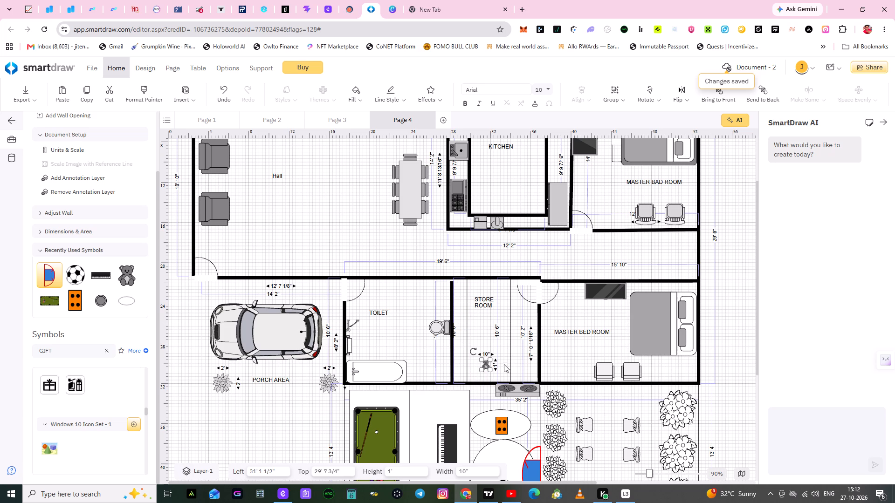
drag(488, 368, 496, 373)
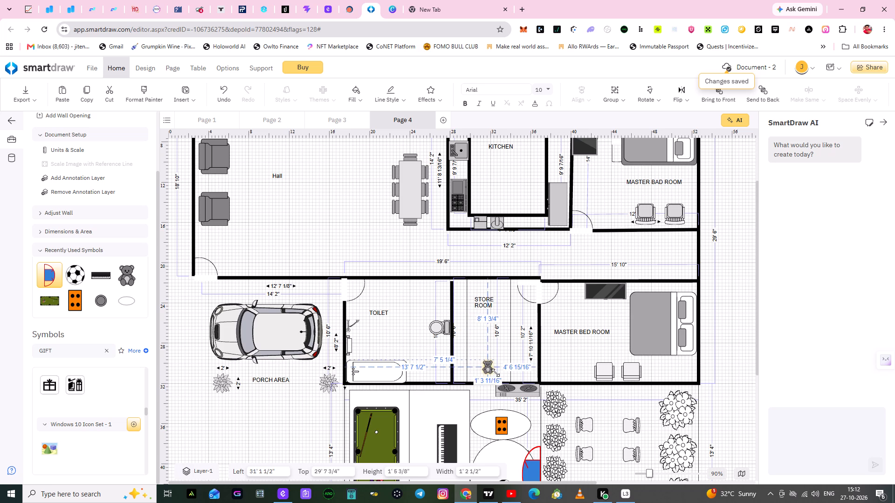
drag(496, 373, 496, 373)
click(489, 370)
drag(489, 370, 525, 365)
click(490, 338)
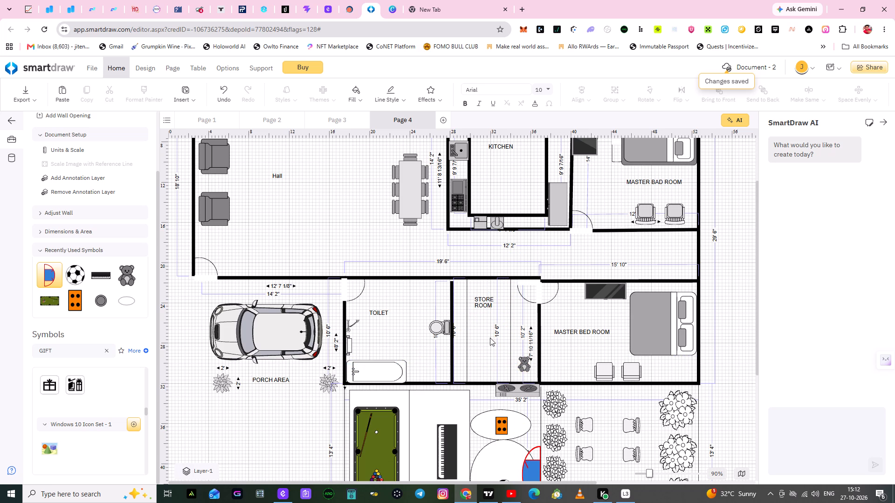
click(521, 367)
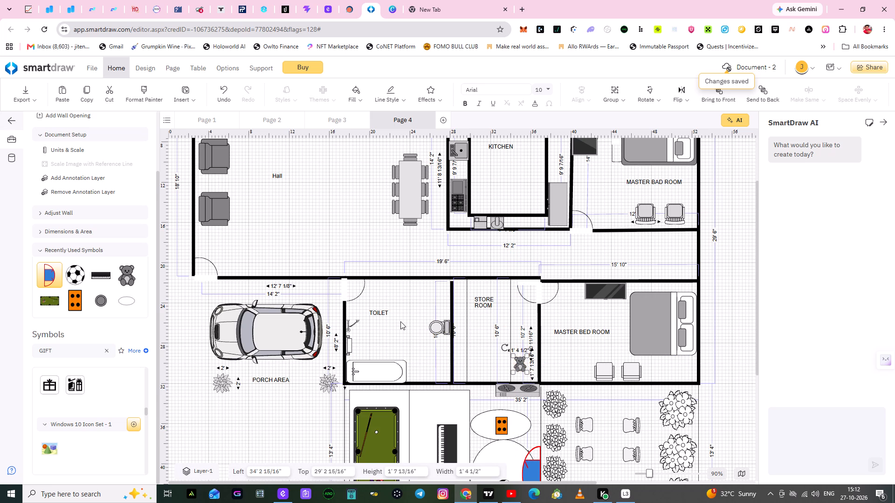
click(400, 321)
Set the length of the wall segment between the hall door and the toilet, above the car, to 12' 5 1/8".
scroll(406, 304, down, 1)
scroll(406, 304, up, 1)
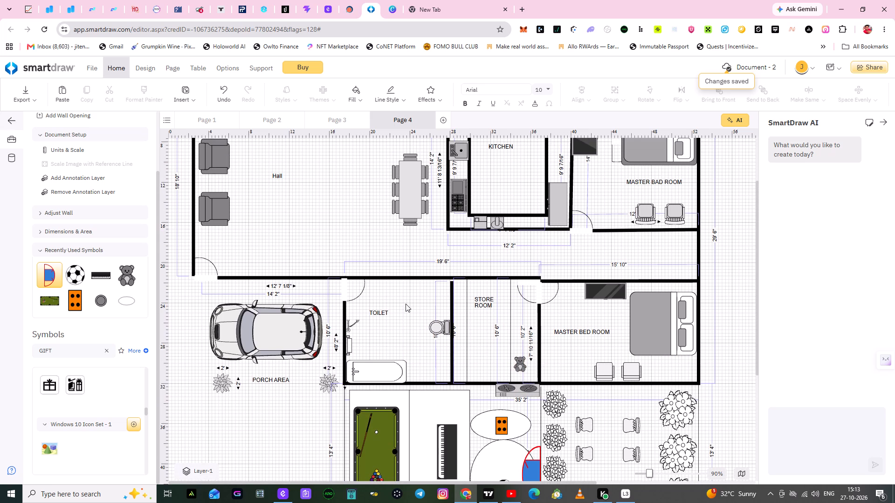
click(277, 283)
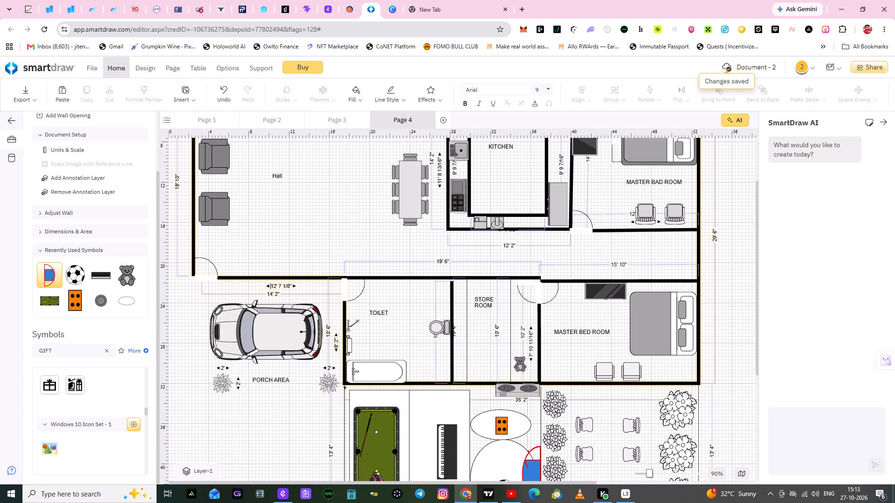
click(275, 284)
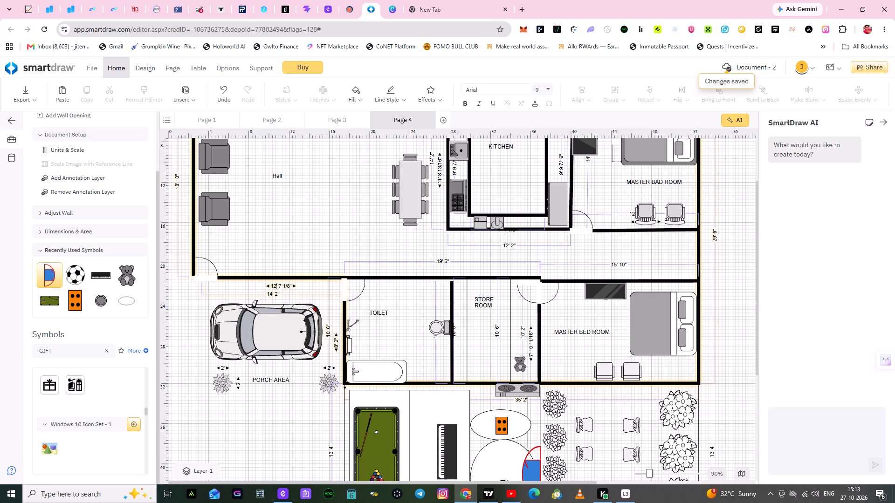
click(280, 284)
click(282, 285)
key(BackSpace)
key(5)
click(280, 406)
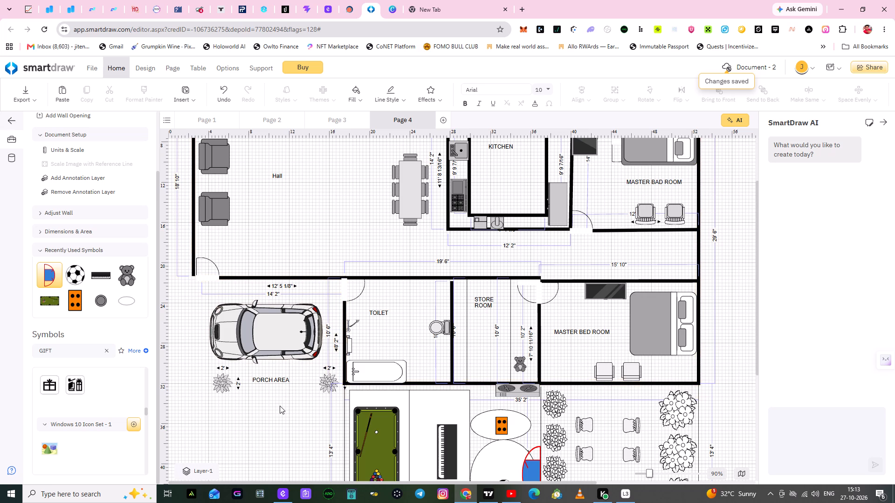
Change the length of the wall segment above the car to 12' 7 1/8".
click(282, 286)
key(BackSpace)
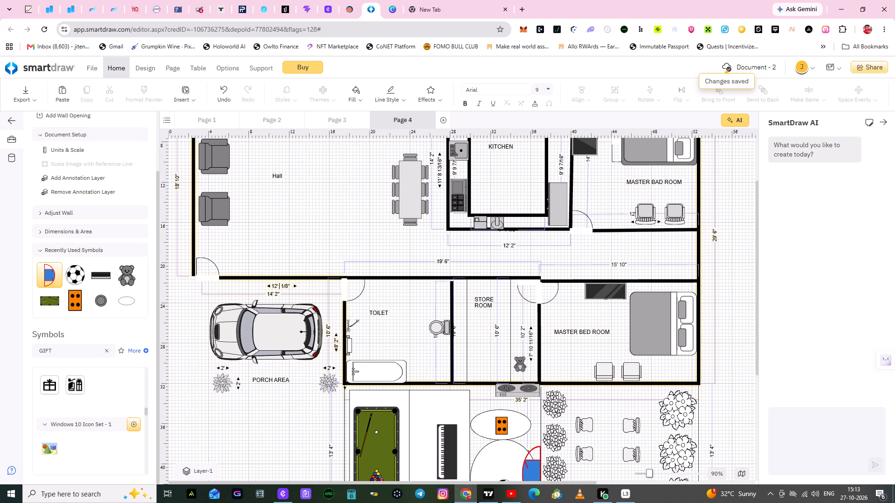
key(7)
click(278, 440)
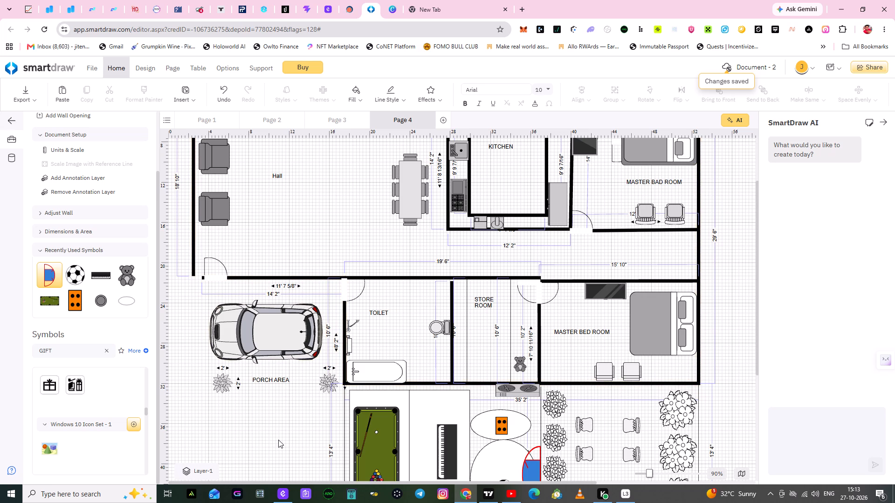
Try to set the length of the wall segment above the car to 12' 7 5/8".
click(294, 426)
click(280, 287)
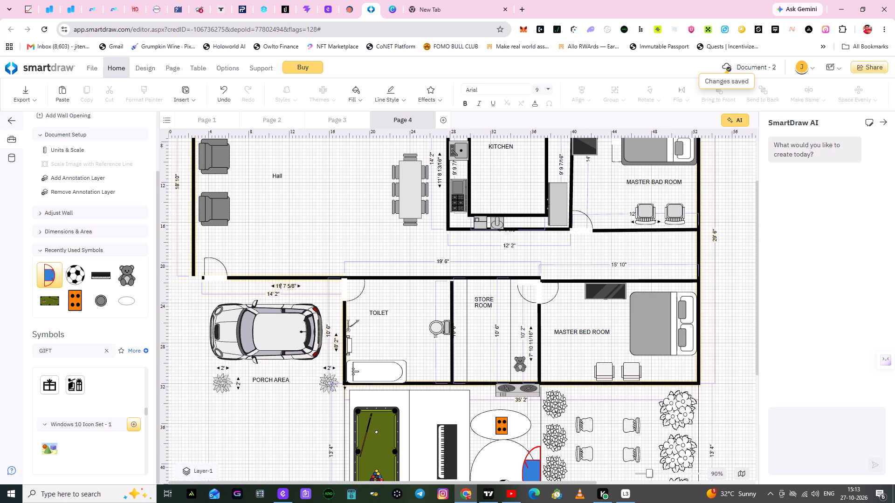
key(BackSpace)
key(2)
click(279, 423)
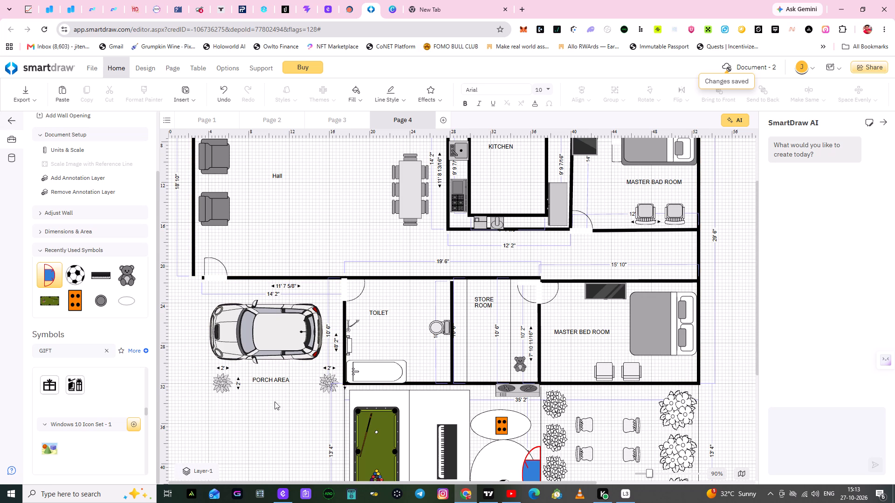
Move the hall entrance door into the hall's corner against the outer side wall, leaving a wall segment about 12' 8" long above the car.
click(210, 267)
drag(215, 270, 229, 258)
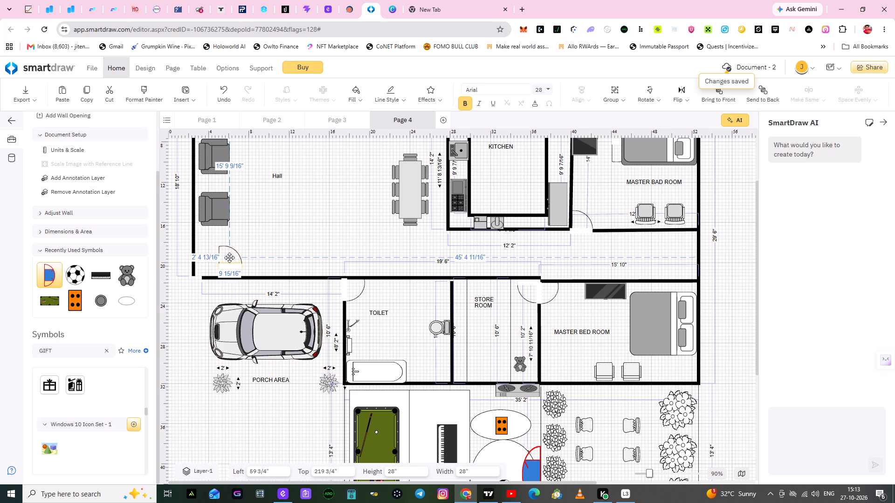
drag(229, 258, 203, 262)
click(182, 337)
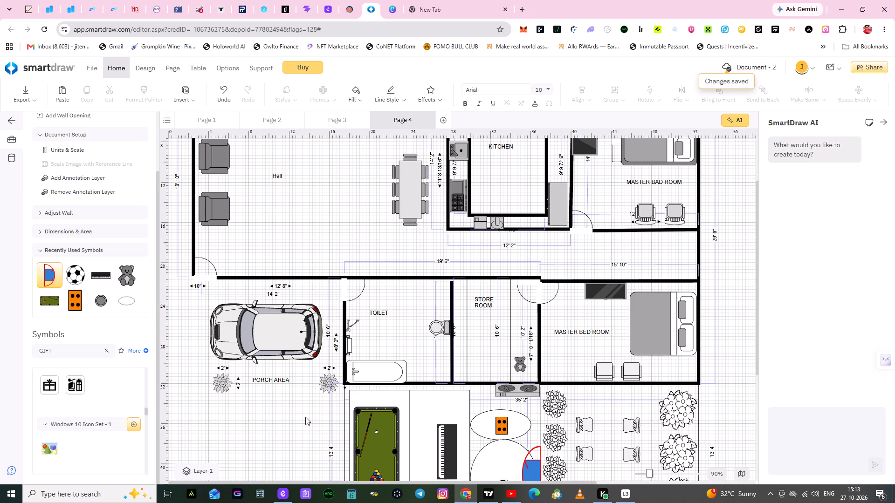
Review the whole floor plan on Page 4, from the hall and bedrooms down to the play area, garden and trees.
scroll(305, 417, down, 1)
scroll(305, 417, up, 8)
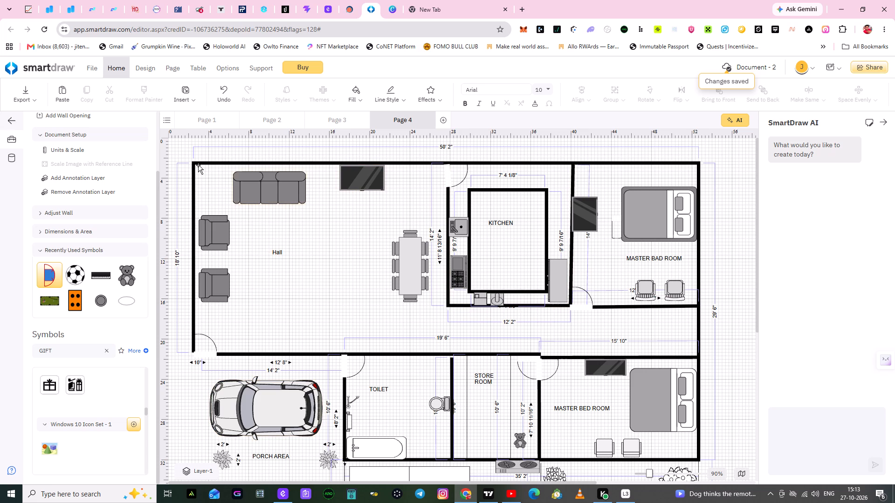
scroll(347, 233, down, 8)
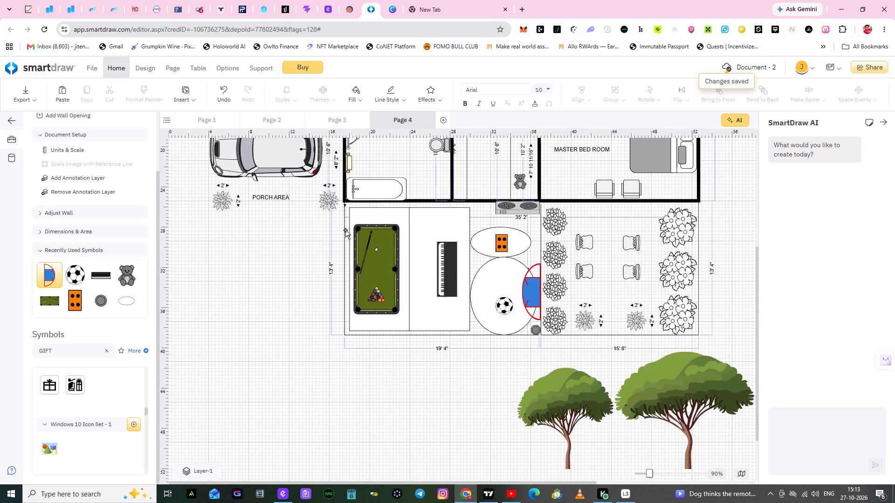
scroll(345, 230, down, 1)
scroll(345, 230, up, 7)
scroll(334, 260, down, 1)
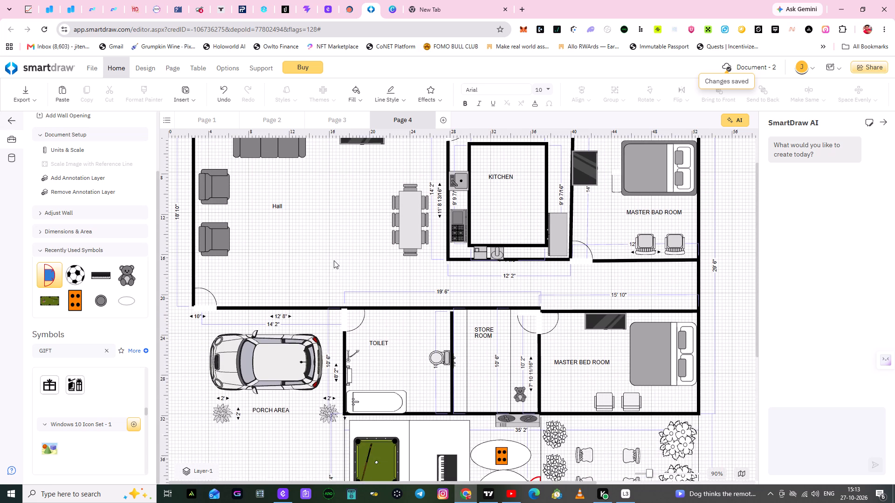
scroll(334, 260, up, 4)
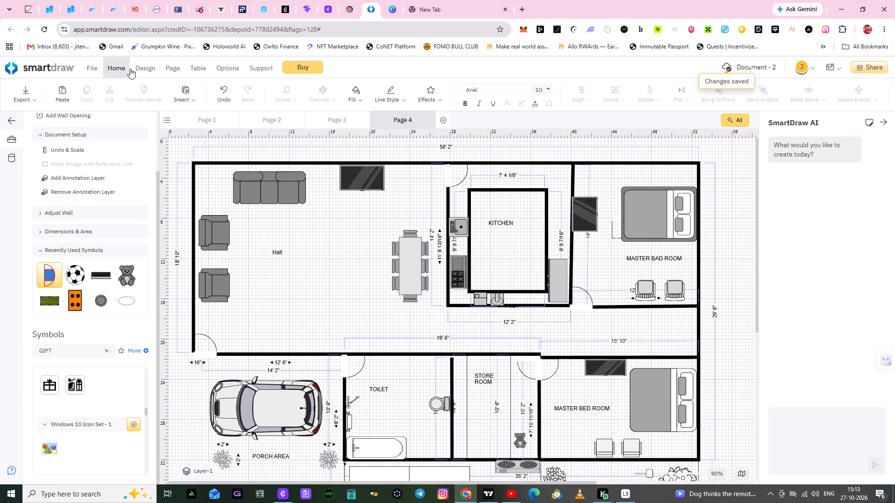
Save a copy of the drawing as a SmartDraw Document named Document - 2 in My Files.
click(91, 67)
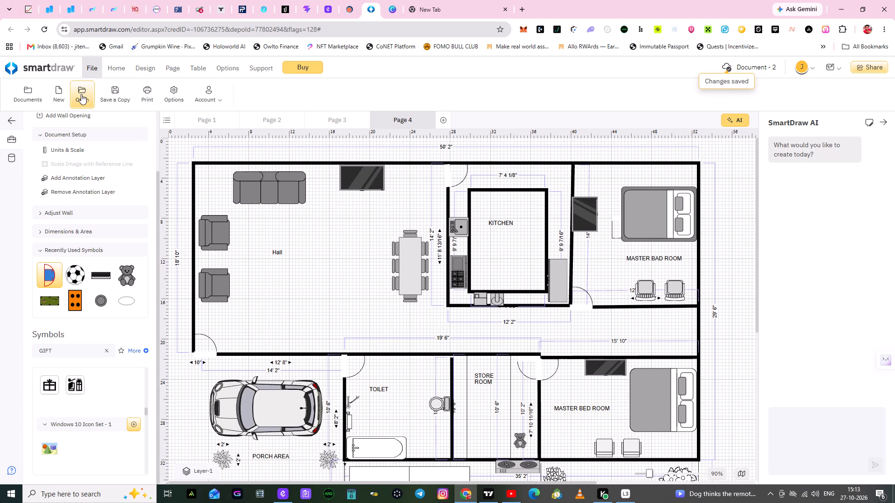
click(114, 95)
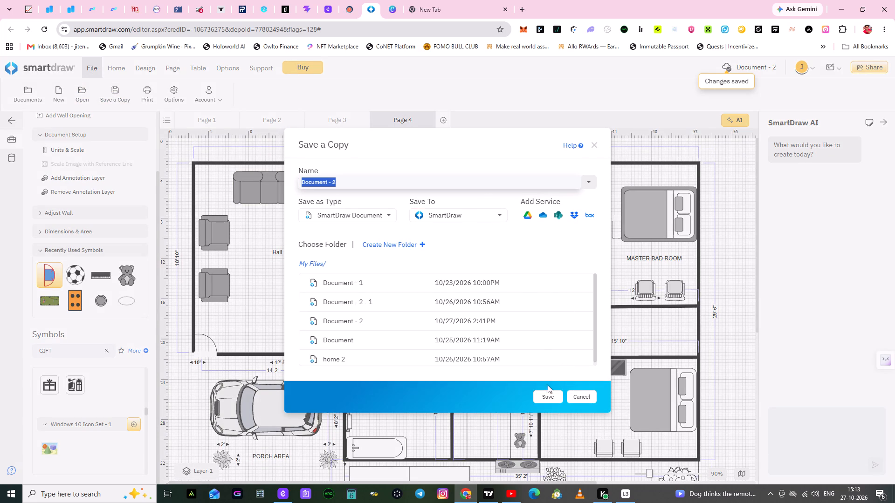
click(544, 397)
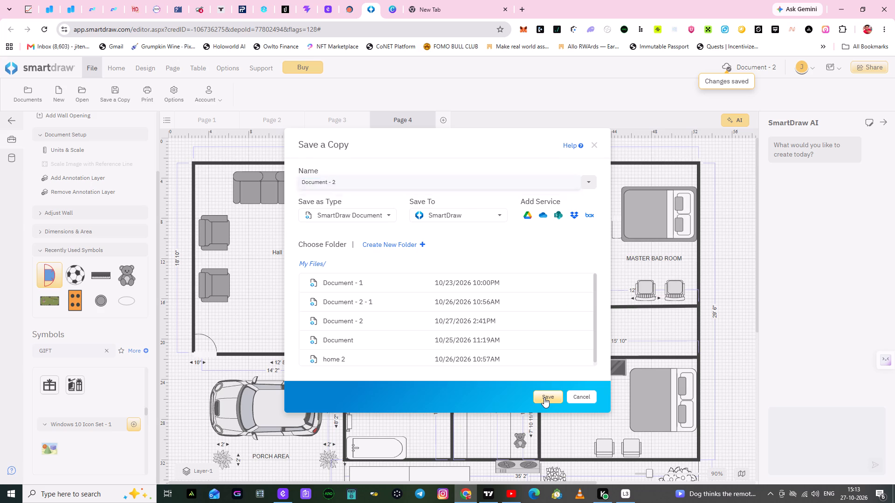